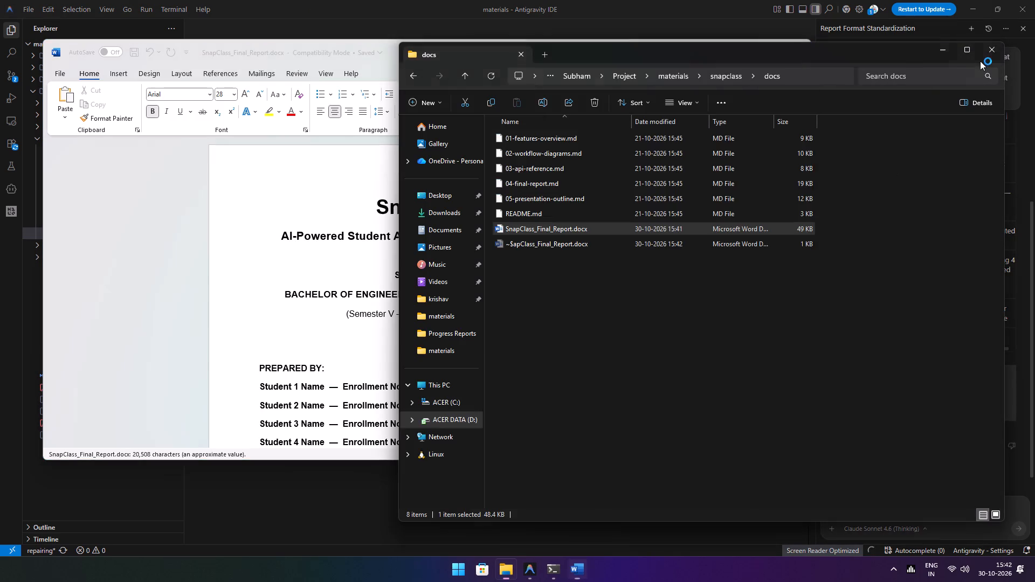
click(983, 52)
Replace "BACHELOR OF" with "DIPLOMA IN" in the degree line on the report's title page.
scroll(517, 278, up, 5)
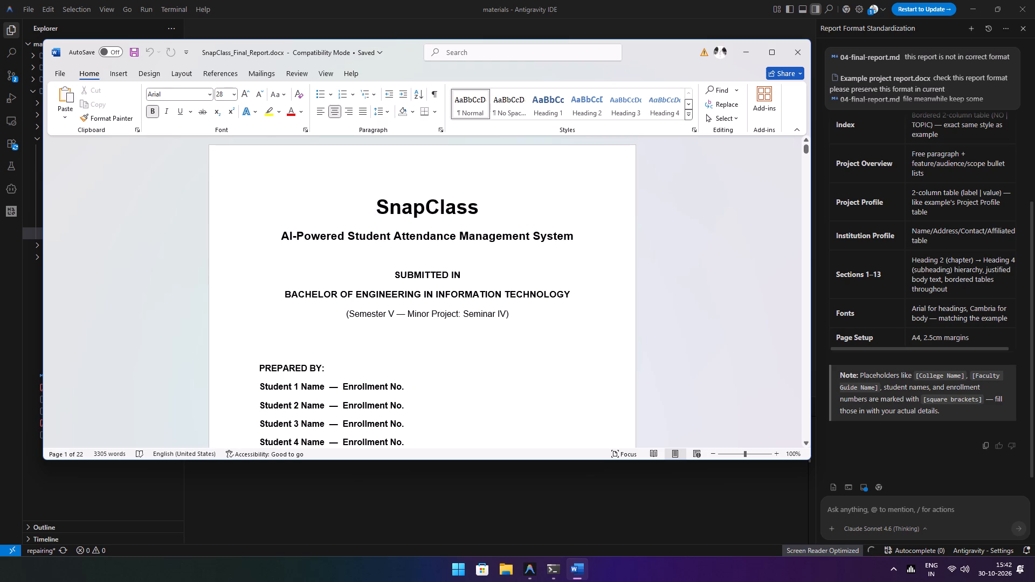
scroll(503, 267, down, 2)
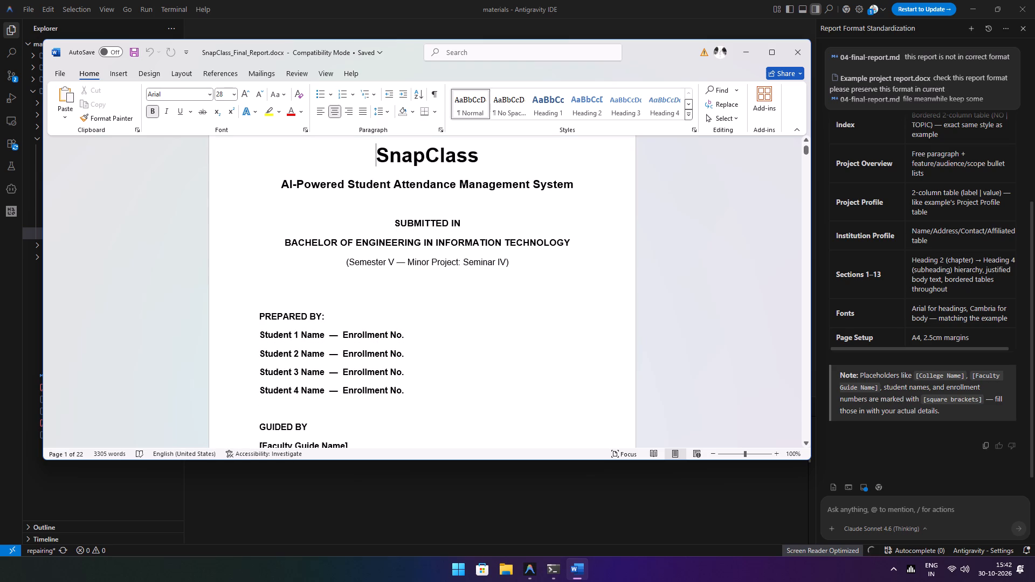
click(453, 244)
click(551, 243)
click(422, 245)
drag(351, 242, 299, 242)
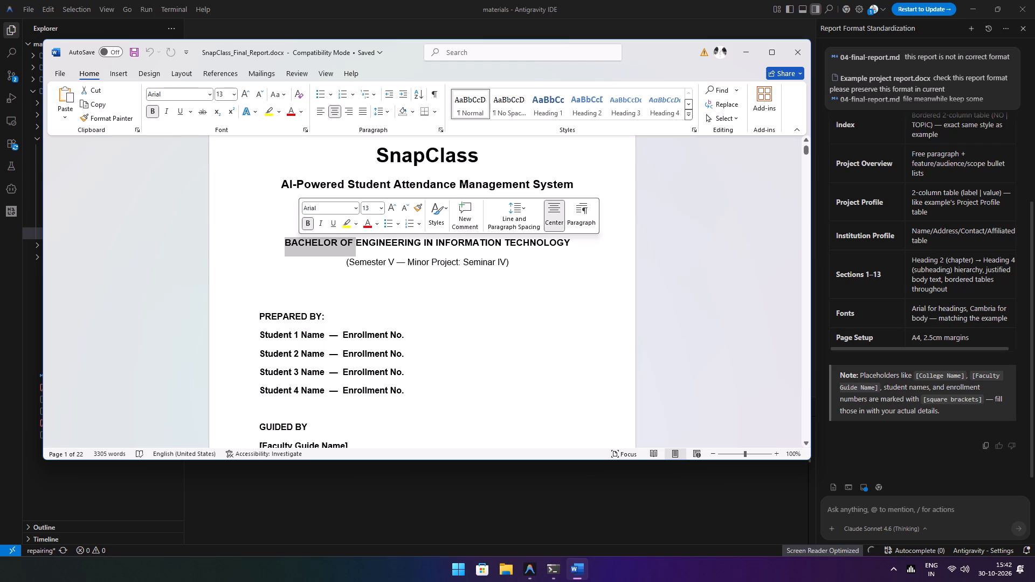
text(DI)
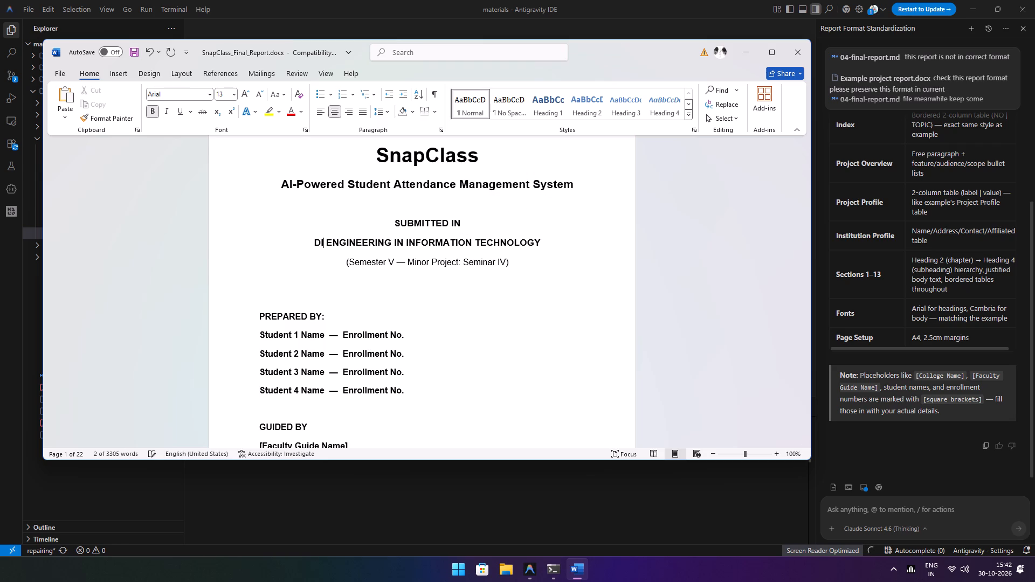
text(PLOMA IN)
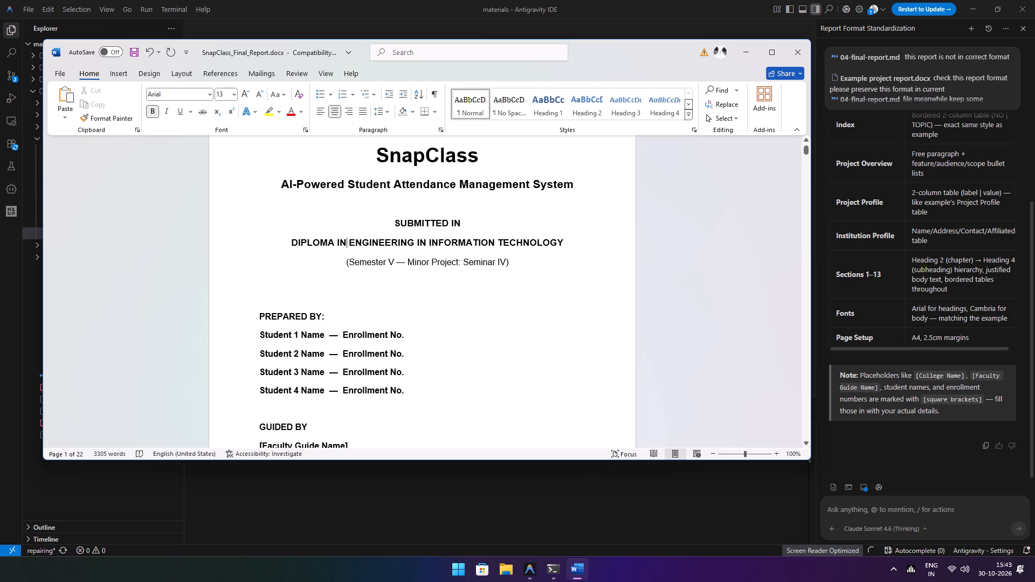
click(424, 243)
click(346, 240)
click(427, 241)
Delete the "(Semester V — Minor Project: Seminar IV)" text below the degree line on the title page.
click(437, 266)
click(503, 256)
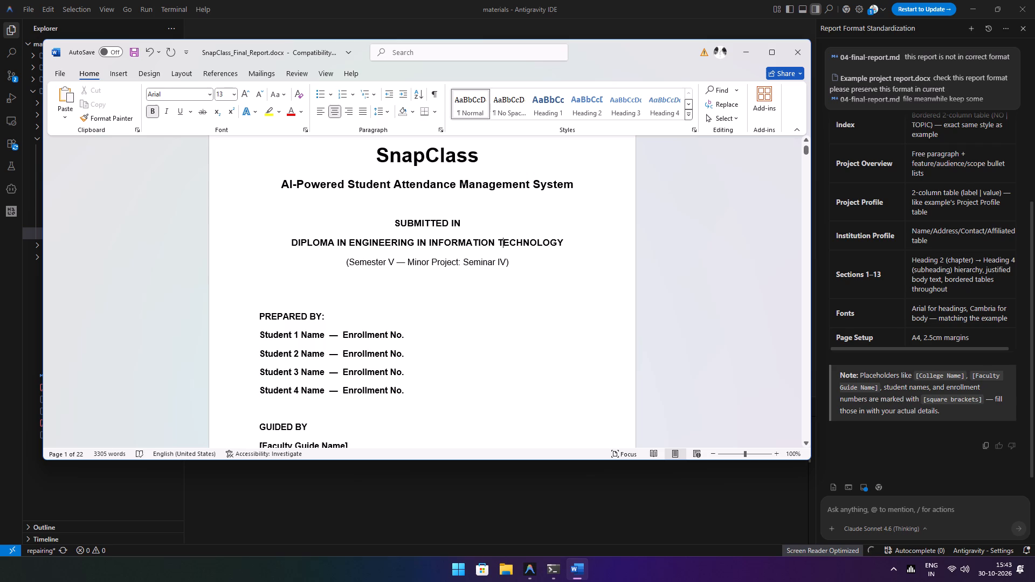
click(505, 265)
click(515, 258)
drag(513, 262, 514, 262)
drag(514, 262, 343, 272)
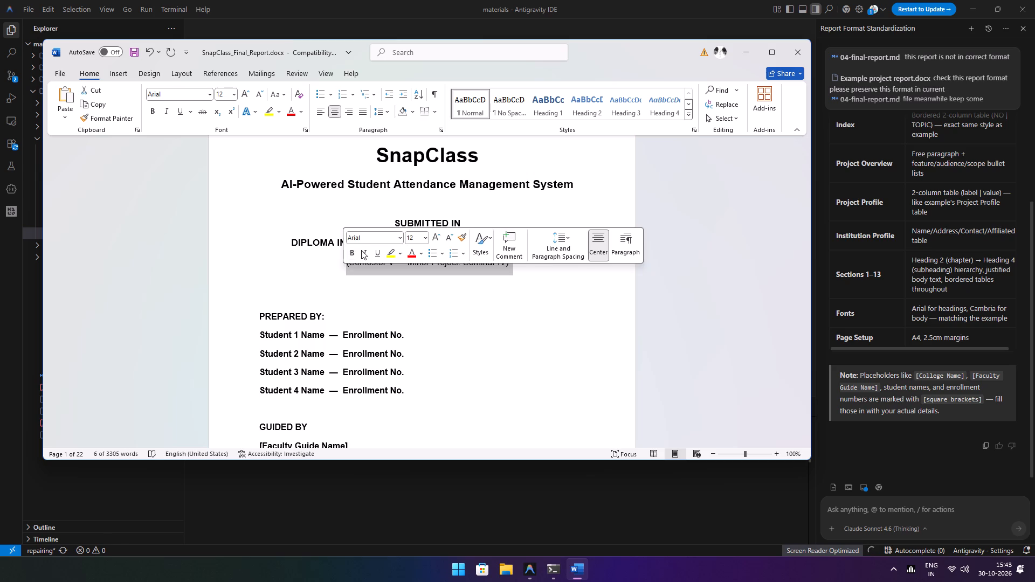
key(BackSpace)
Look through SnapClass_Final_Report.docx from the title page to the Project Overview section.
scroll(396, 257, down, 11)
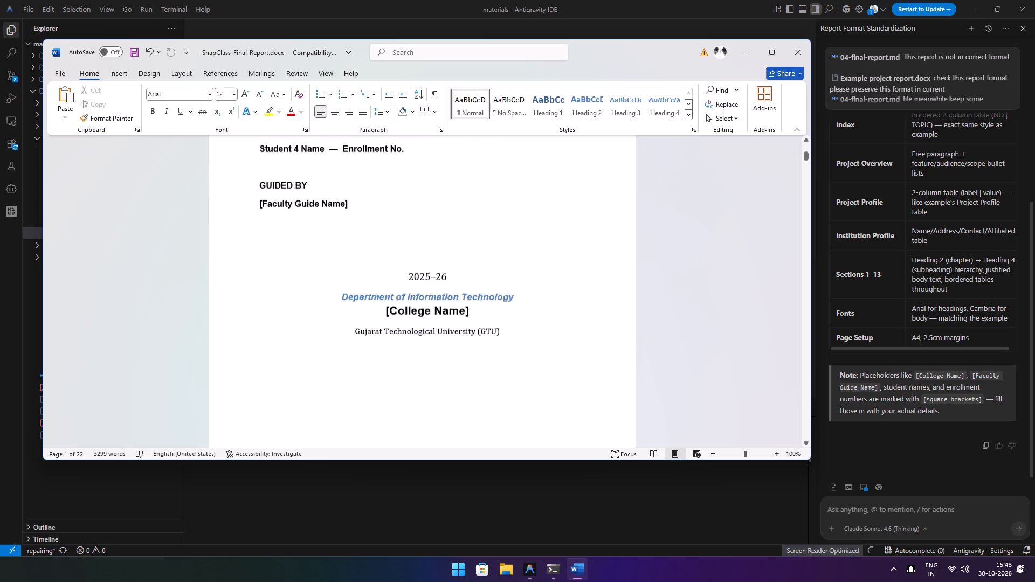
scroll(397, 269, down, 18)
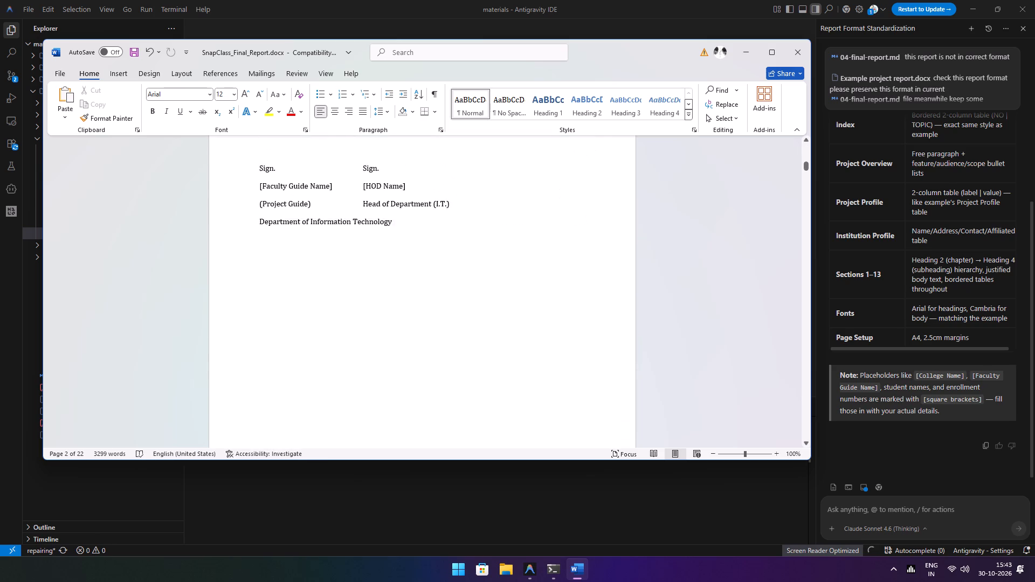
scroll(395, 261, down, 18)
scroll(395, 254, down, 19)
scroll(396, 245, down, 7)
scroll(396, 245, up, 3)
scroll(396, 245, down, 9)
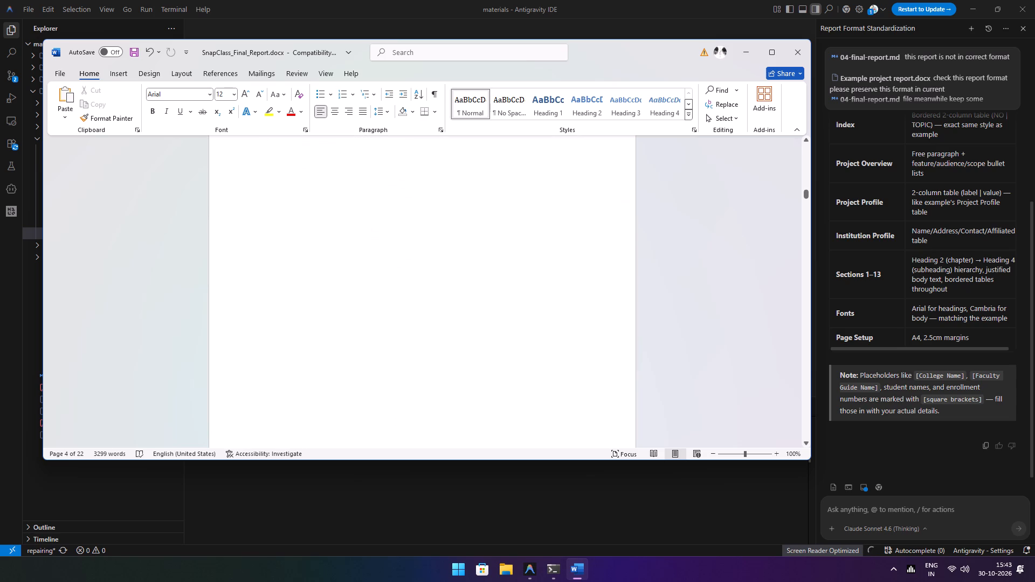
scroll(396, 245, down, 15)
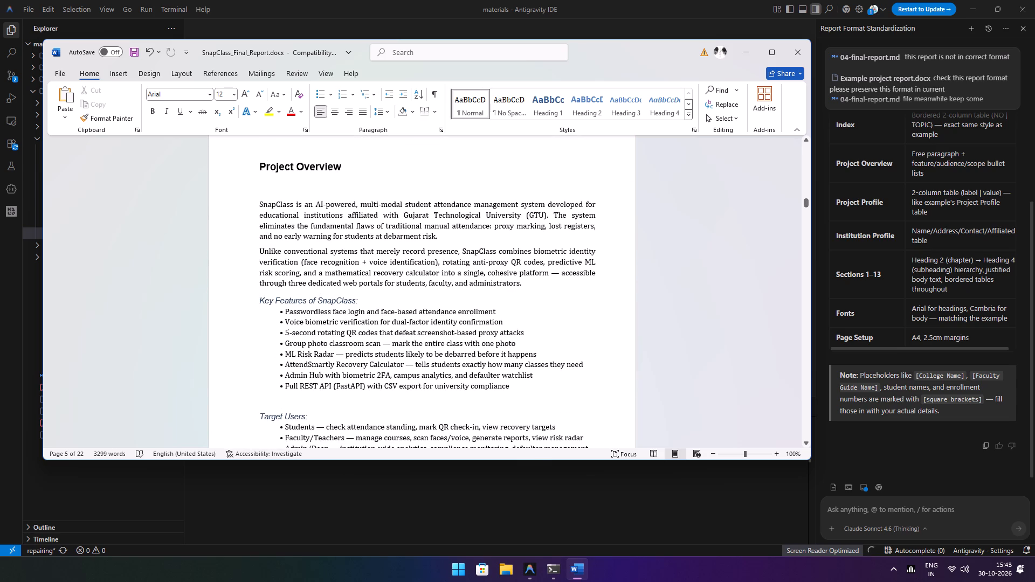
Copy the whole Project Overview section, from its heading through the last Project Scope bullet.
drag(255, 200, 469, 223)
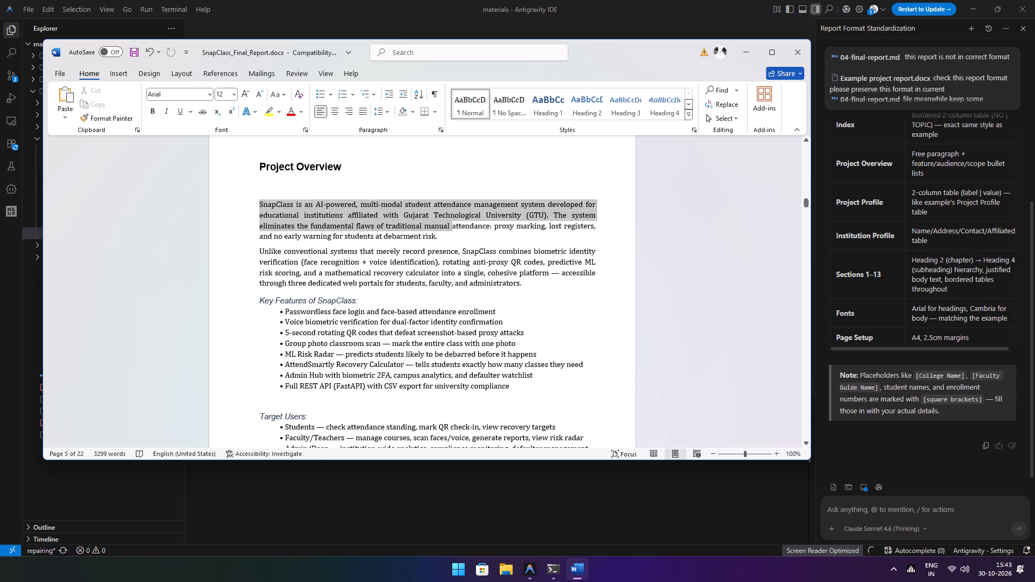
drag(469, 223, 544, 247)
click(421, 205)
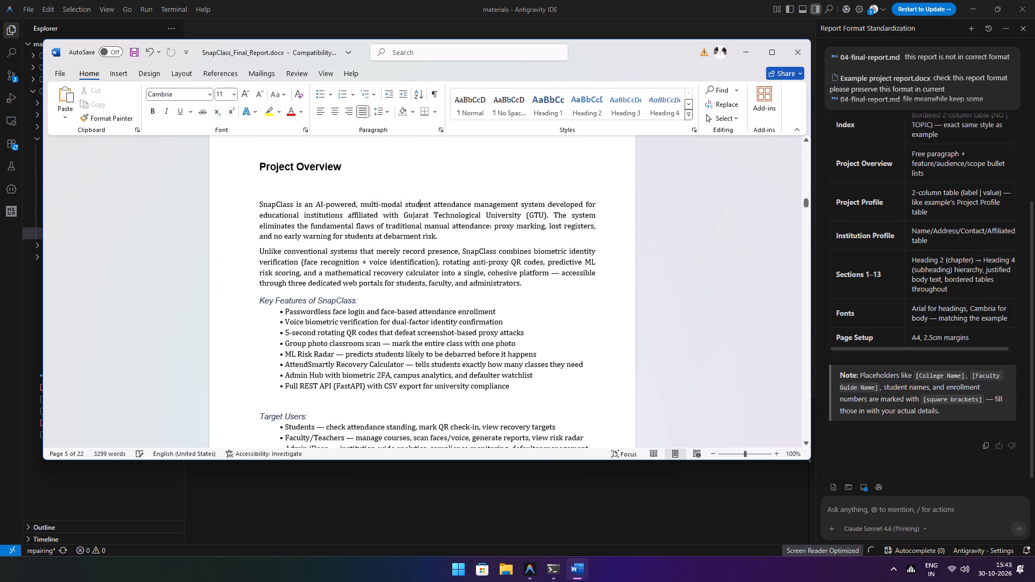
drag(261, 164, 460, 234)
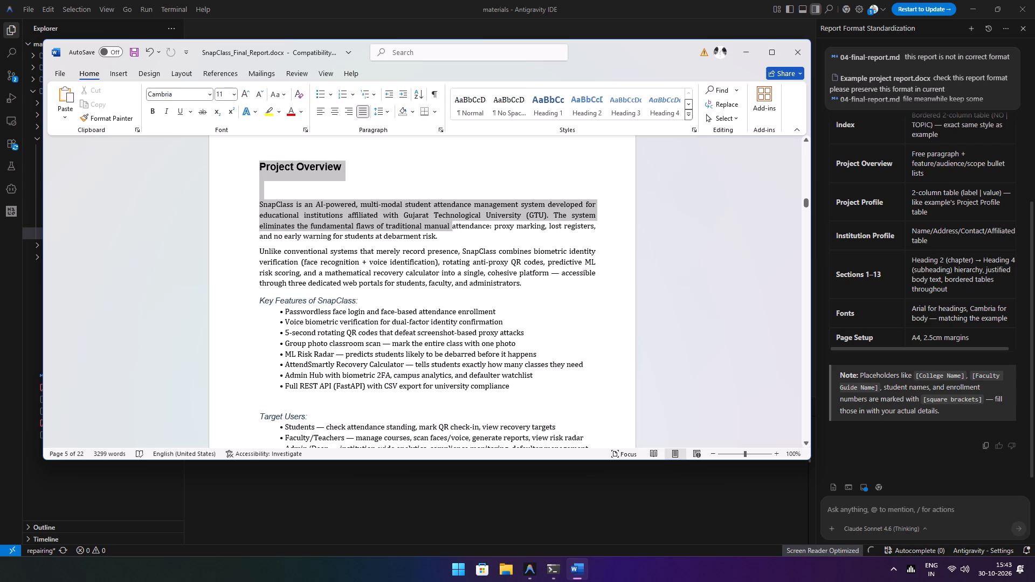
drag(460, 234, 484, 264)
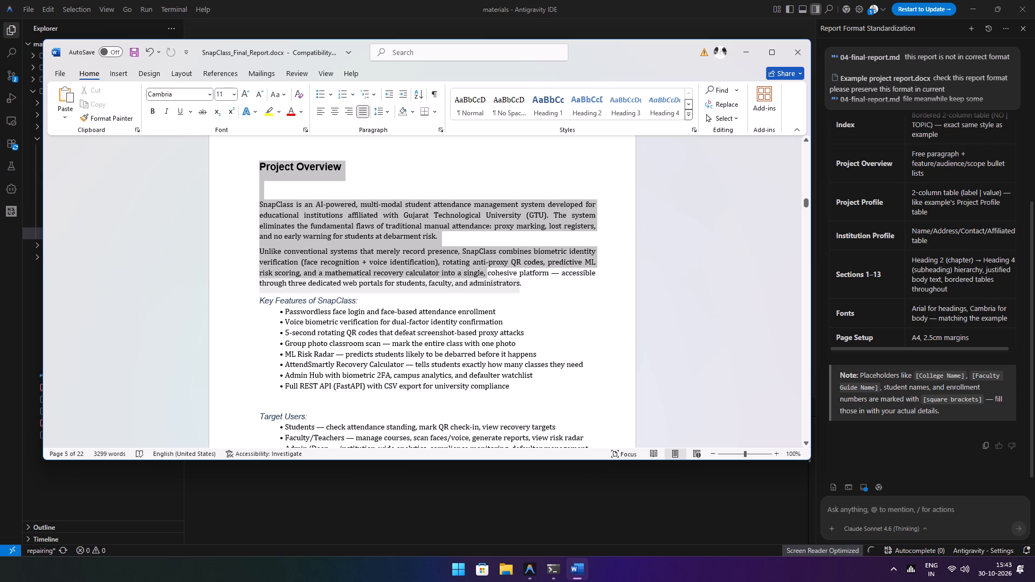
drag(484, 264, 527, 431)
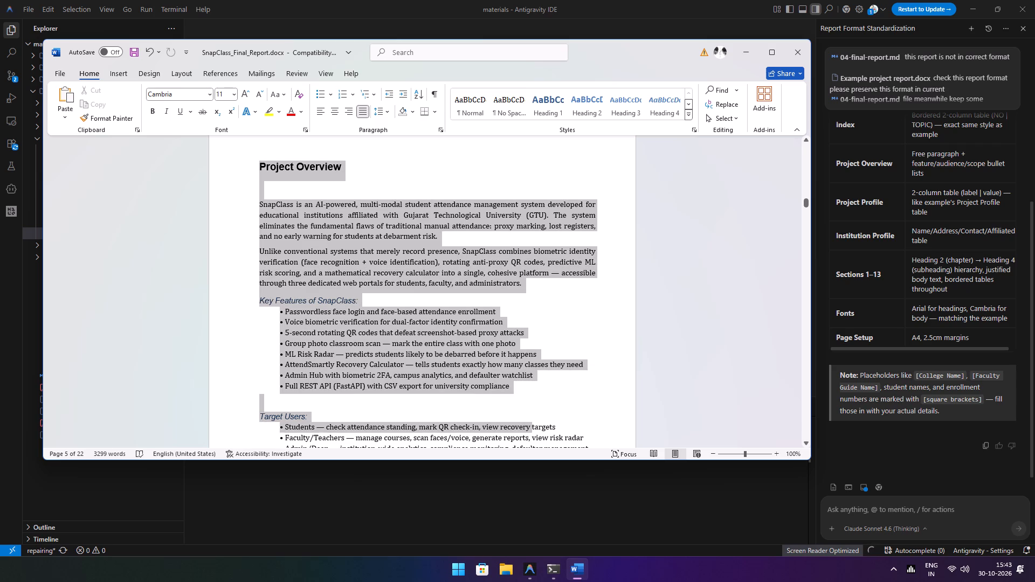
drag(527, 431, 436, 394)
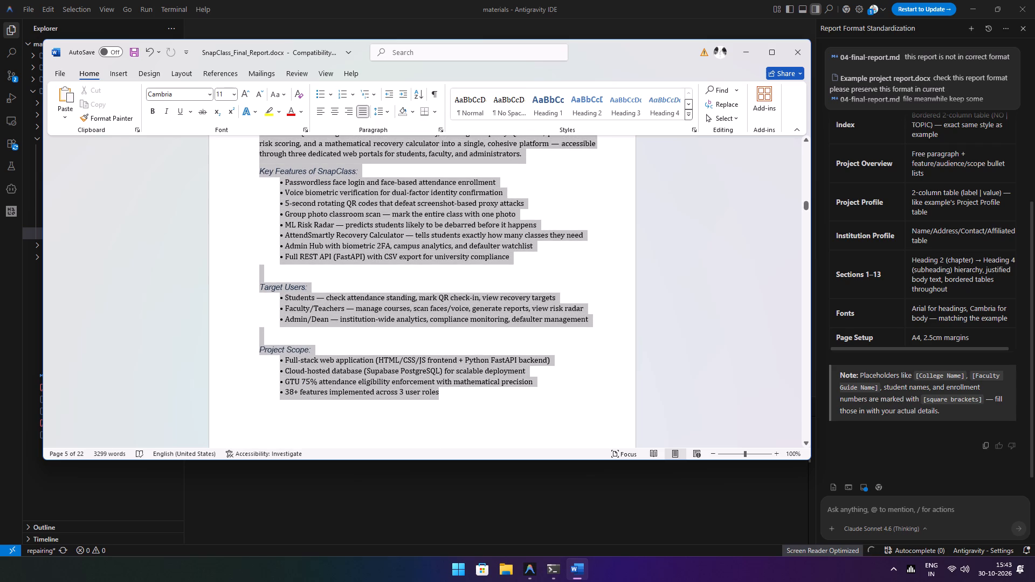
drag(436, 394, 457, 405)
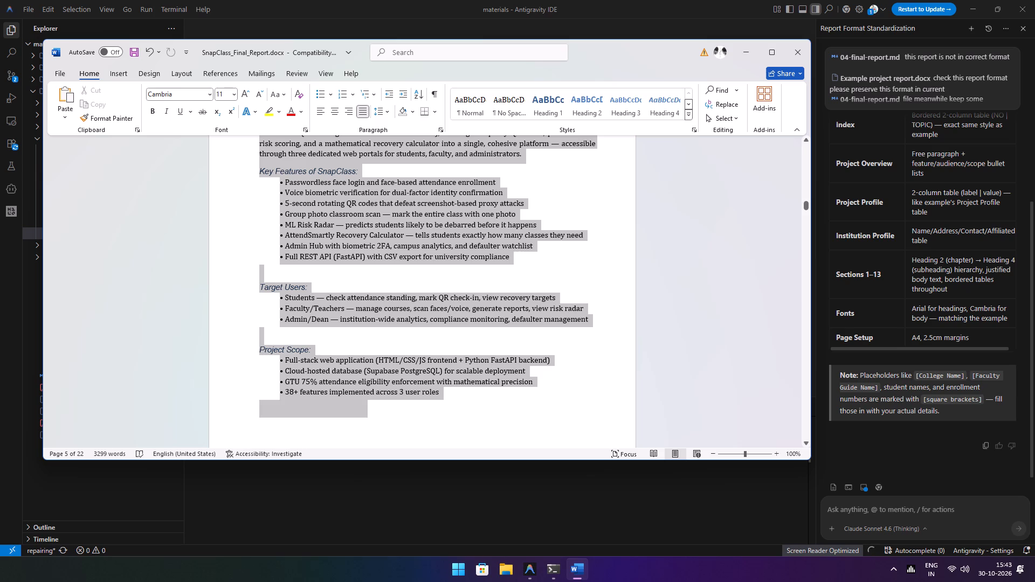
drag(457, 405, 457, 393)
scroll(507, 253, down, 2)
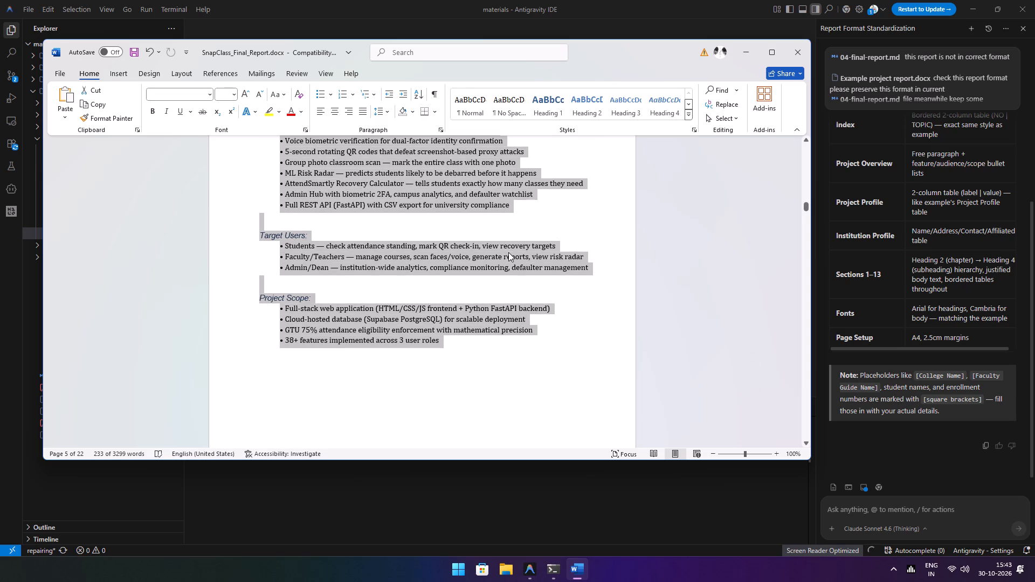
key(ctrl+c)
Open Snap Class.docx from the Project materials folder on the ACER DATA (D:) drive.
click(501, 564)
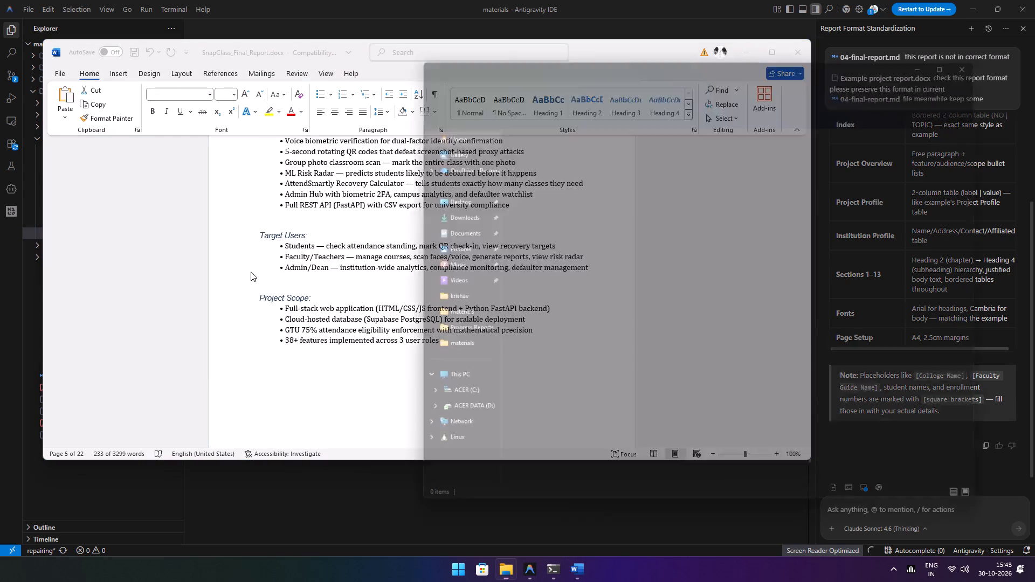
click(441, 315)
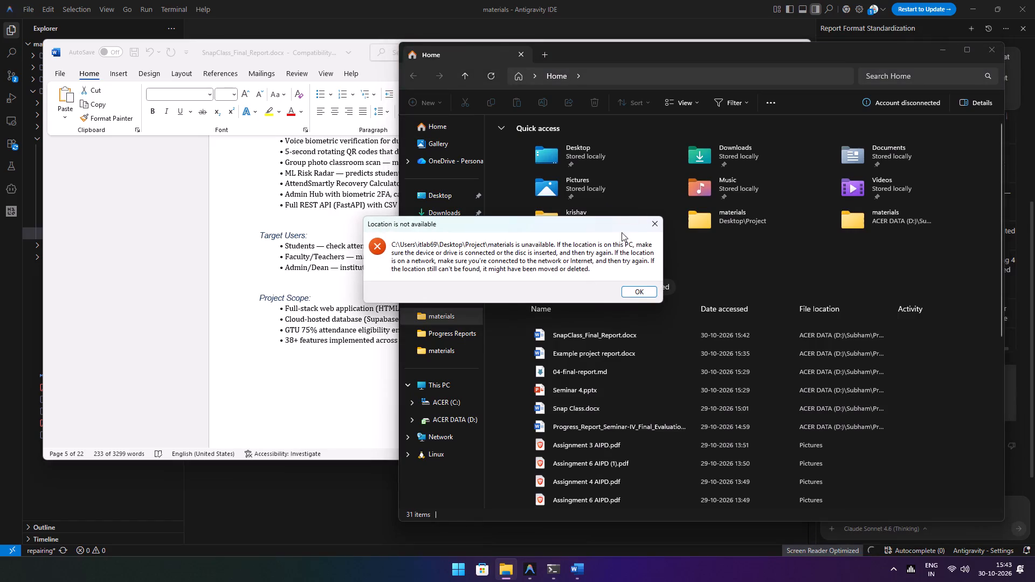
click(648, 282)
click(641, 295)
scroll(463, 386, down, 1)
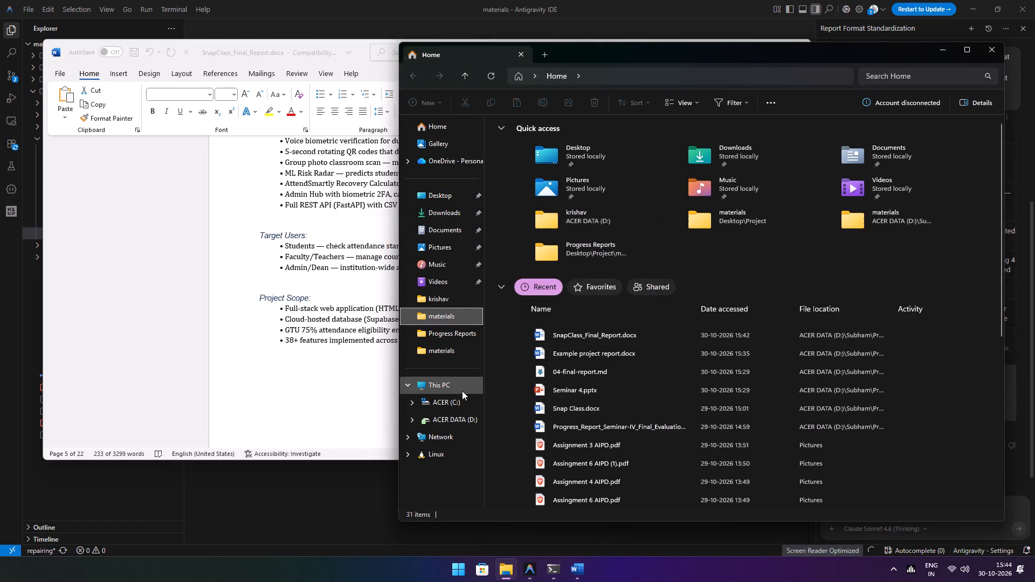
click(446, 351)
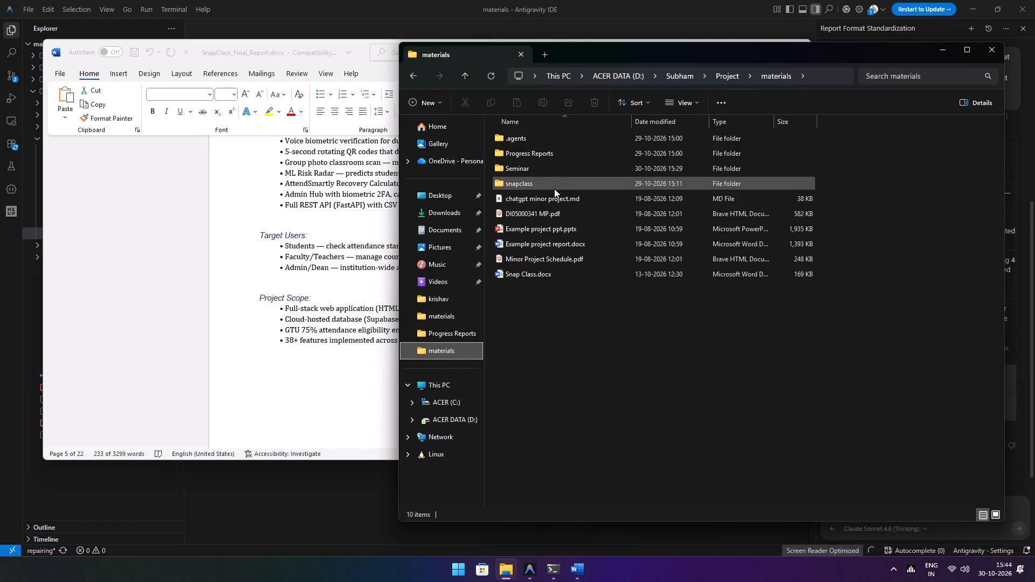
double_click(556, 276)
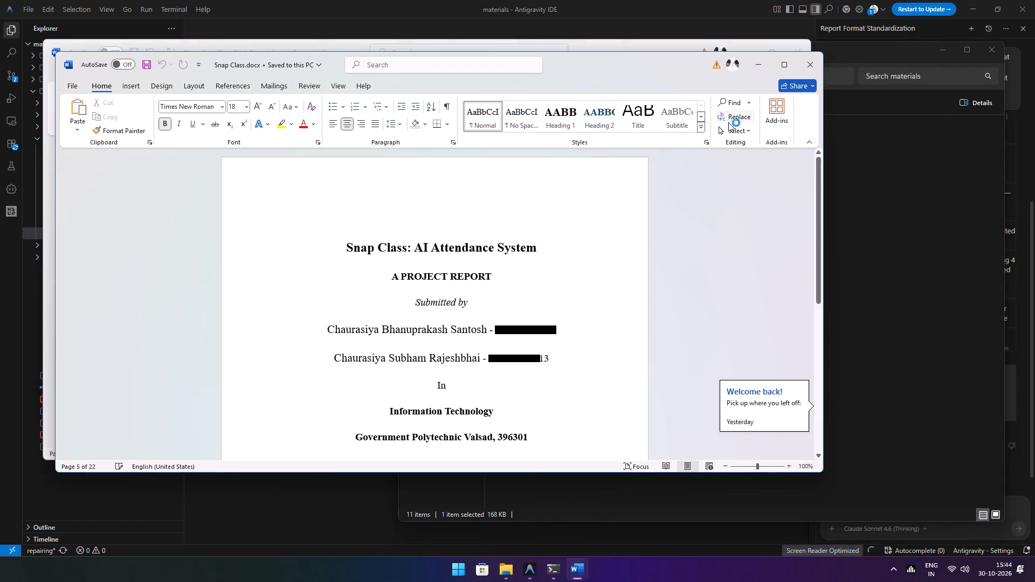
Move the Snap Class.docx window lower and examine its title page down to the logos and year.
drag(627, 68, 709, 183)
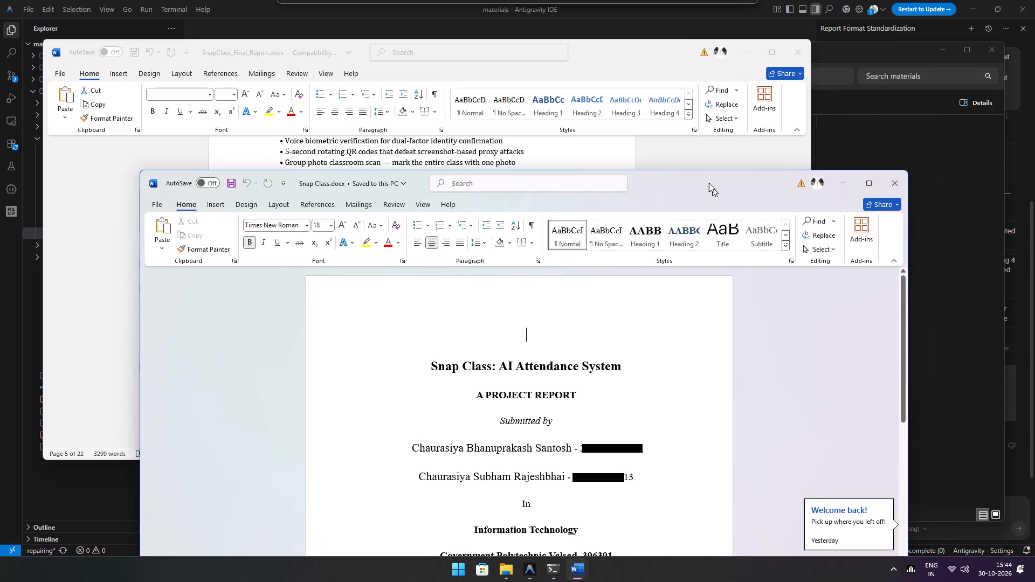
drag(709, 183, 708, 181)
scroll(619, 345, down, 1)
scroll(530, 332, down, 1)
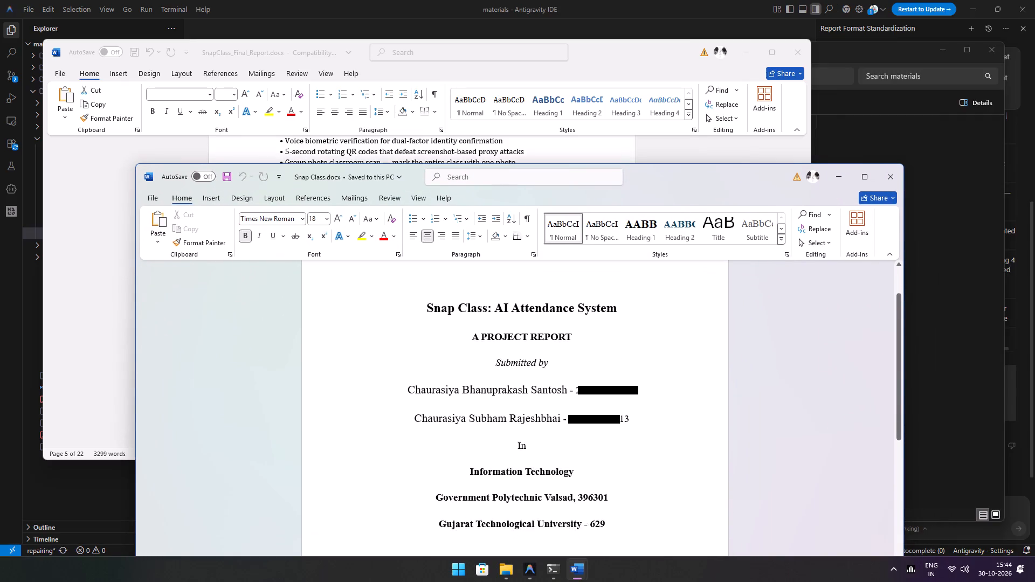
scroll(534, 335, down, 1)
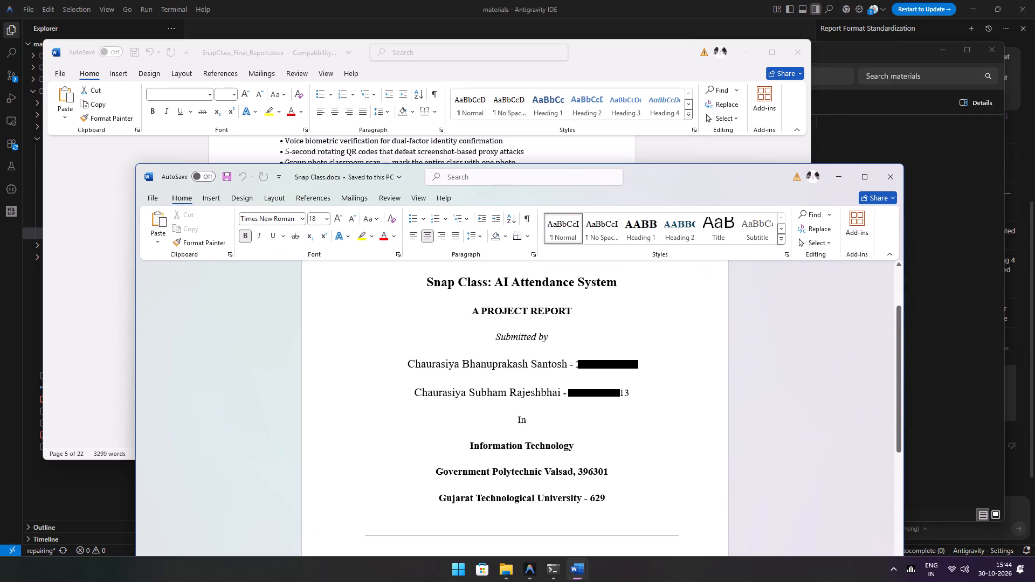
scroll(559, 338, down, 14)
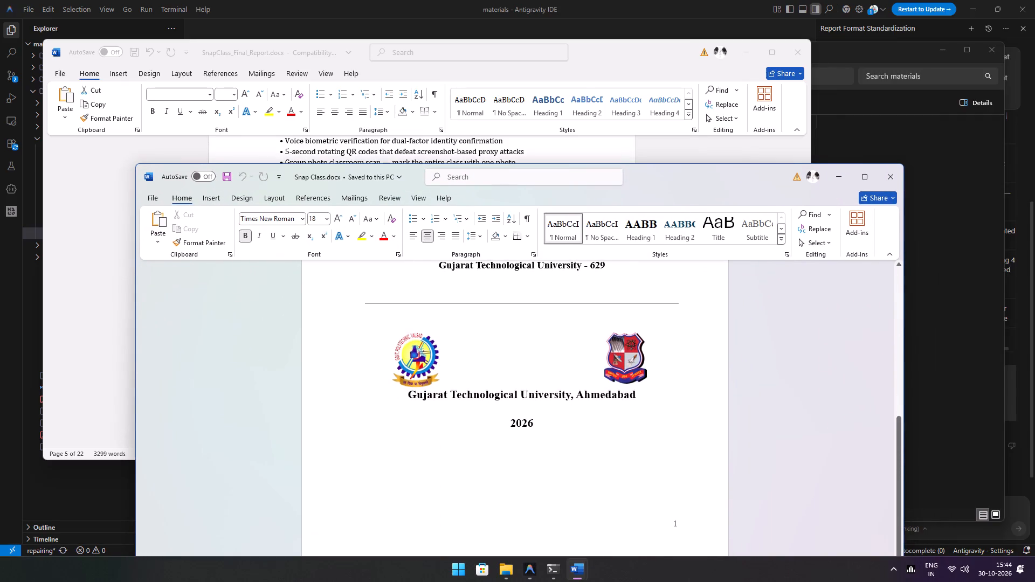
scroll(582, 365, up, 2)
scroll(585, 382, down, 6)
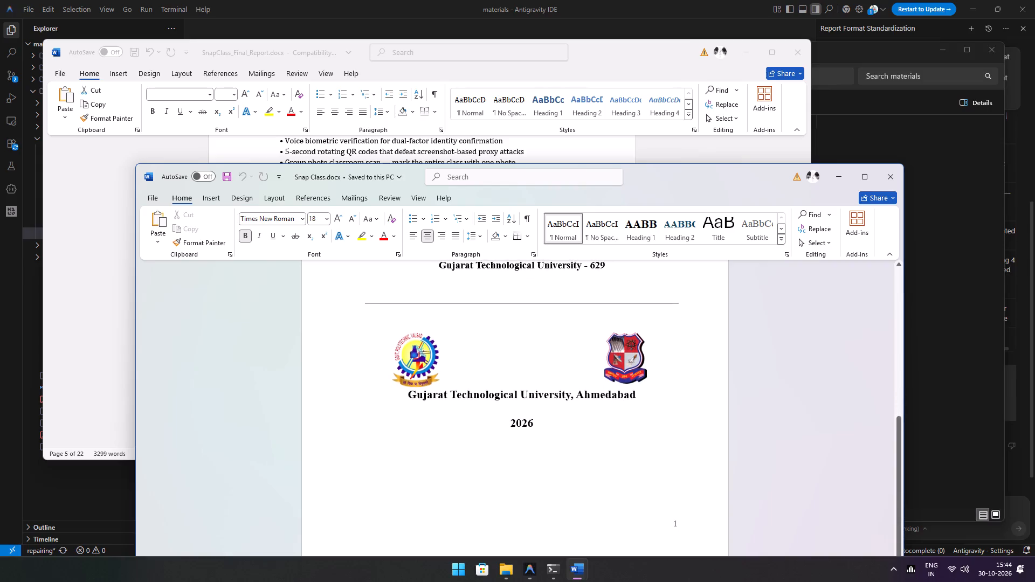
Remove one blank line above the two logos on the Snap Class.docx title page and check the page layout.
click(601, 481)
click(521, 364)
key(BackSpace)
scroll(786, 331, up, 20)
scroll(772, 323, down, 2)
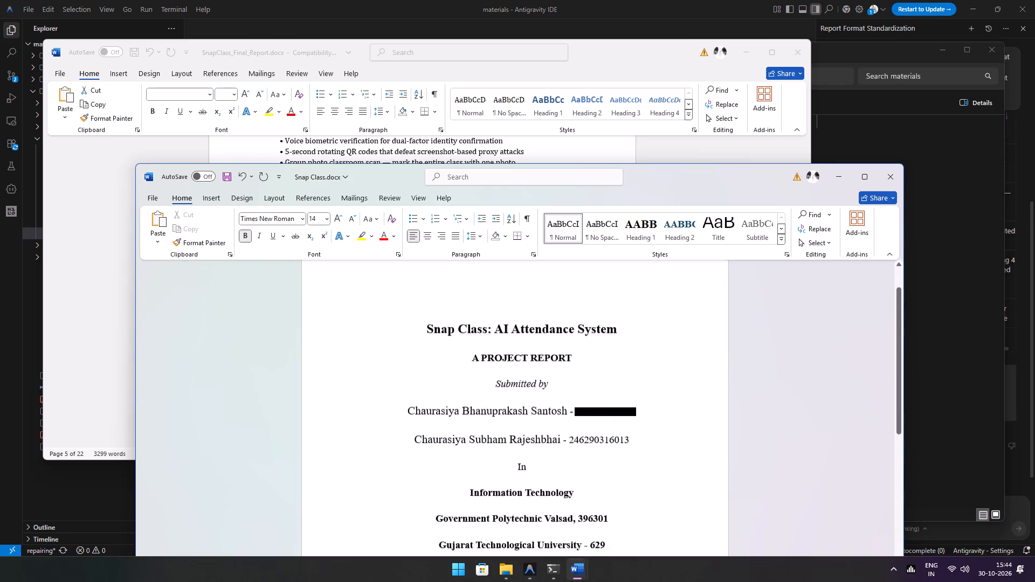
scroll(764, 325, down, 1)
scroll(492, 310, down, 10)
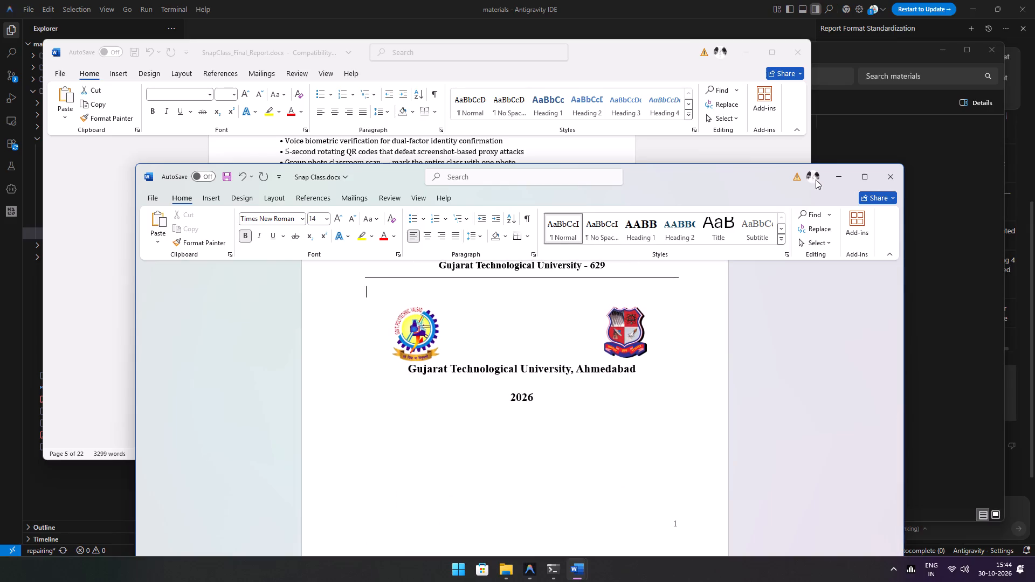
Arrange the two documents side by side, with SnapClass_Final_Report.docx on the left half and Snap Class.docx on the right.
drag(767, 179, 601, 45)
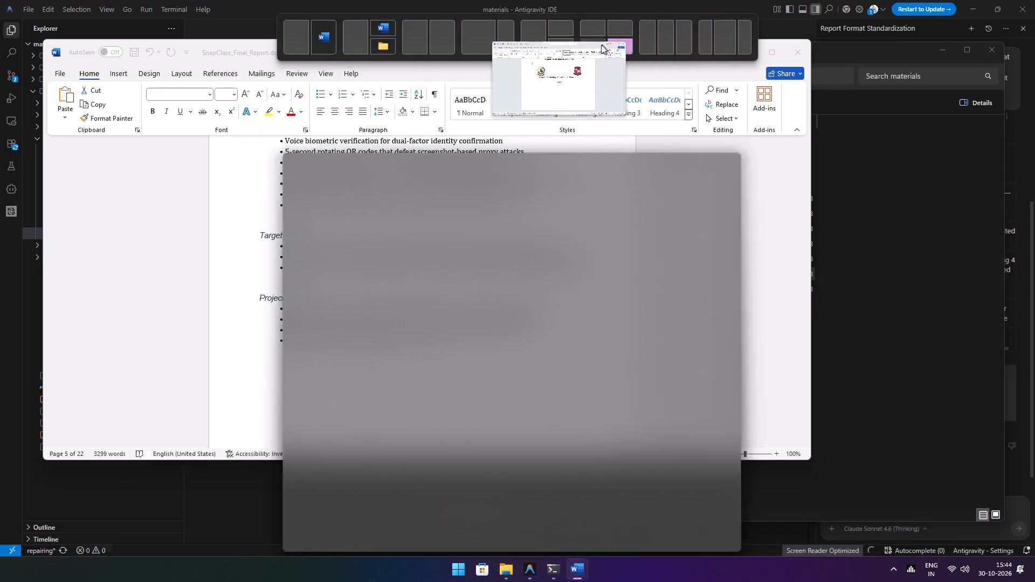
drag(601, 45, 439, 40)
click(165, 199)
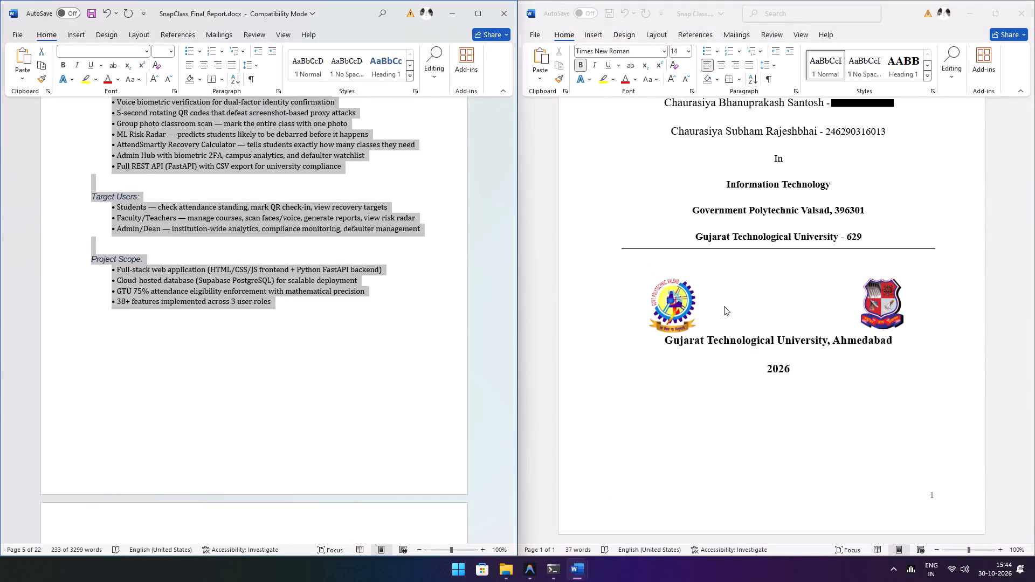
With the Snap Class.docx page zoomed out to 73%, add four blank lines between "Gujarat Technological University - 629" and the divider line.
scroll(731, 308, up, 9)
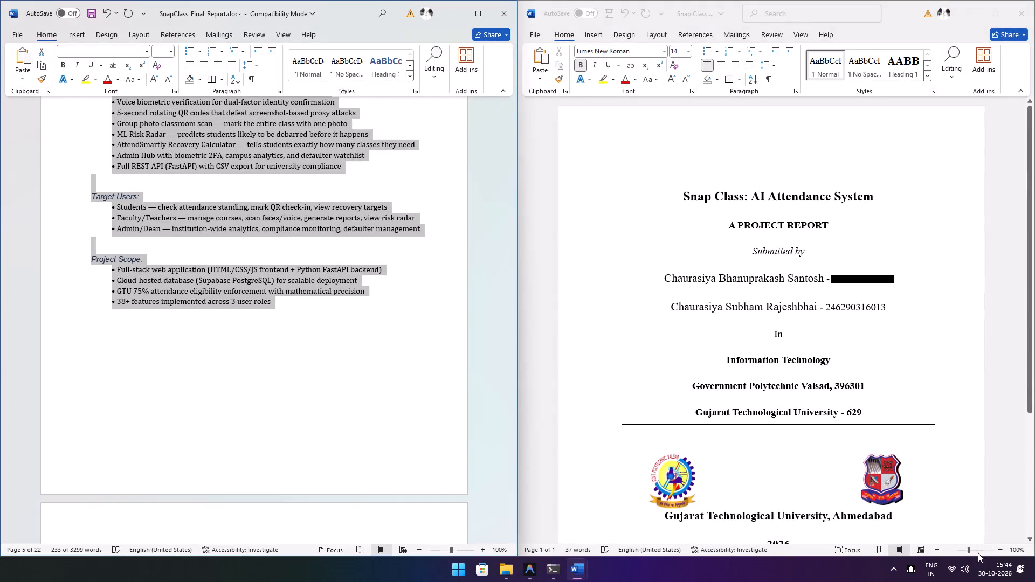
click(960, 551)
click(964, 551)
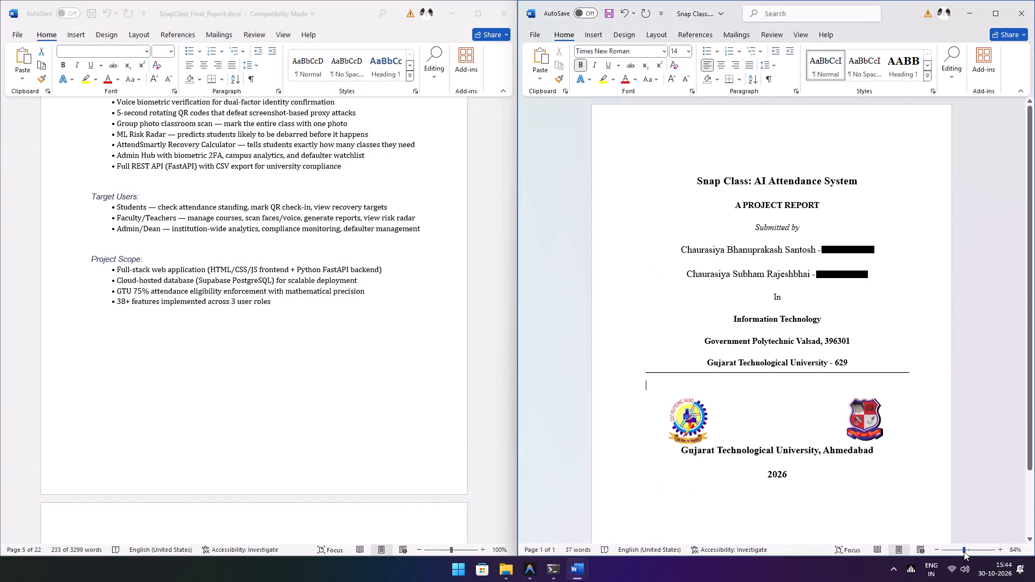
click(954, 551)
click(961, 551)
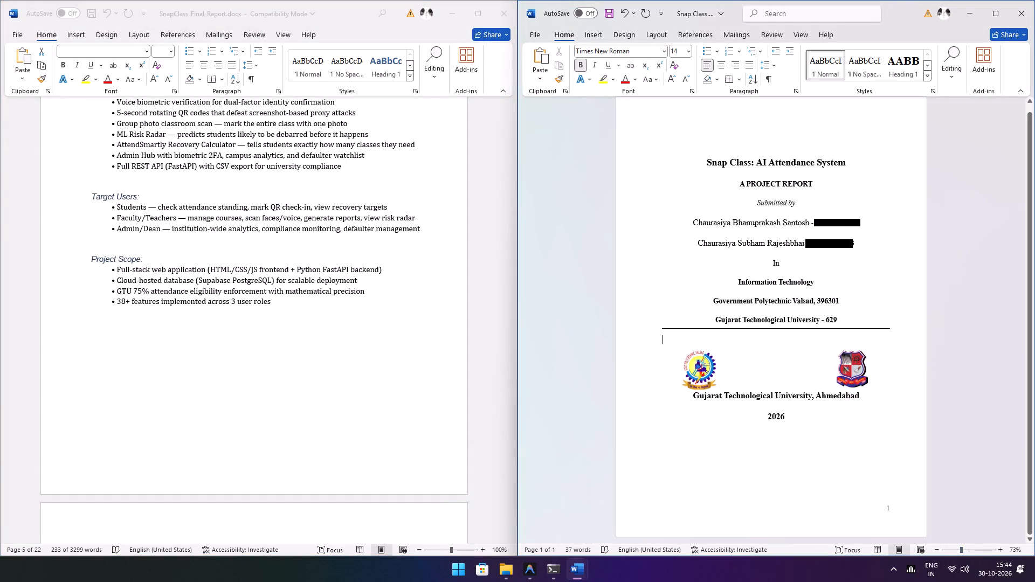
scroll(838, 321, up, 1)
click(845, 321)
click(868, 329)
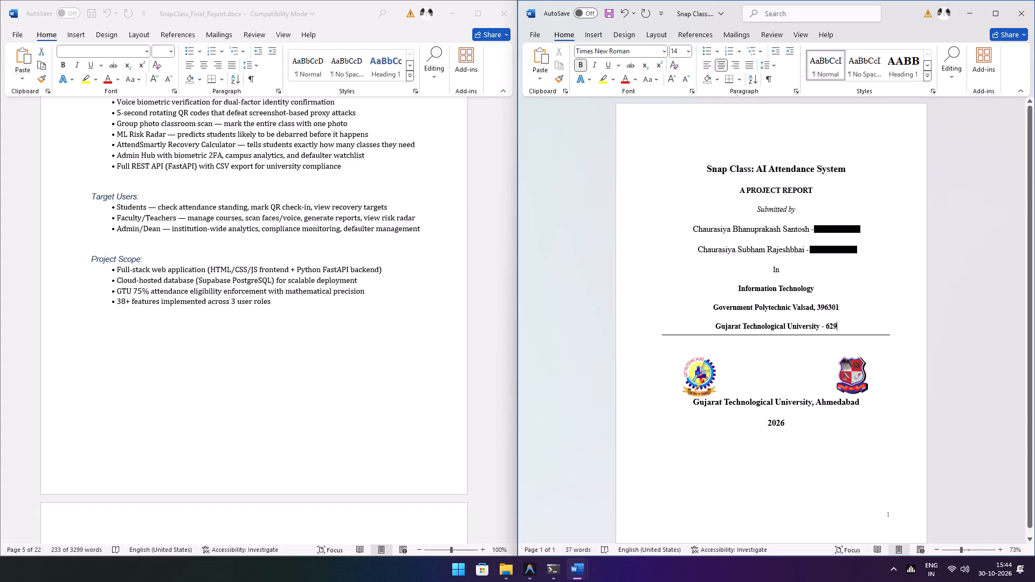
key(Return)
key(Return)
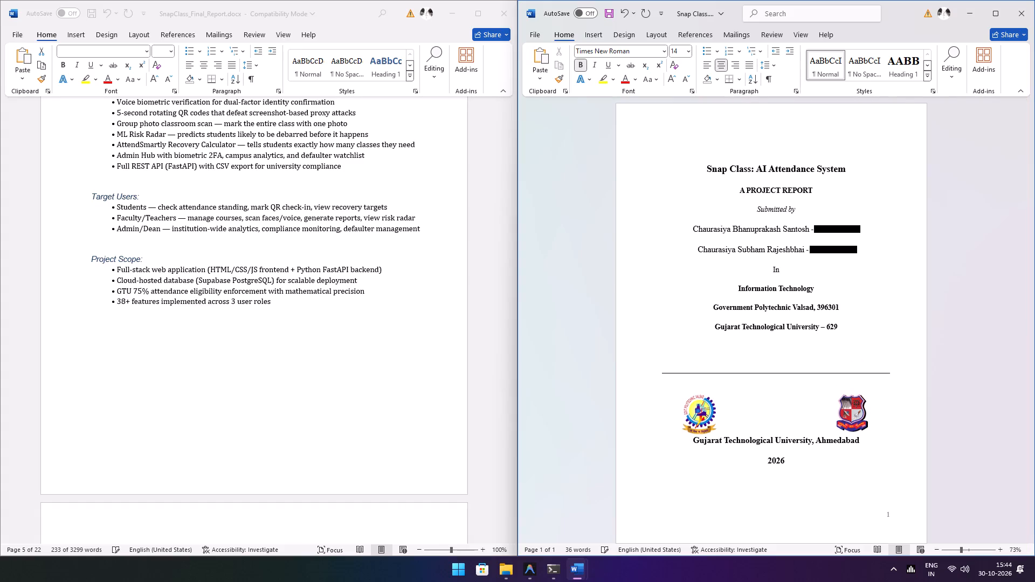
key(Return)
key(Return)
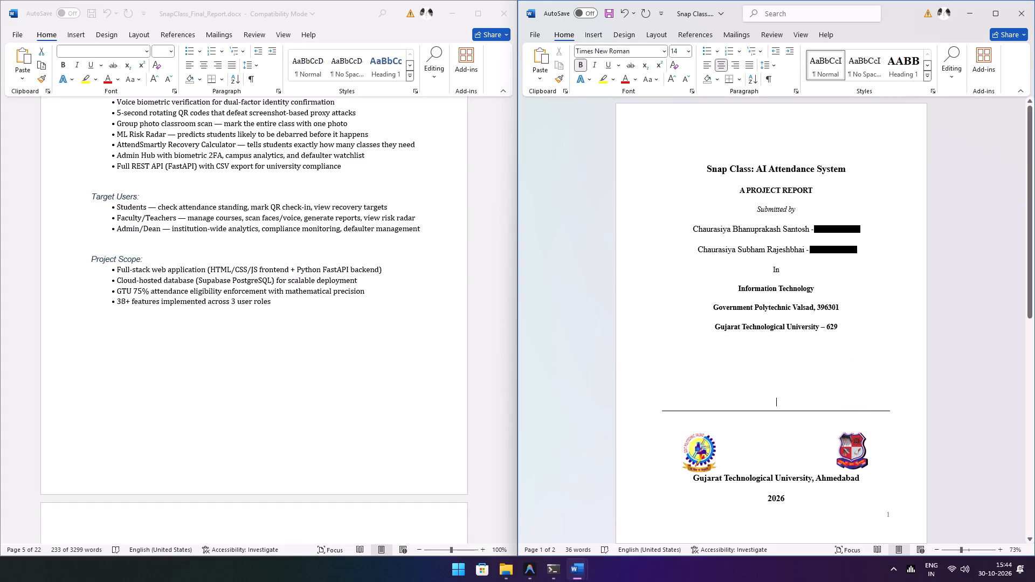
Move both logos on the Snap Class.docx title page up so they sit level with each other just below the divider line.
click(689, 446)
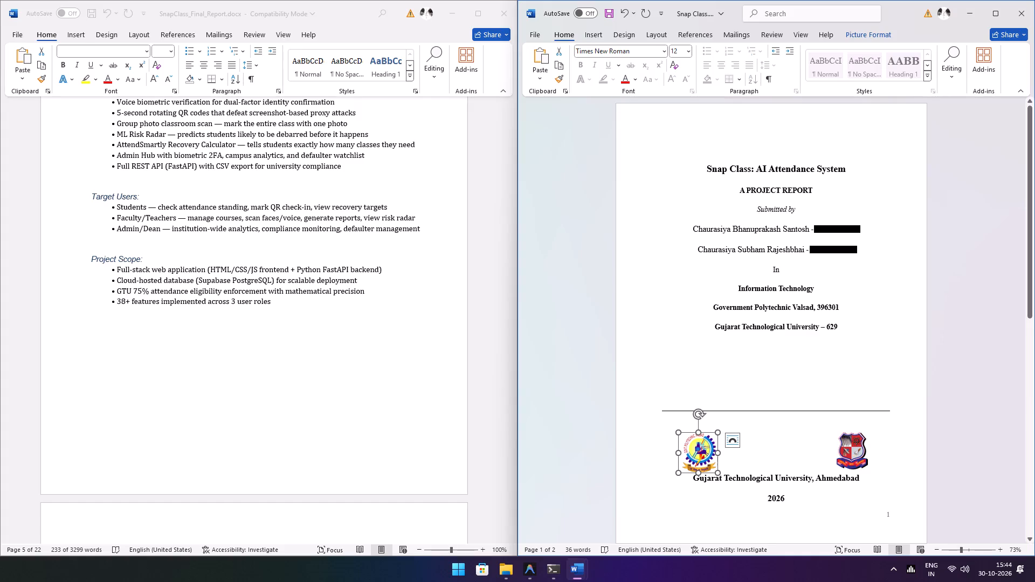
drag(706, 445, 707, 435)
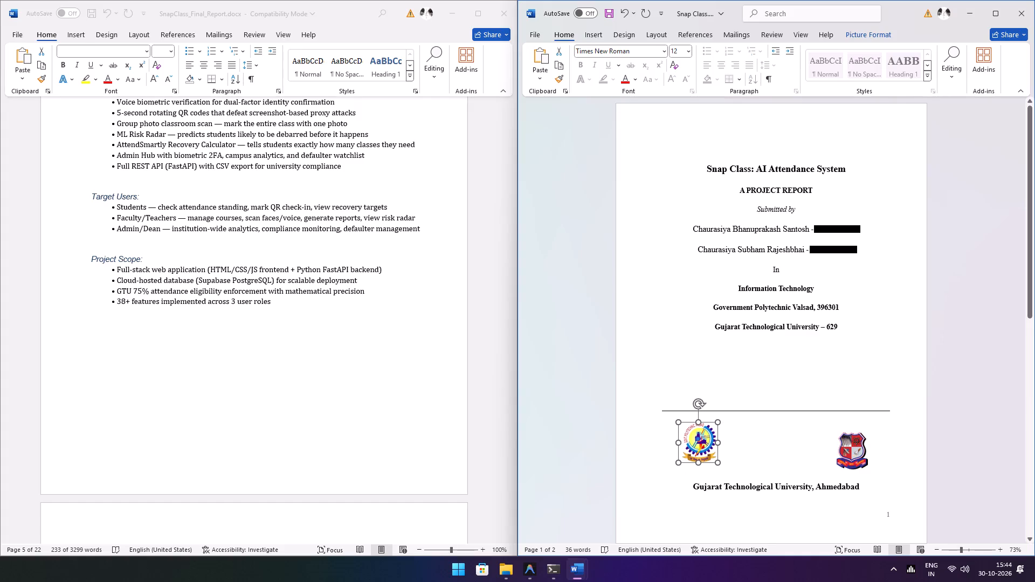
drag(707, 435, 707, 430)
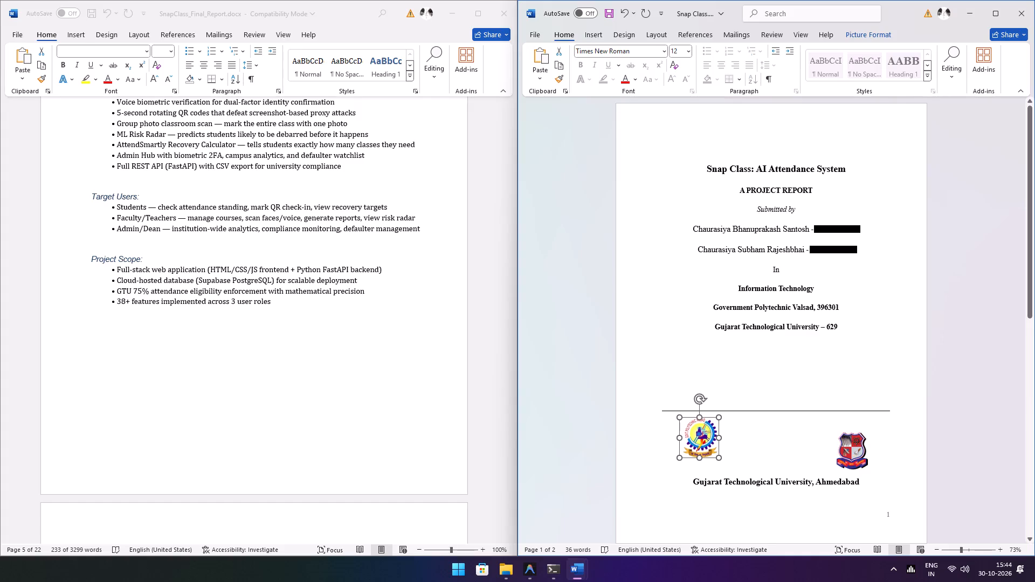
drag(707, 430, 708, 426)
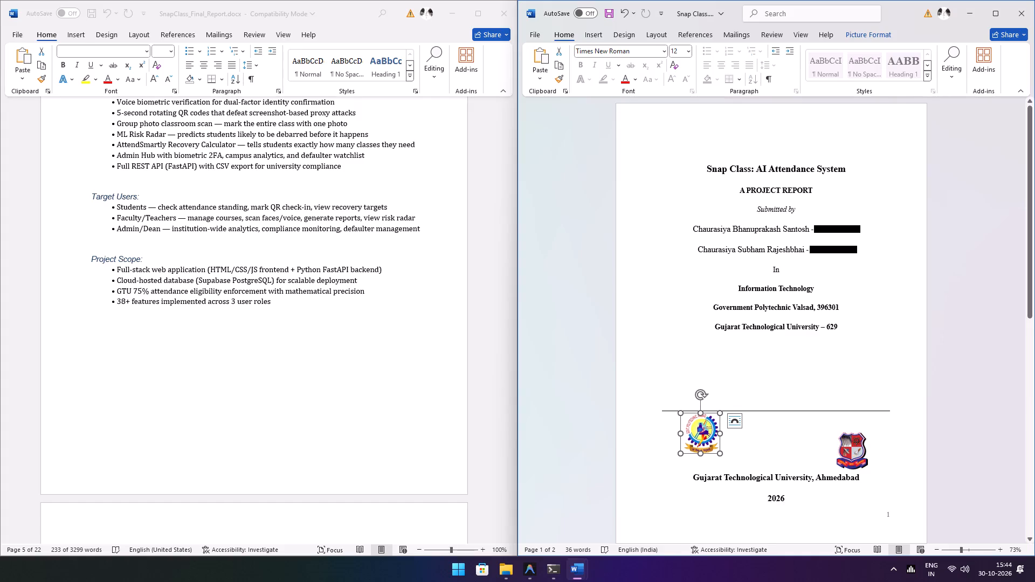
drag(859, 452, 859, 436)
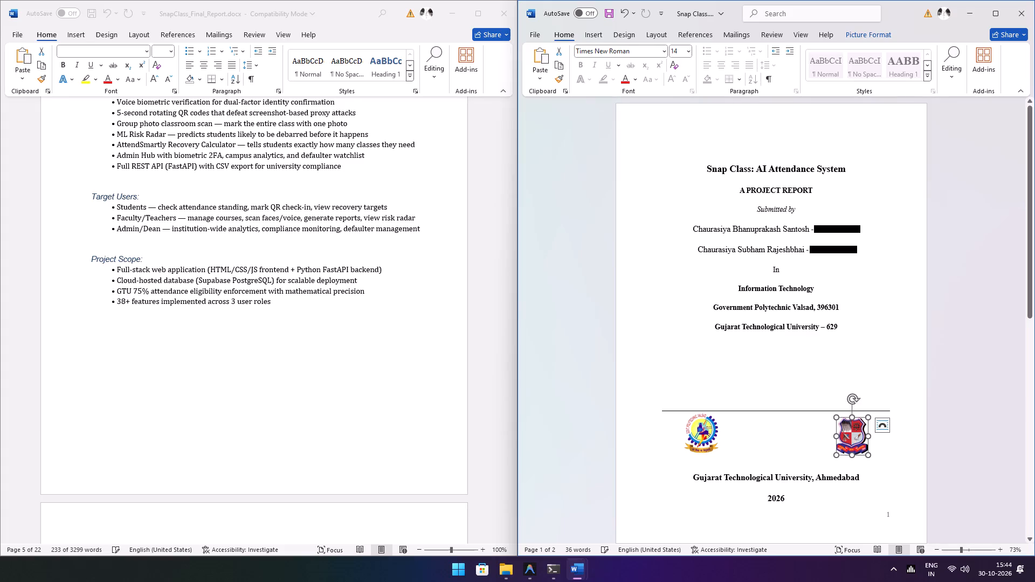
click(859, 436)
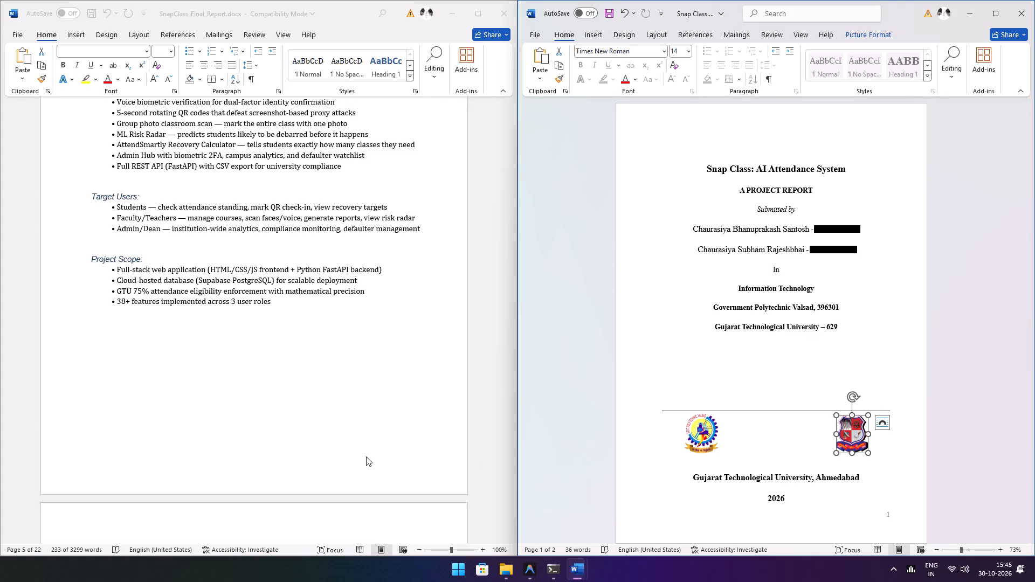
Look through the index and certificate pages of SnapClass_Final_Report.docx and the bottom of the Snap Class.docx title page.
scroll(365, 454, up, 5)
scroll(864, 317, down, 6)
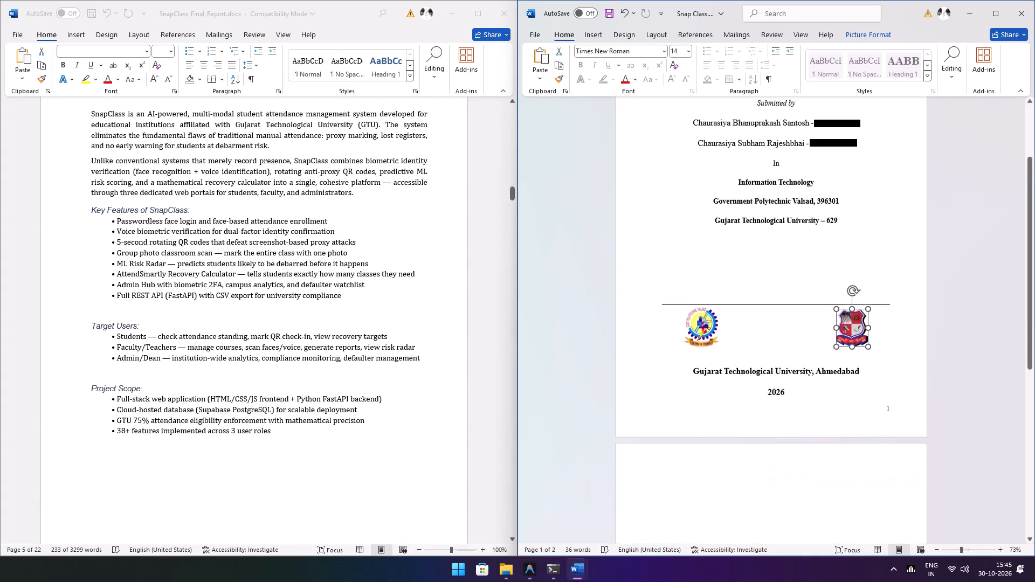
scroll(881, 330, down, 2)
scroll(316, 392, up, 20)
scroll(316, 392, up, 16)
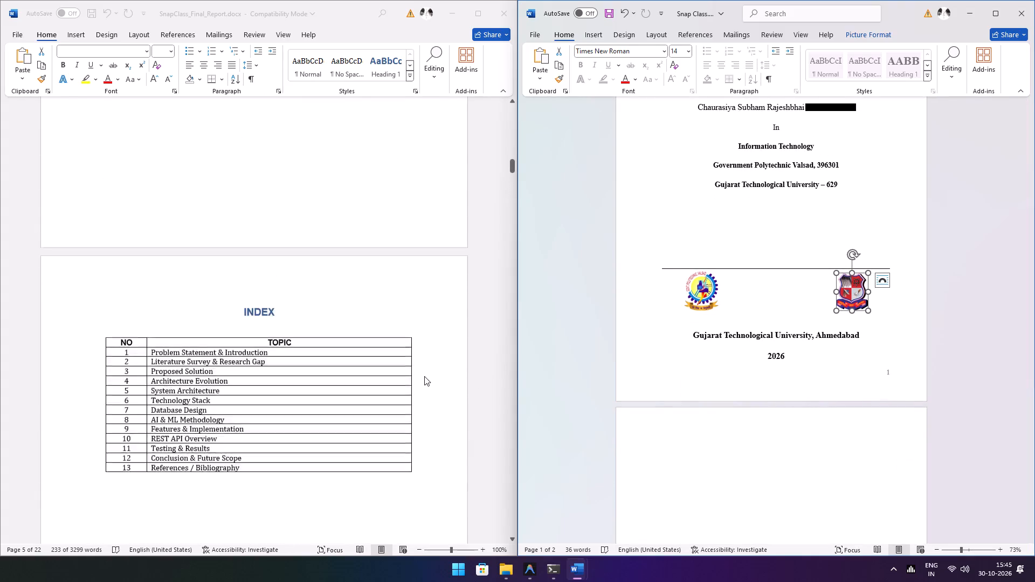
scroll(424, 376, up, 20)
scroll(424, 376, up, 20)
scroll(424, 376, up, 10)
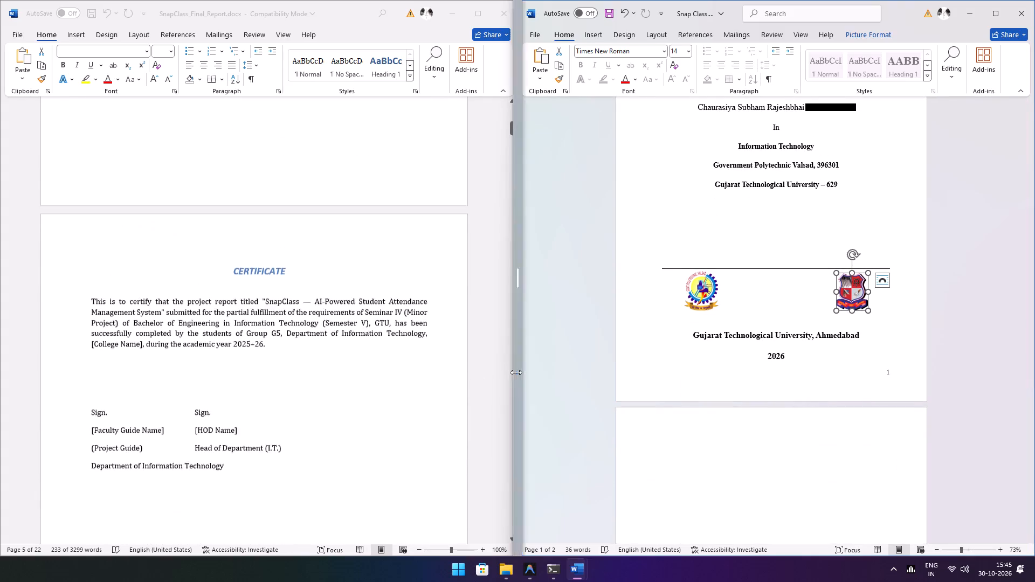
scroll(516, 372, up, 7)
scroll(782, 309, down, 11)
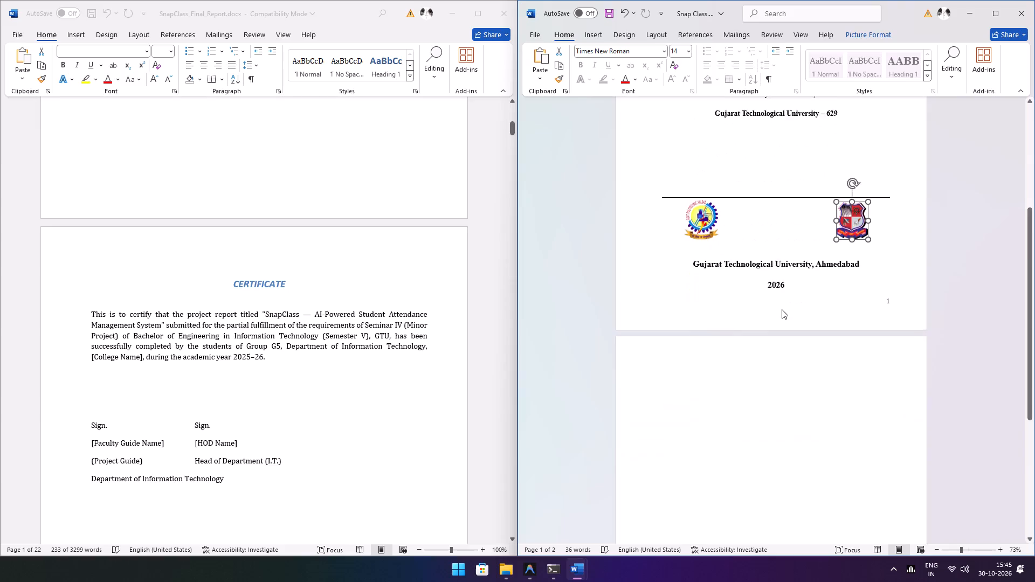
scroll(784, 308, down, 6)
Remove one blank line above the divider line on the Snap Class.docx title page.
click(795, 324)
scroll(785, 303, up, 3)
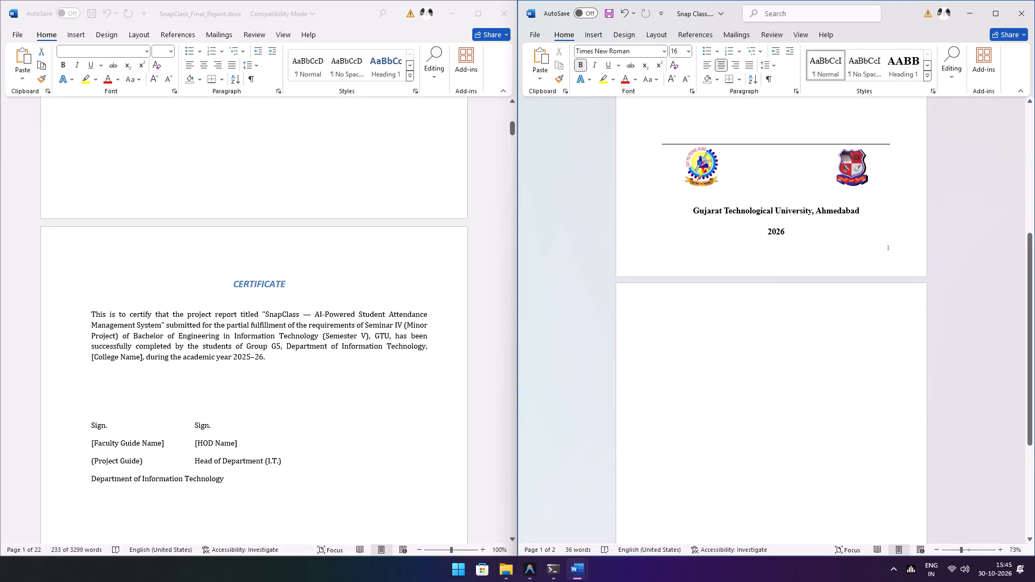
click(839, 239)
scroll(702, 352, up, 7)
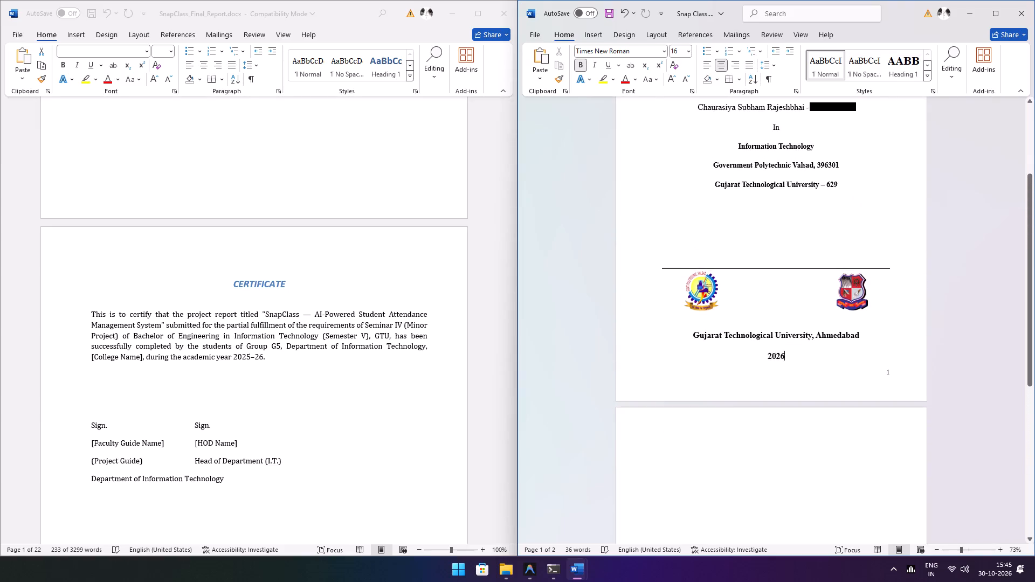
scroll(761, 271, up, 2)
click(758, 281)
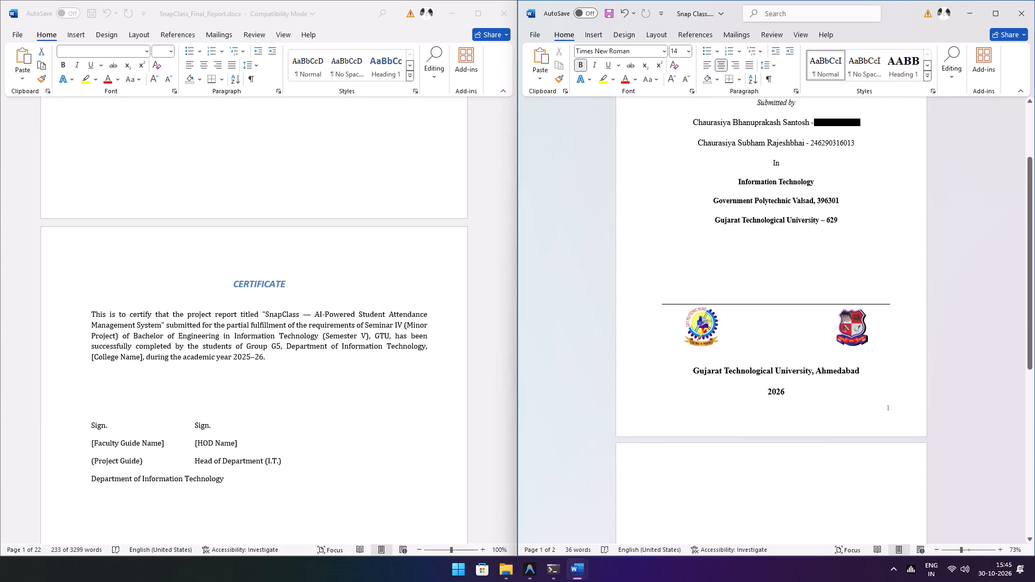
key(BackSpace)
Delete the leftover blank lines after the year 2026 in Snap Class.docx and check the title pages of both documents.
scroll(784, 286, down, 9)
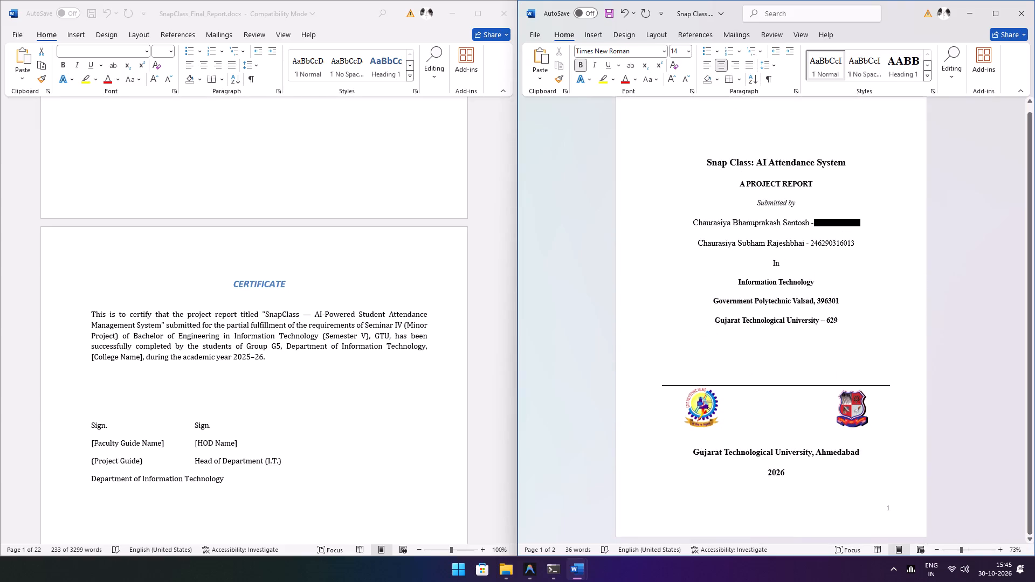
scroll(791, 308, down, 4)
click(786, 511)
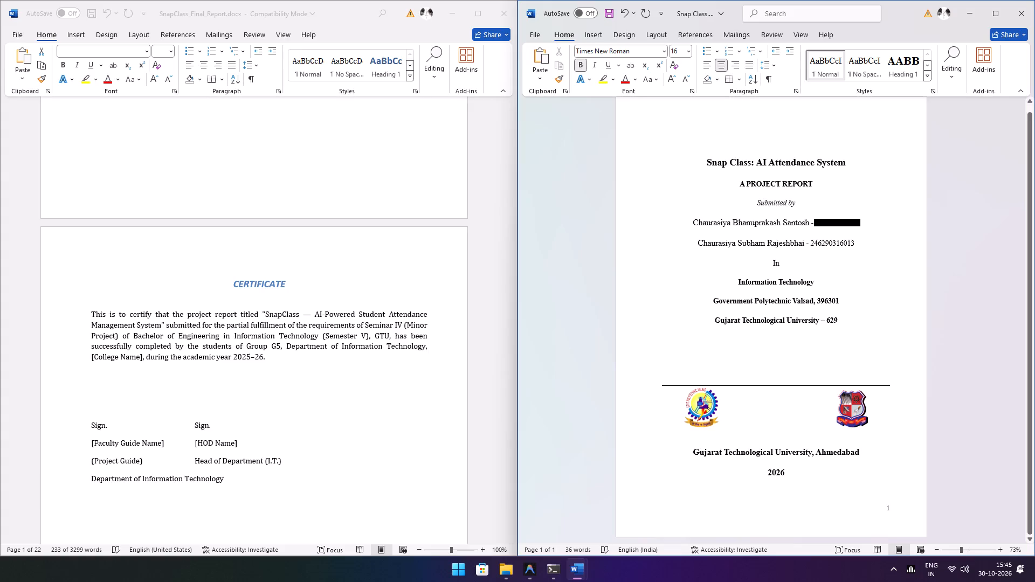
key(BackSpace)
key(BackSpace)
scroll(935, 379, up, 5)
scroll(848, 244, up, 3)
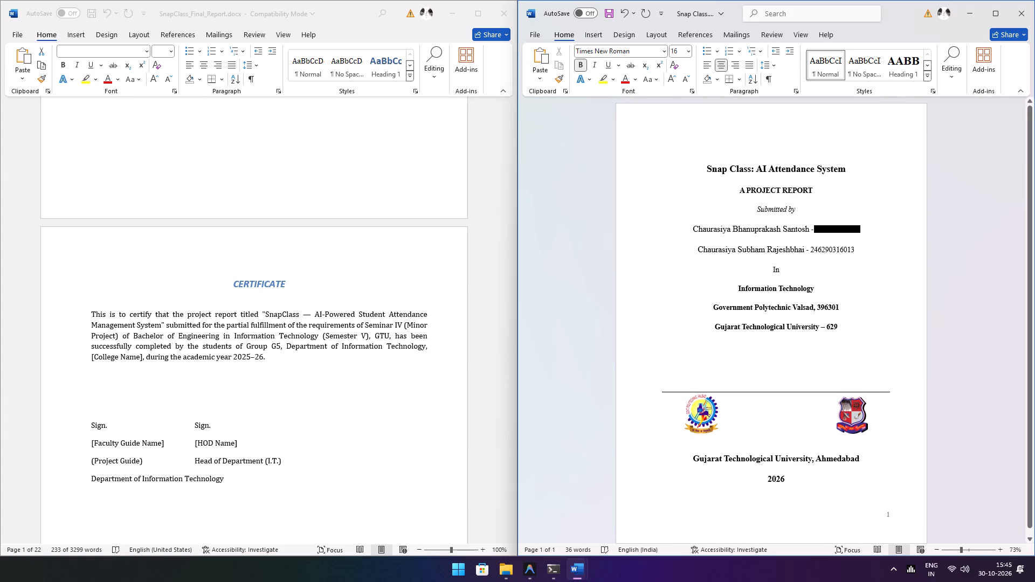
scroll(307, 200, up, 20)
scroll(307, 200, up, 7)
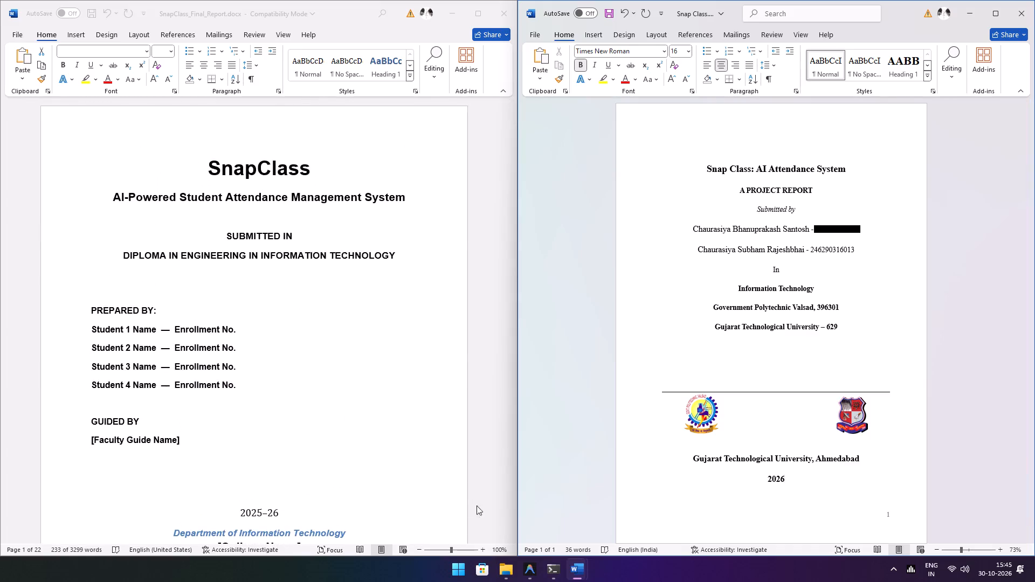
Open DI05000341 MP.pdf from the materials folder in Brave, examine the Minor Project syllabus through its last page, and close it.
click(503, 581)
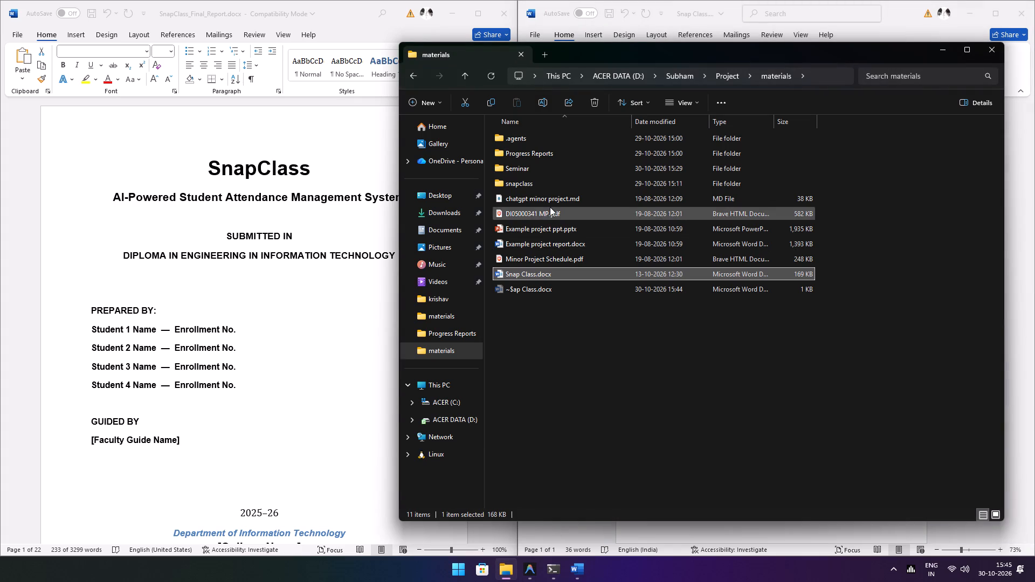
double_click(550, 207)
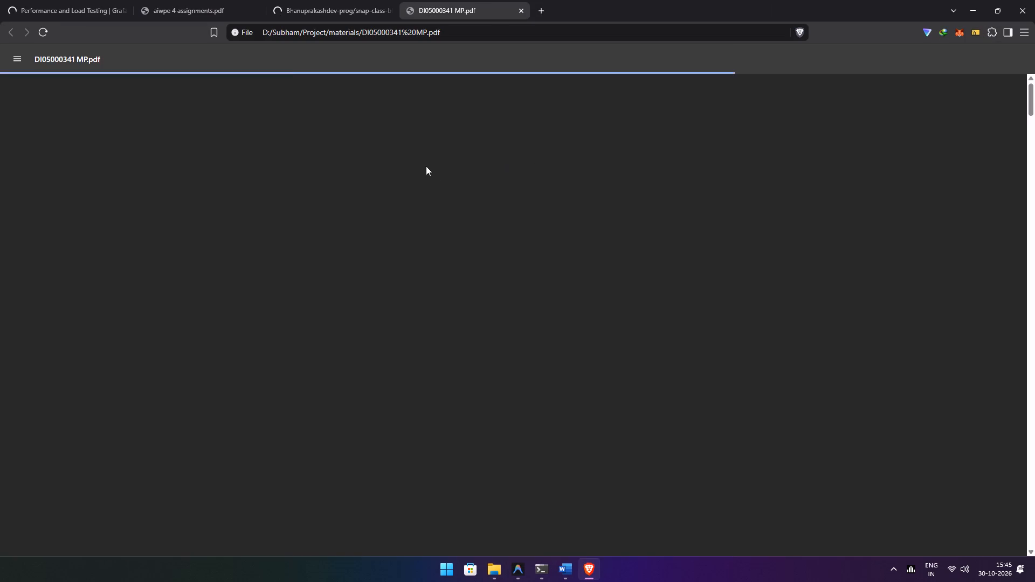
scroll(417, 165, down, 8)
scroll(413, 218, down, 20)
scroll(413, 218, down, 10)
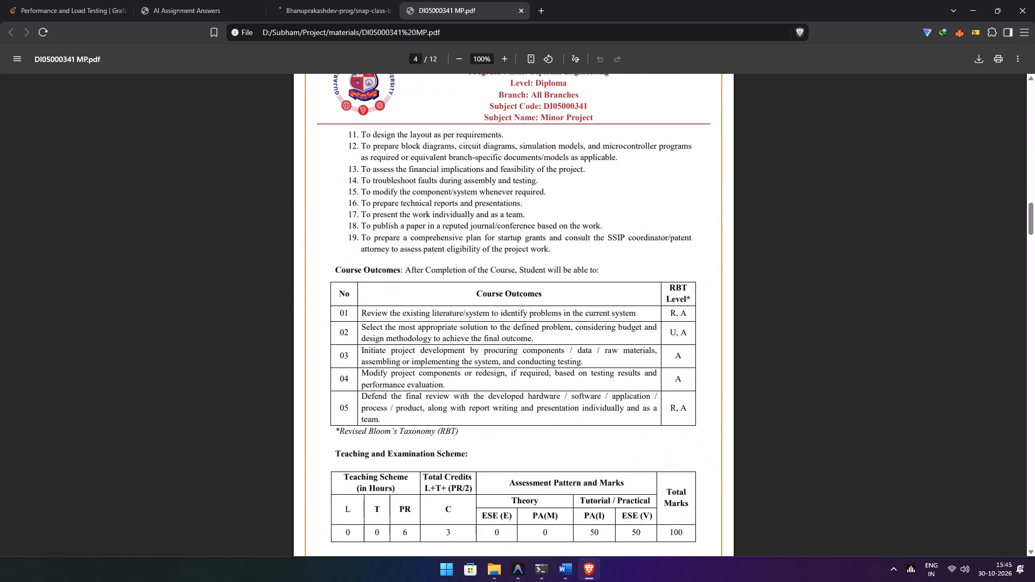
scroll(418, 245, down, 10)
scroll(418, 241, down, 20)
scroll(418, 241, down, 7)
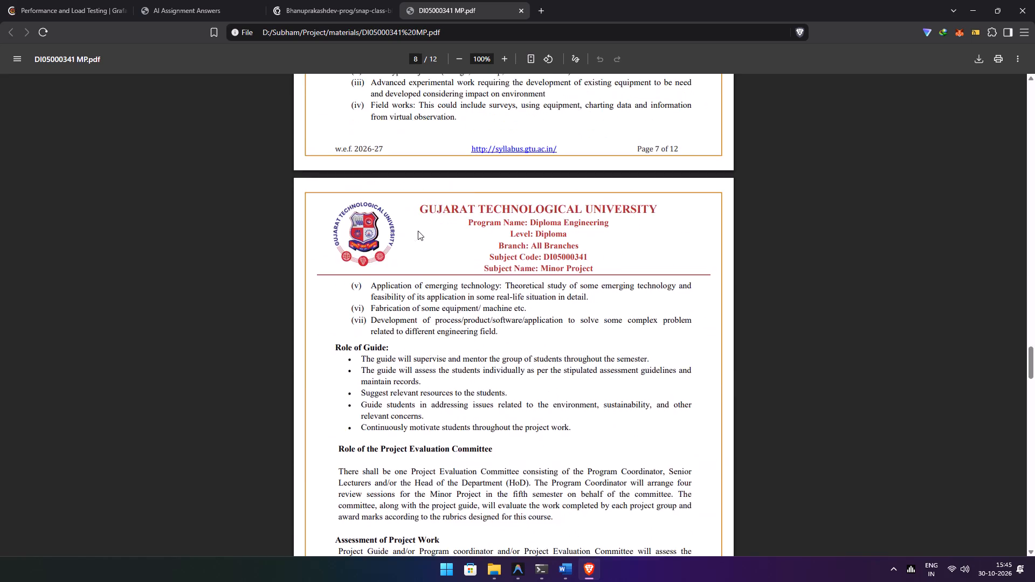
scroll(418, 231, down, 20)
scroll(418, 231, down, 18)
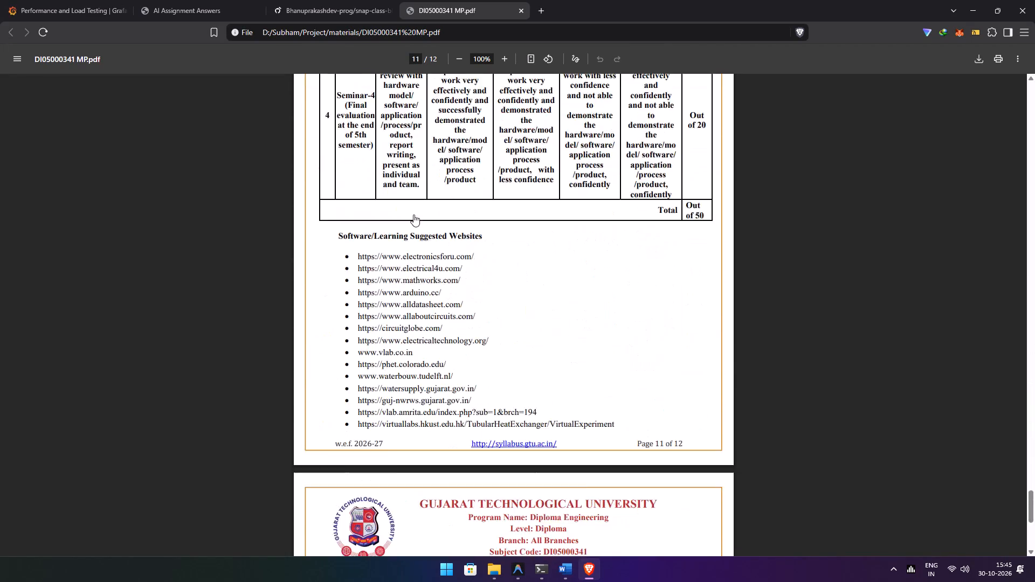
scroll(413, 214, down, 20)
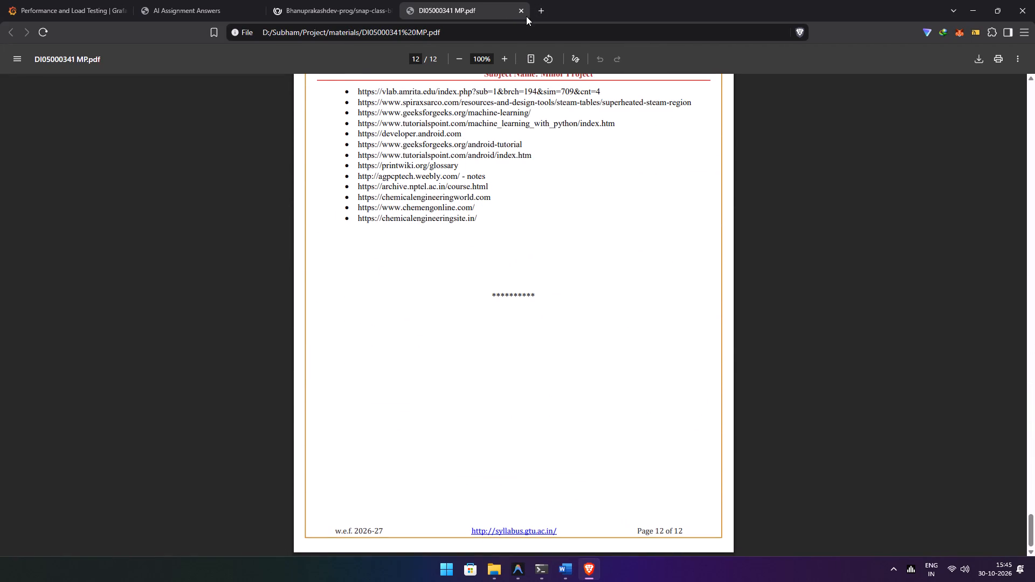
click(527, 16)
click(522, 13)
click(390, 13)
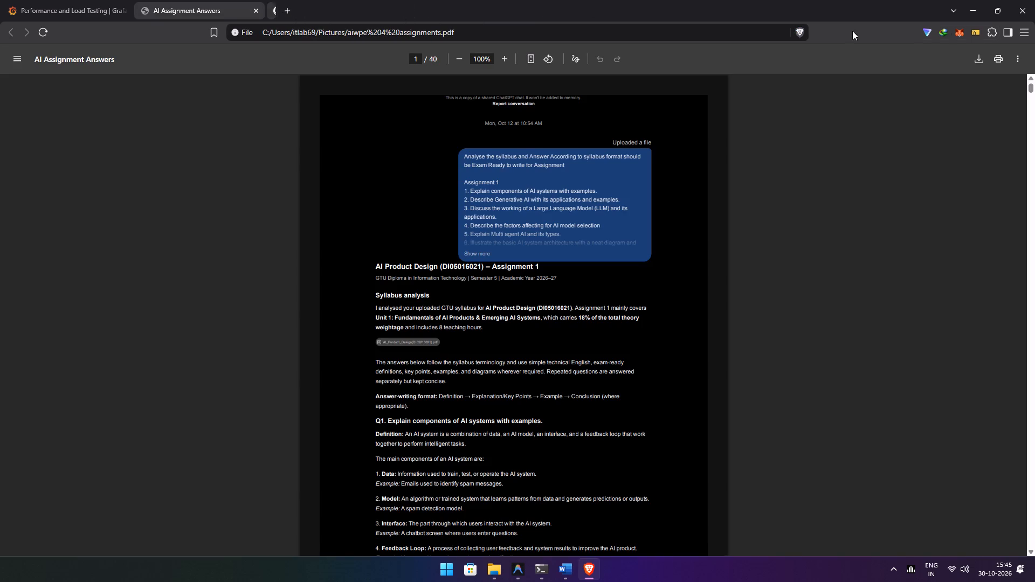
click(976, 15)
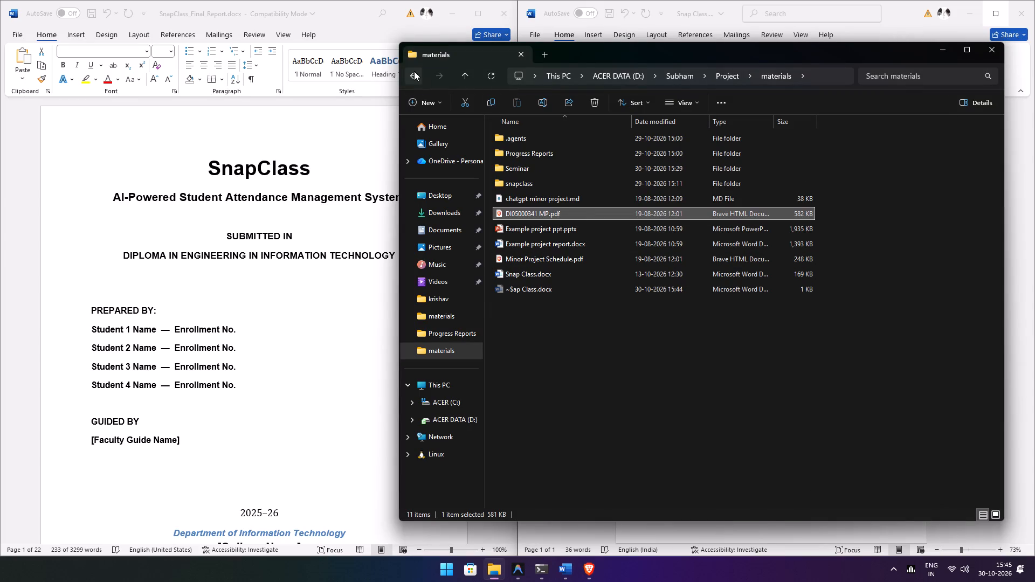
Open DI05000011 SBT.pdf from the Syllabus folder and examine the cover page layout in the Annexure-6 report format.
click(678, 74)
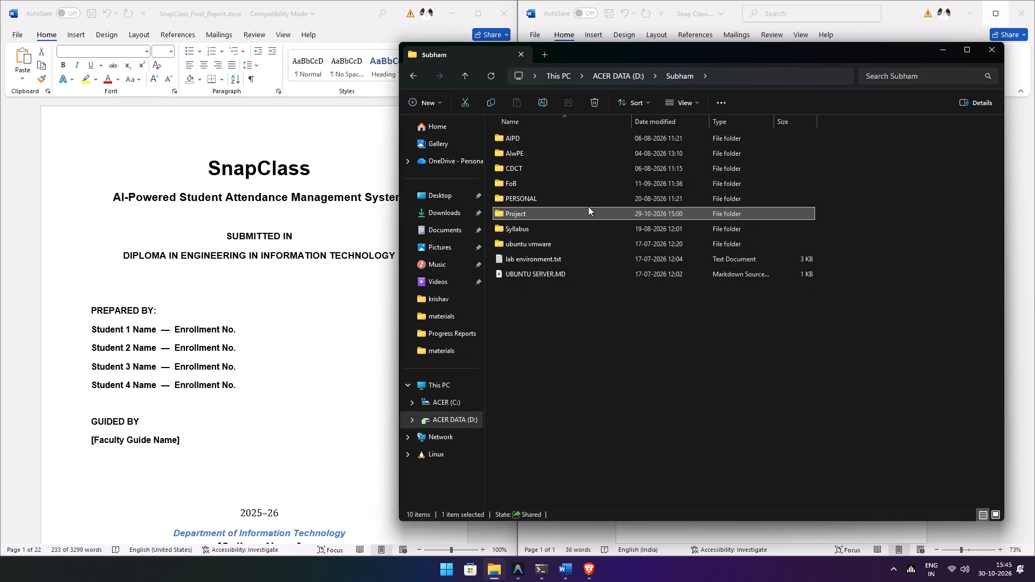
double_click(554, 227)
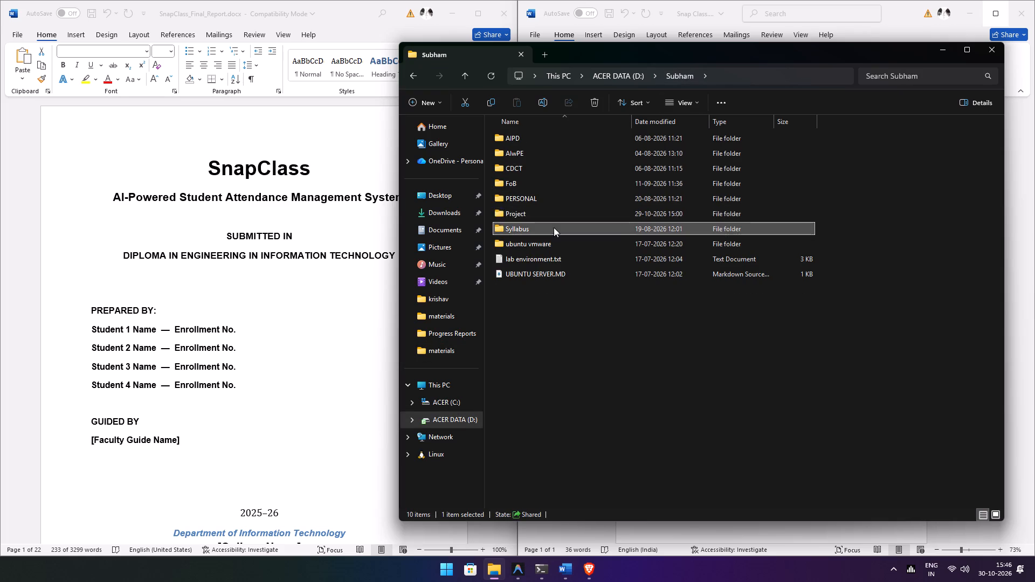
double_click(570, 141)
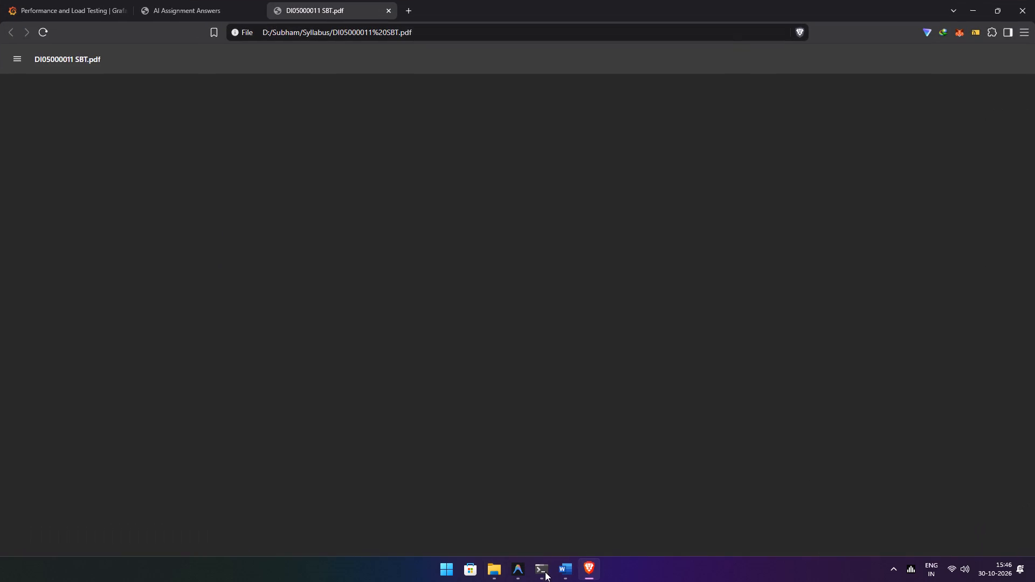
scroll(295, 460, down, 20)
scroll(295, 460, down, 20)
scroll(295, 460, down, 2)
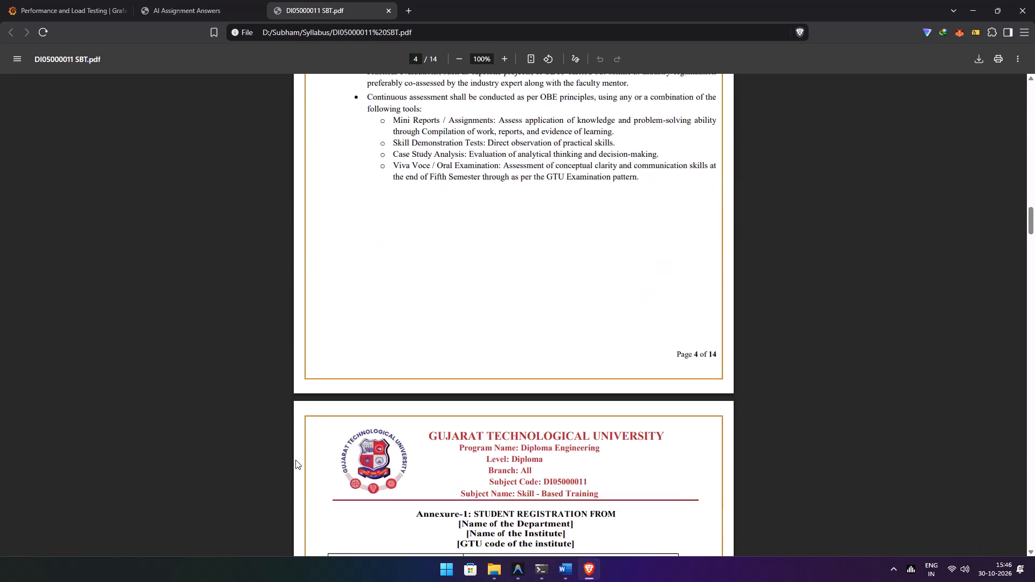
scroll(295, 460, down, 20)
scroll(295, 460, down, 18)
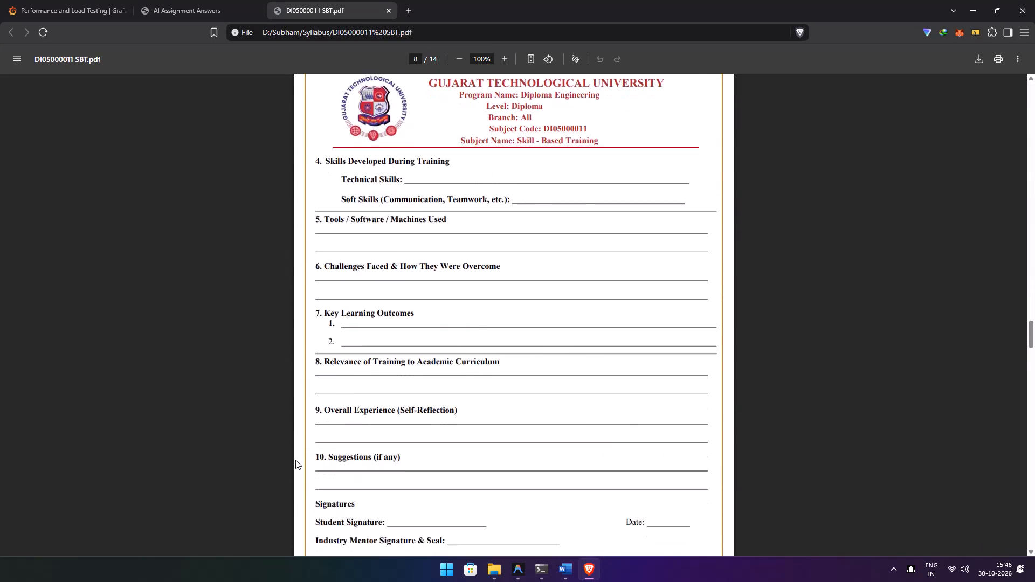
scroll(295, 460, down, 19)
scroll(295, 460, down, 7)
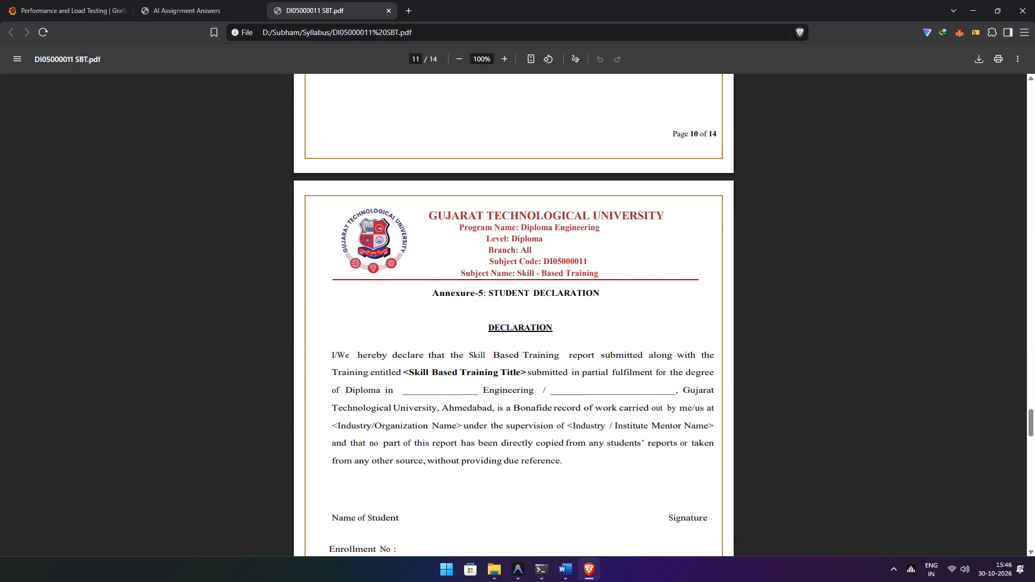
scroll(468, 435, down, 18)
scroll(478, 400, up, 3)
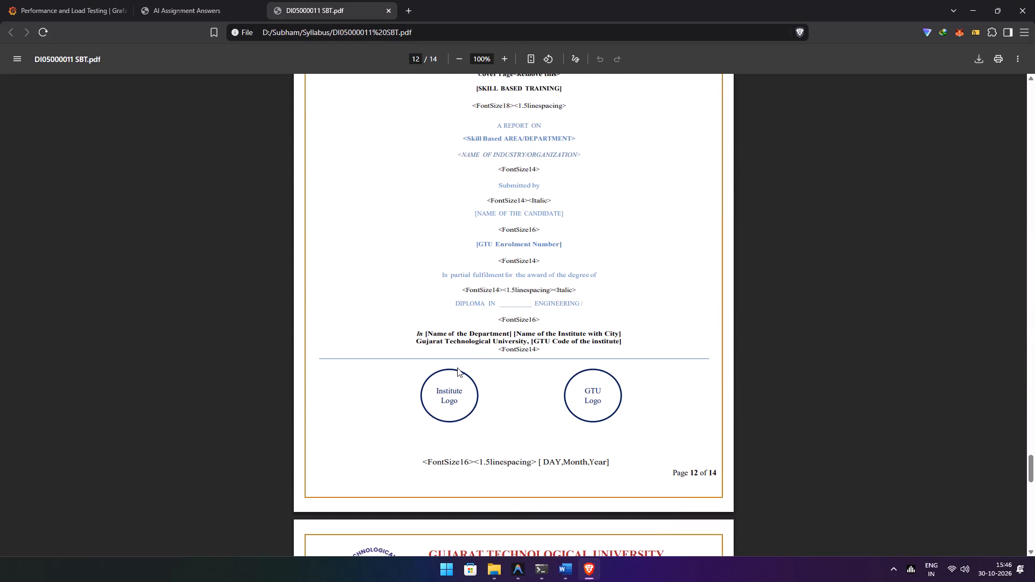
scroll(510, 209, up, 2)
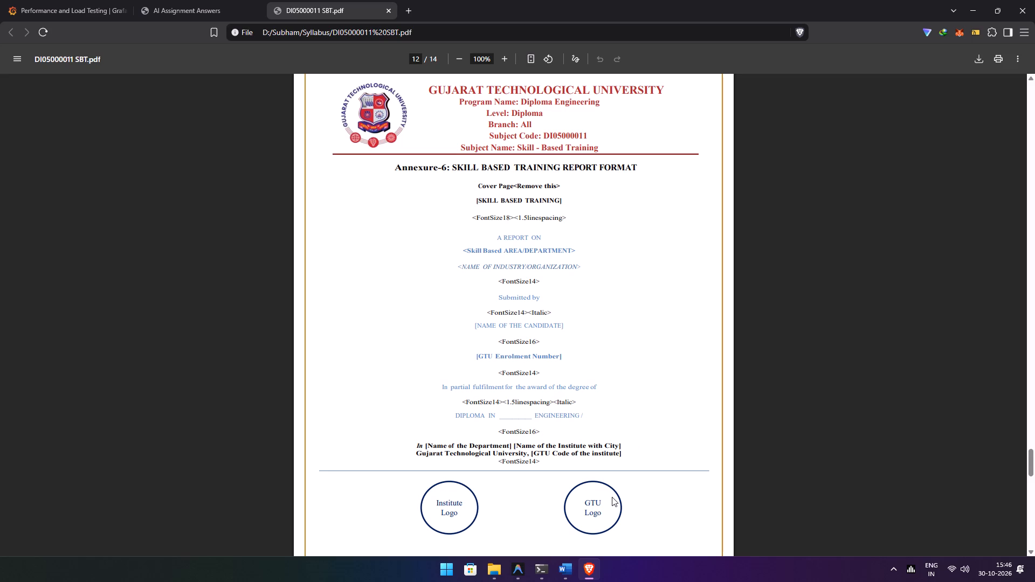
scroll(571, 486, down, 2)
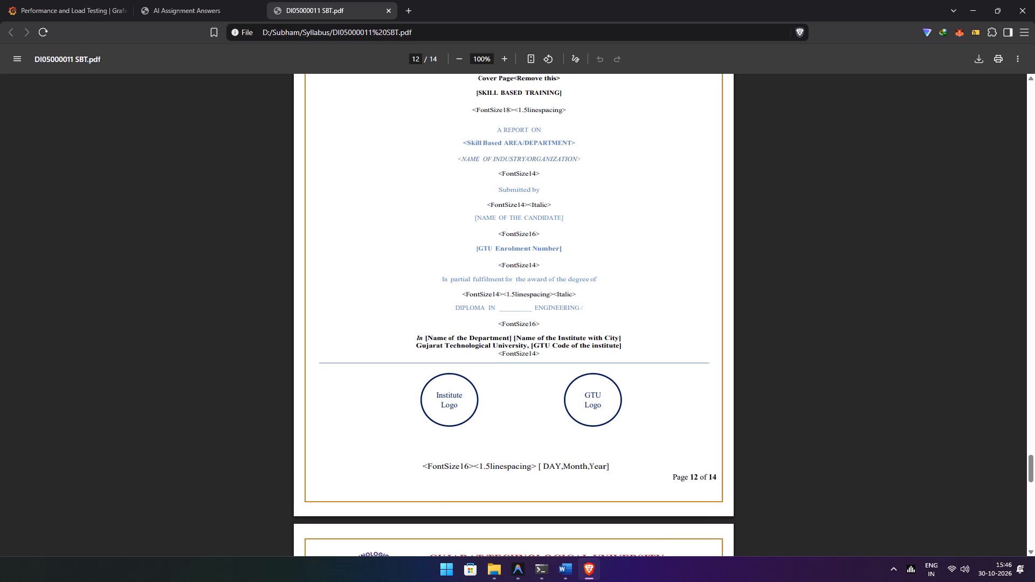
Check the report preparation guidelines in DI05000011 SBT.pdf and look back through the earlier annexures, including the weekly logbook and training report form.
scroll(485, 390, down, 9)
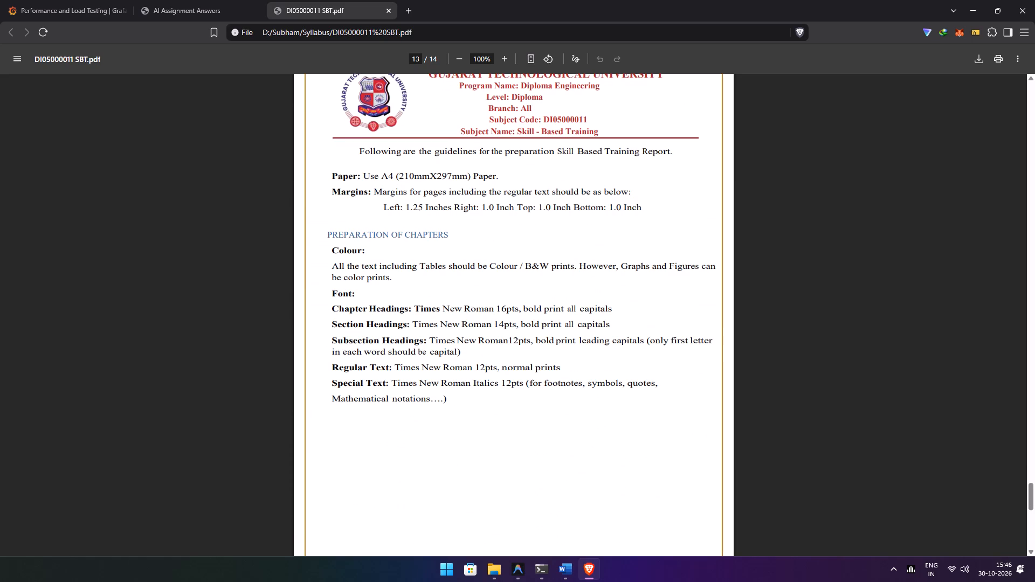
scroll(449, 242, up, 3)
scroll(506, 237, up, 5)
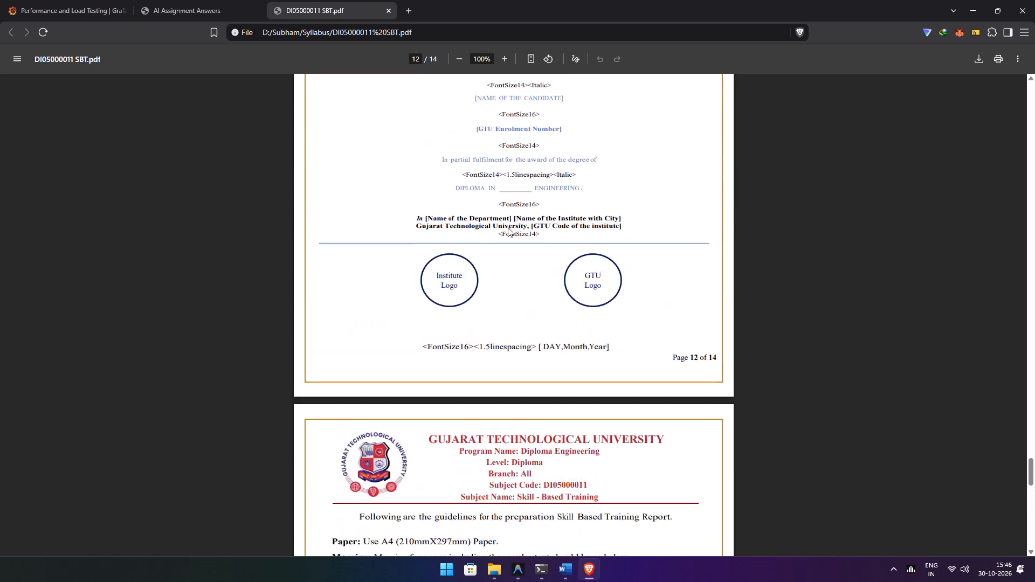
scroll(514, 219, up, 7)
scroll(424, 401, up, 2)
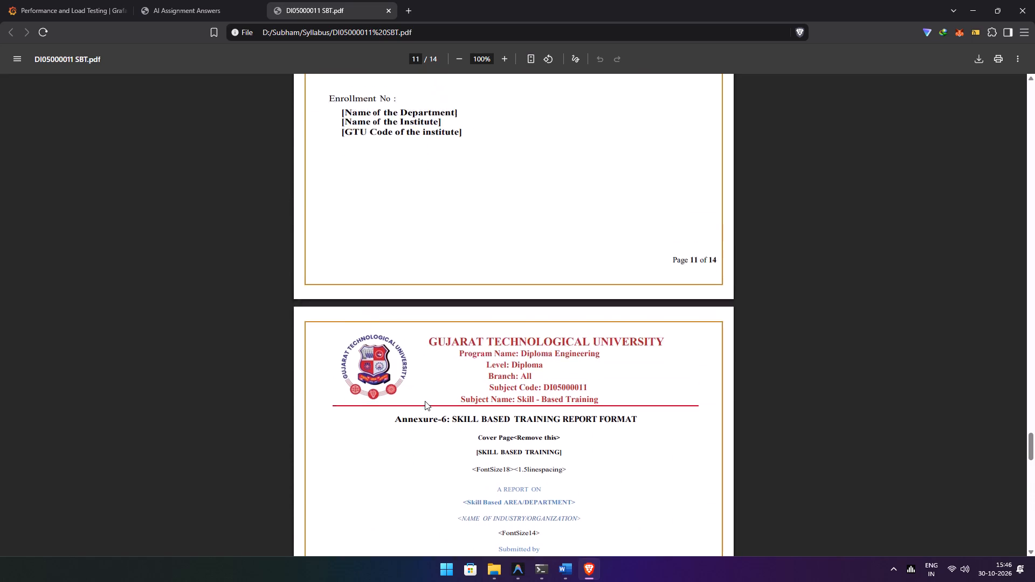
scroll(460, 383, up, 19)
scroll(483, 358, up, 10)
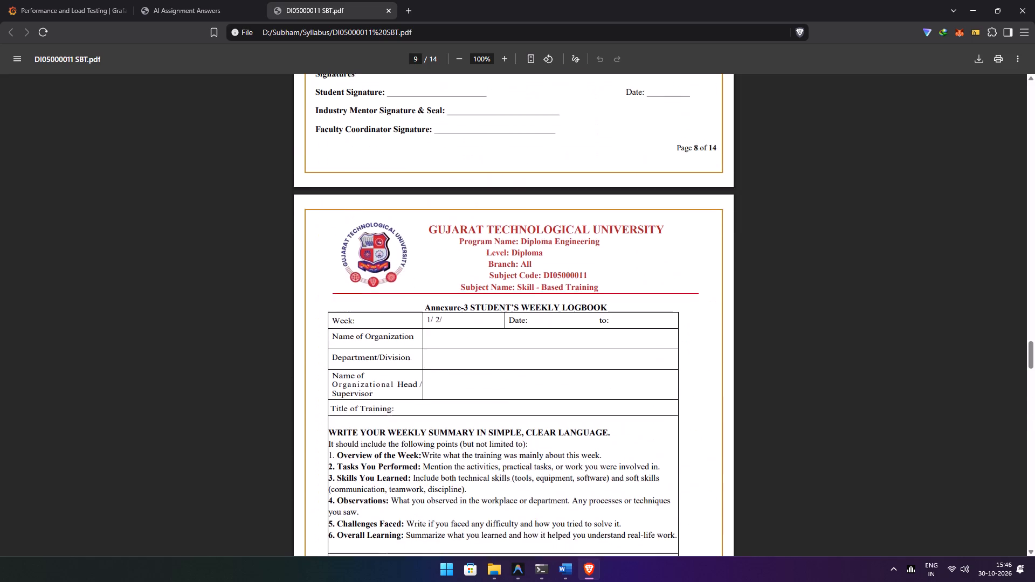
scroll(484, 352, down, 2)
scroll(484, 352, up, 13)
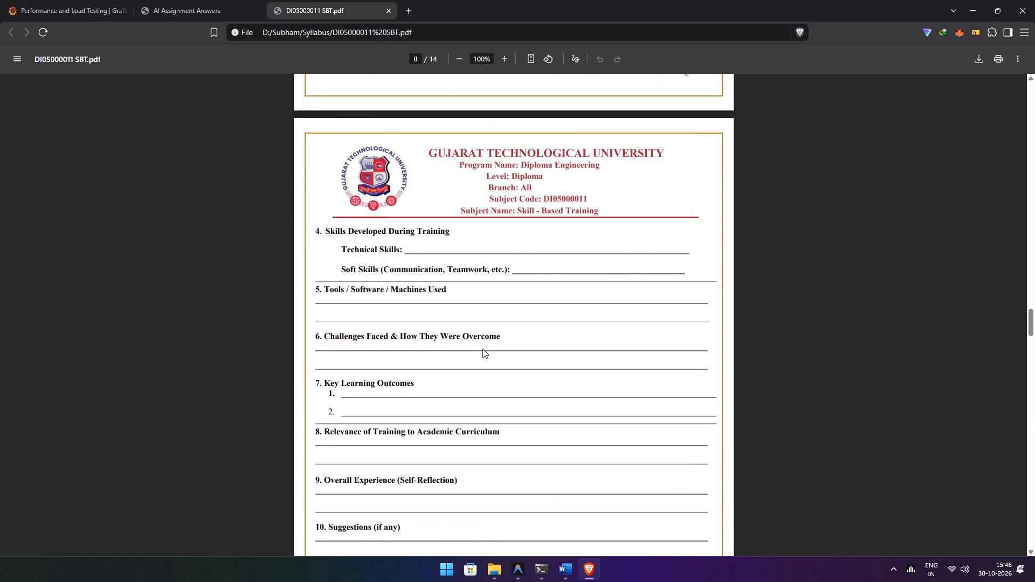
scroll(482, 349, up, 4)
scroll(482, 349, down, 20)
scroll(482, 349, down, 4)
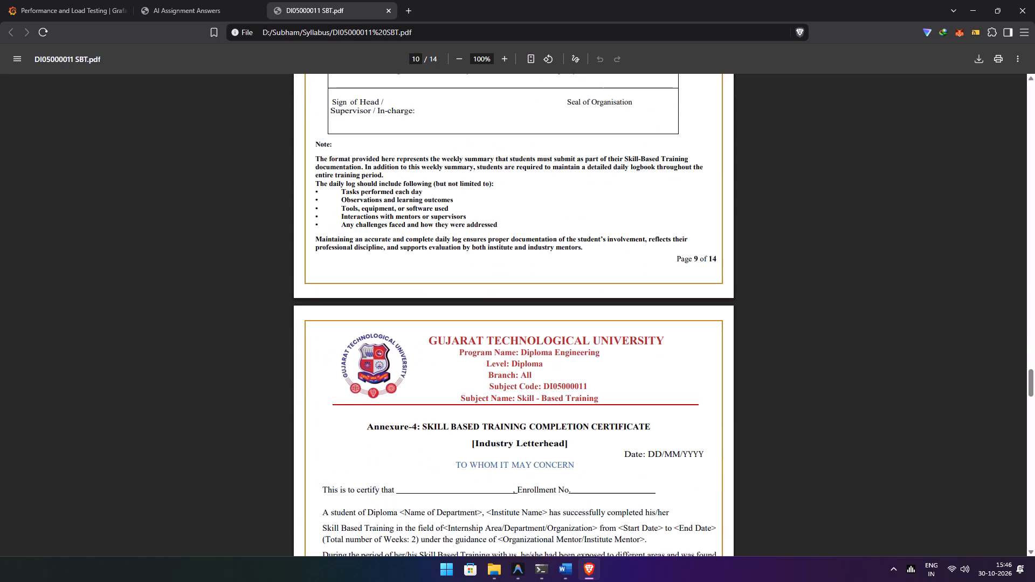
scroll(470, 350, down, 6)
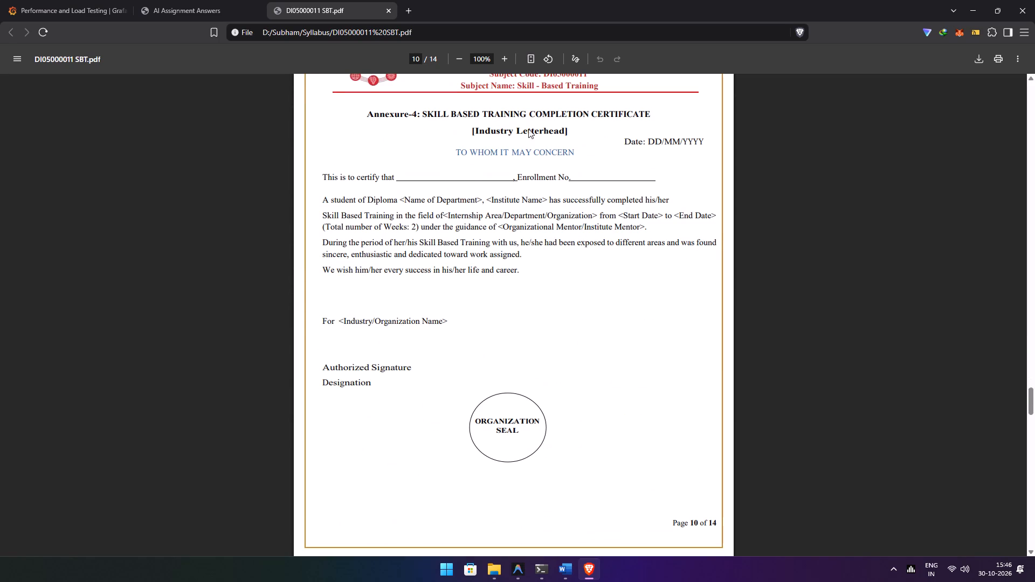
scroll(611, 162, up, 2)
scroll(610, 198, down, 11)
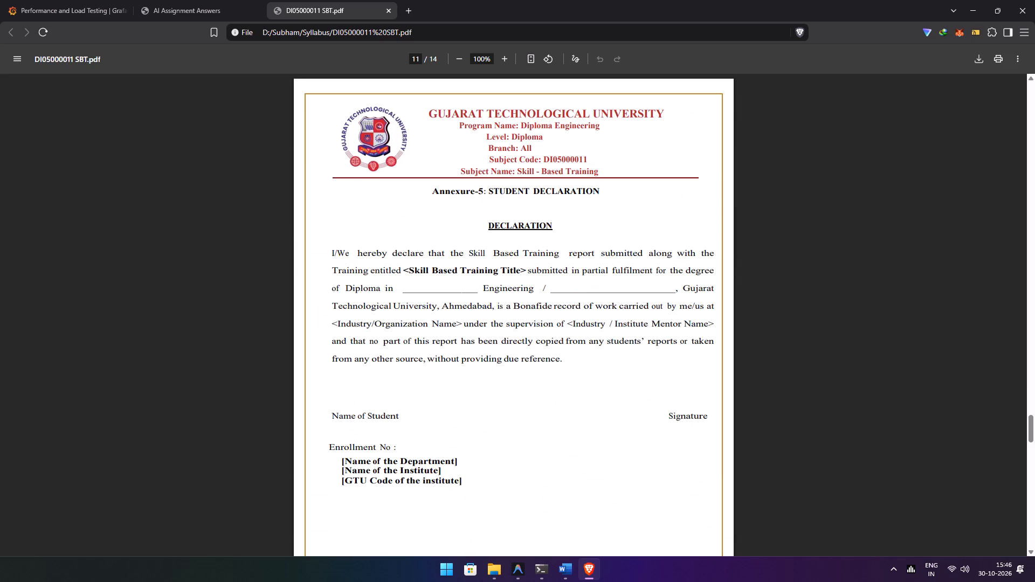
scroll(492, 323, down, 18)
scroll(497, 283, down, 6)
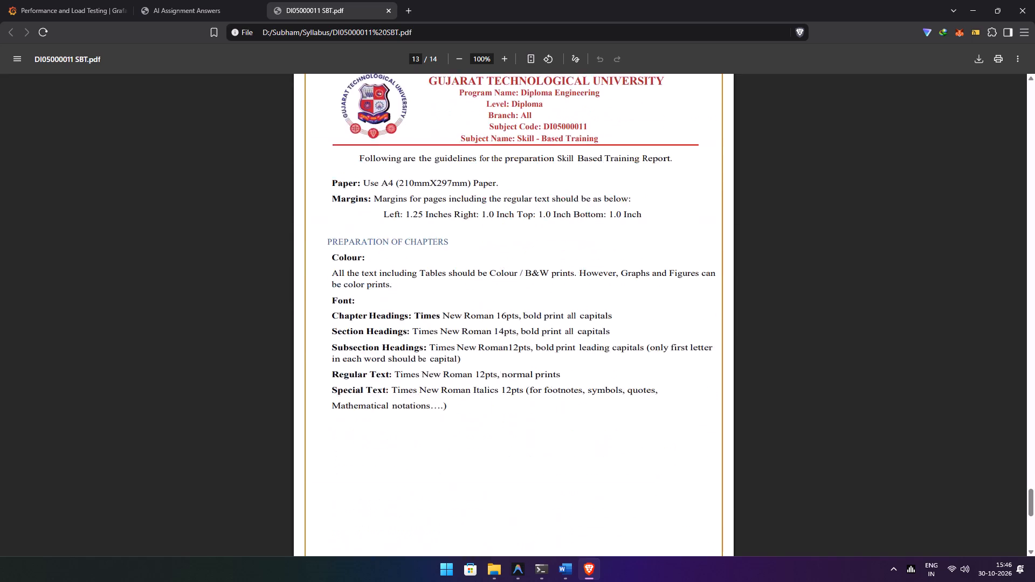
scroll(496, 285, up, 2)
scroll(494, 283, down, 13)
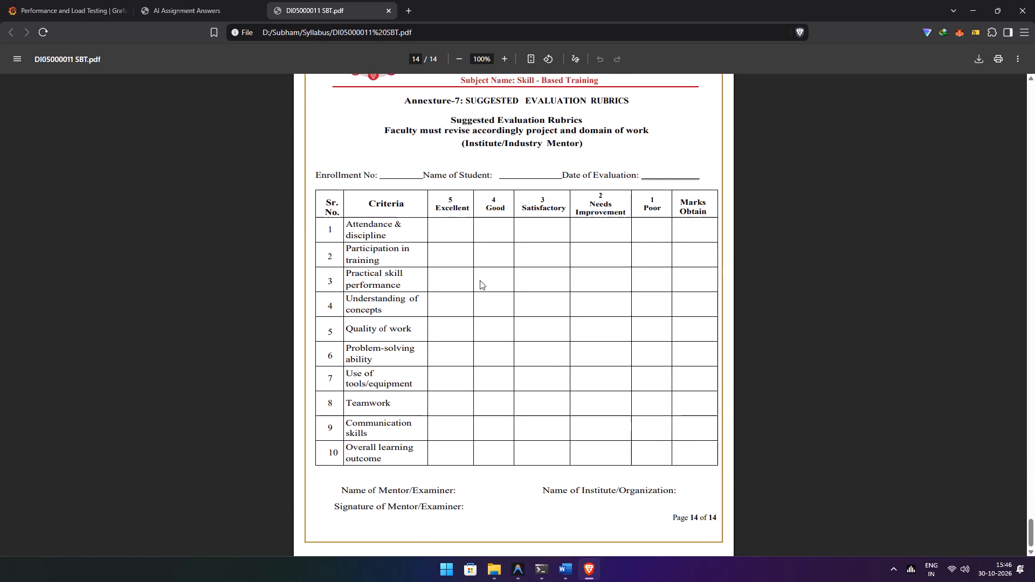
scroll(480, 280, down, 13)
Go back over the Annexure-5 declaration and return to the Annexure-6 cover page format on page 12.
scroll(378, 320, up, 20)
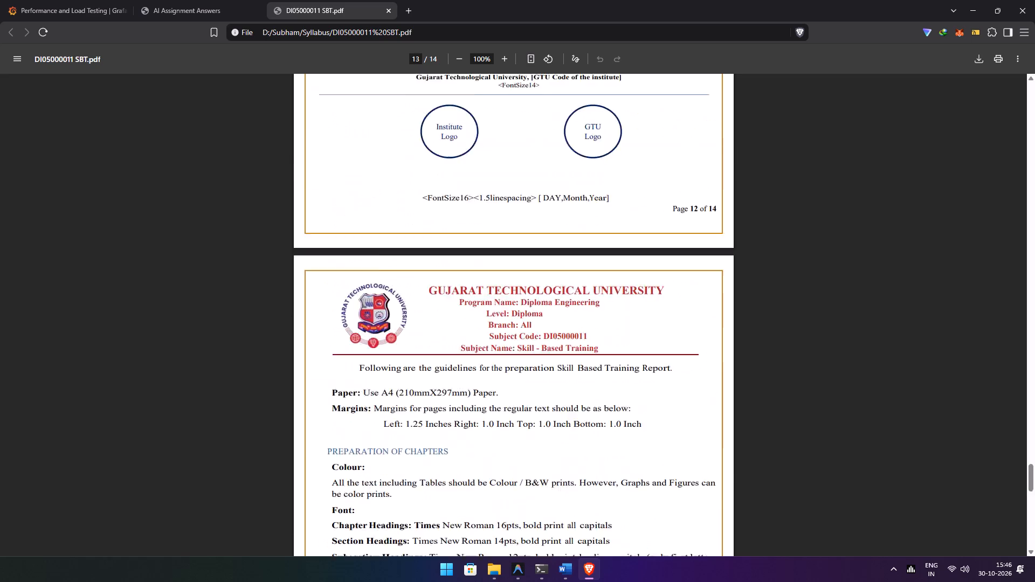
scroll(381, 299, up, 15)
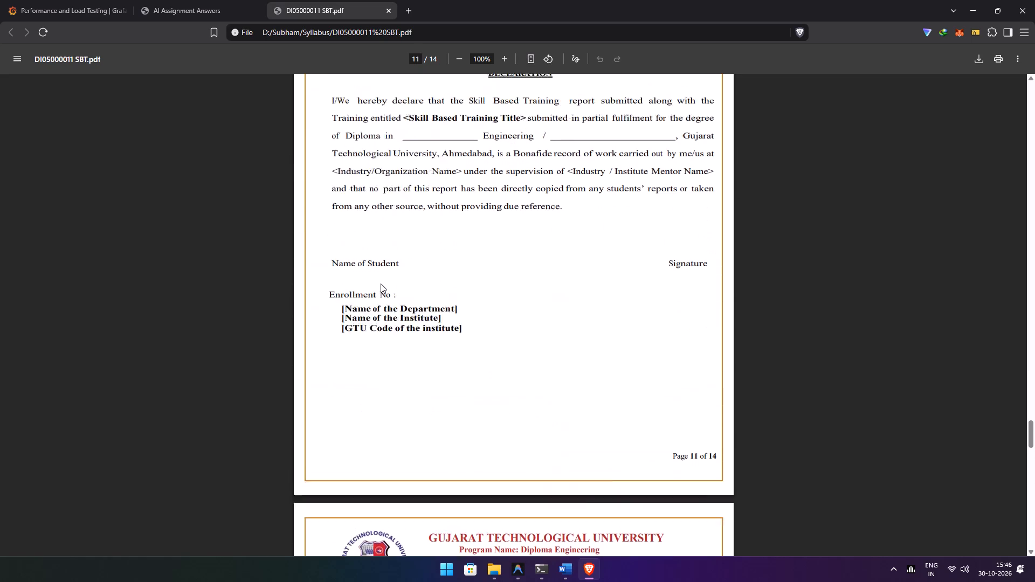
scroll(381, 283, up, 2)
scroll(381, 283, down, 13)
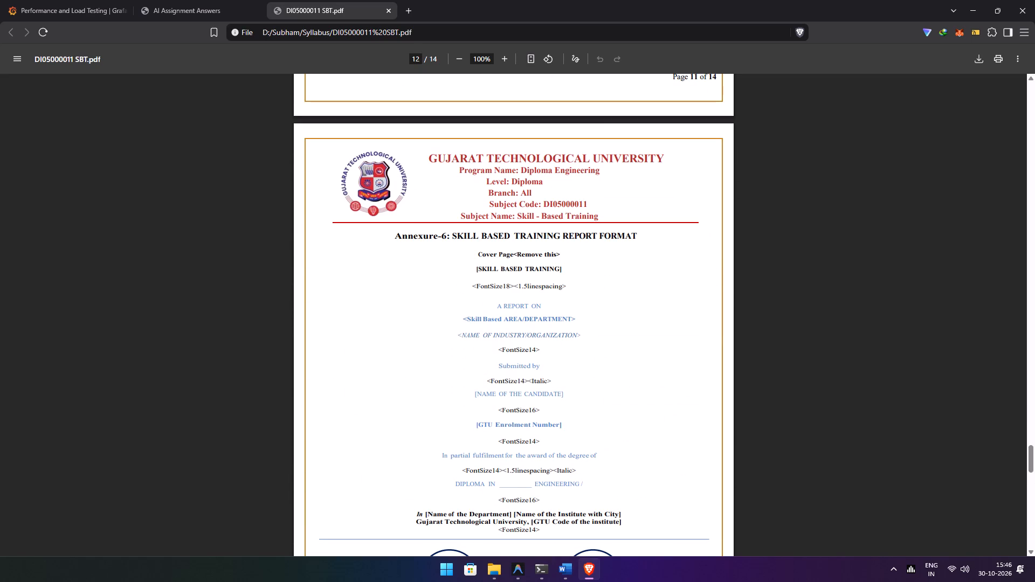
Search the web in a new tab for "annexure 6 project report format".
click(405, 9)
text(annexure 6 project rp)
key(BackSpace)
key(e)
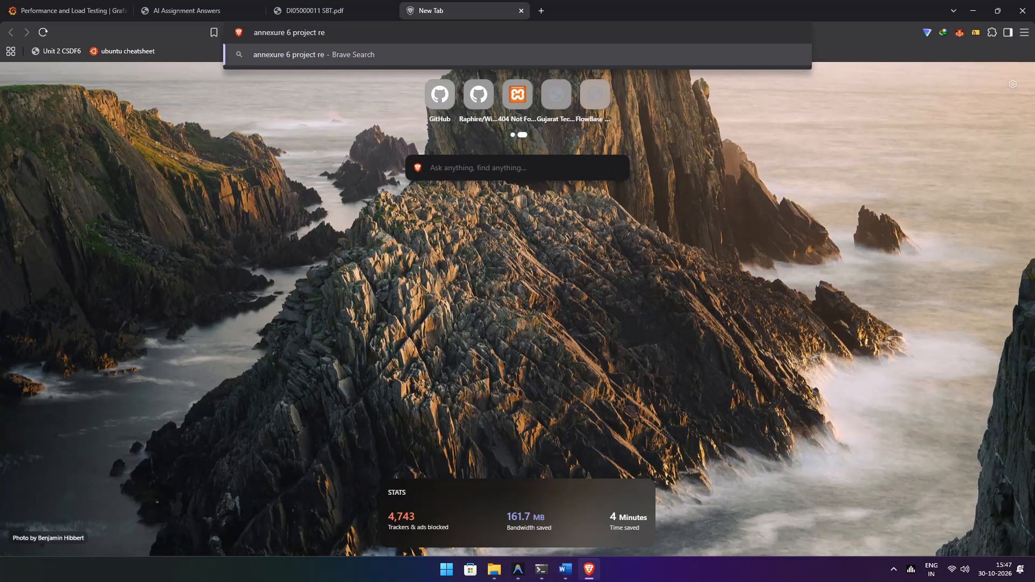
text(port format)
key(Return)
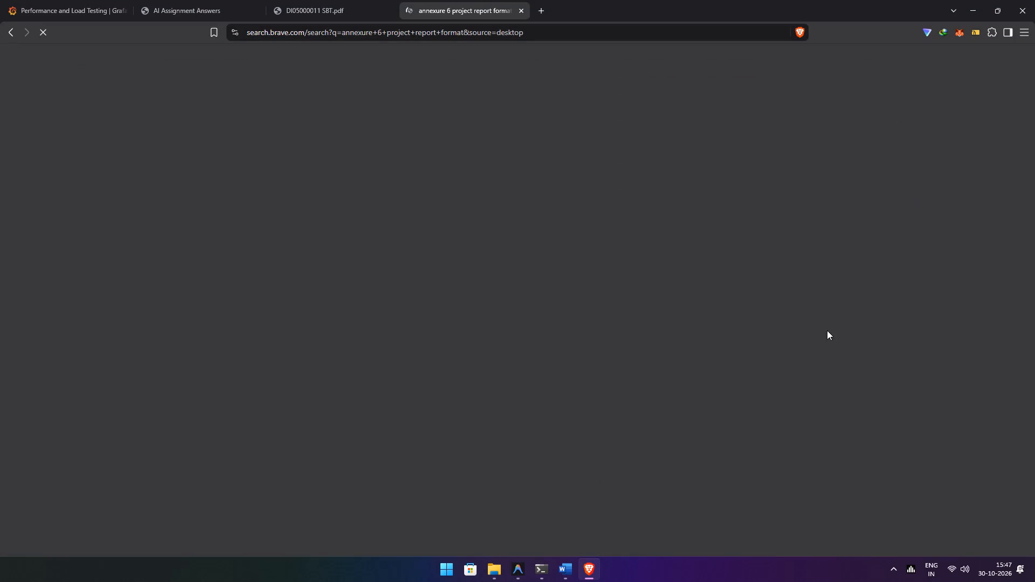
Open the Maulana Azad National Urdu University result, 7-Annexure-6.pdf, examine its one-page form, and close it.
drag(281, 329, 331, 347)
click(306, 328)
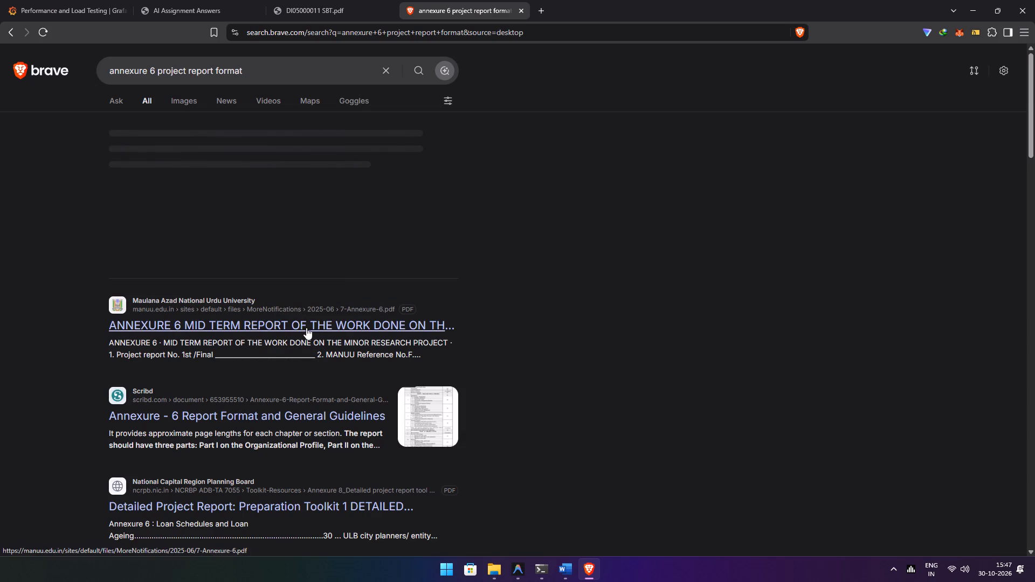
scroll(451, 339, up, 1)
scroll(524, 260, up, 1)
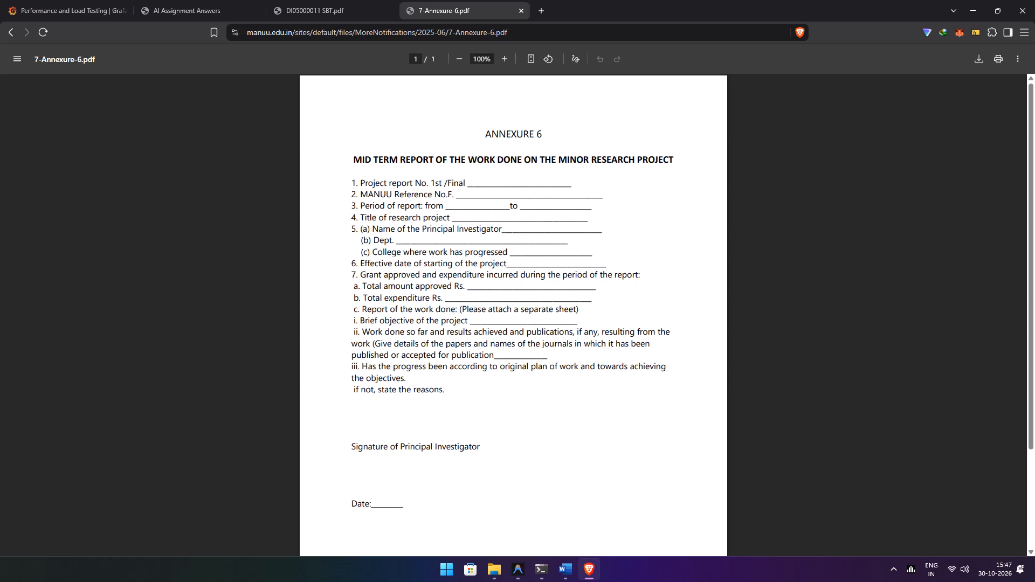
scroll(524, 260, down, 14)
scroll(503, 200, up, 6)
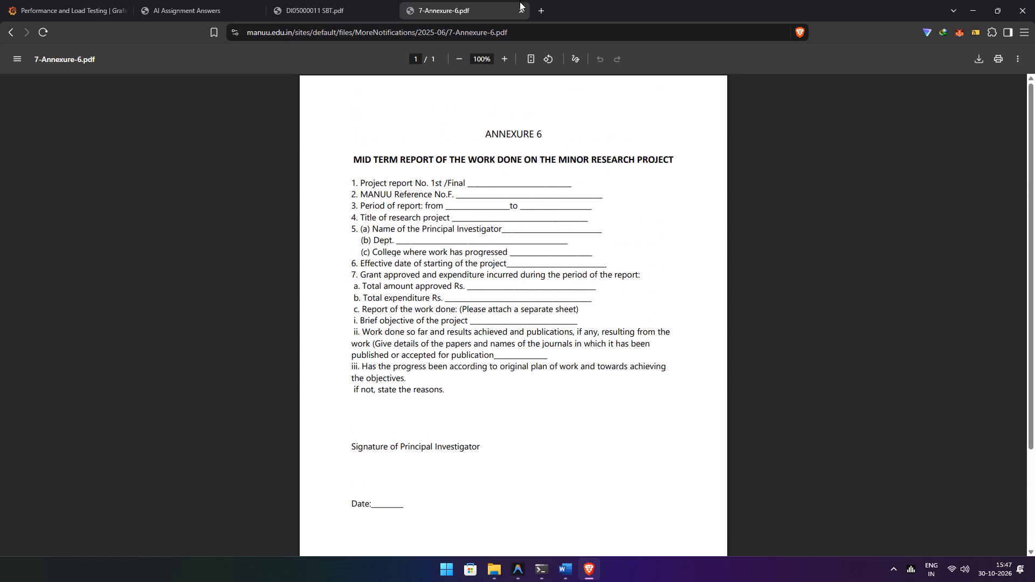
click(520, 10)
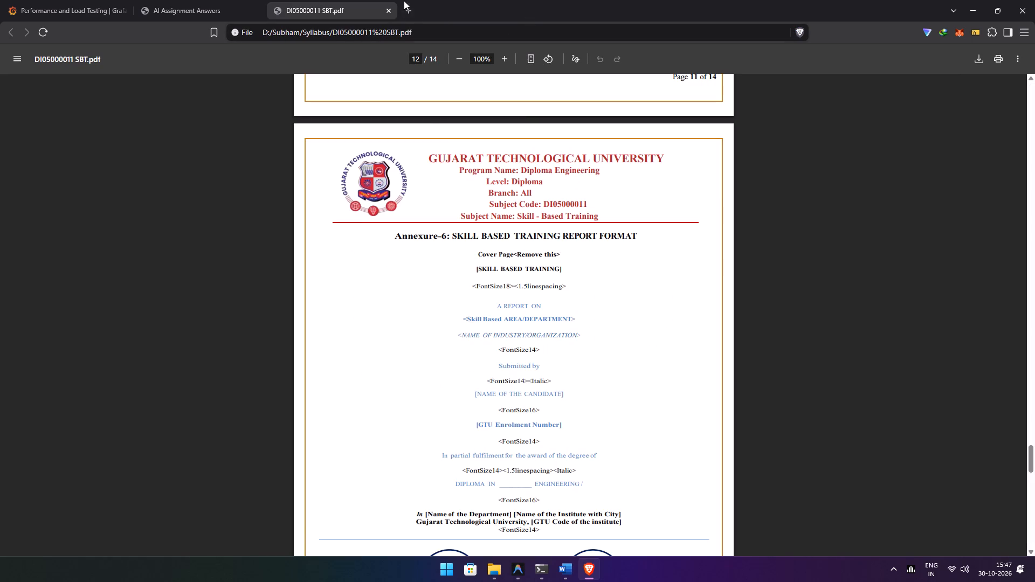
Reopen the annexure 6 project report format search from the browsing history and open the Scribd result Annexure - 6 Report Format and General Guidelines.
click(411, 15)
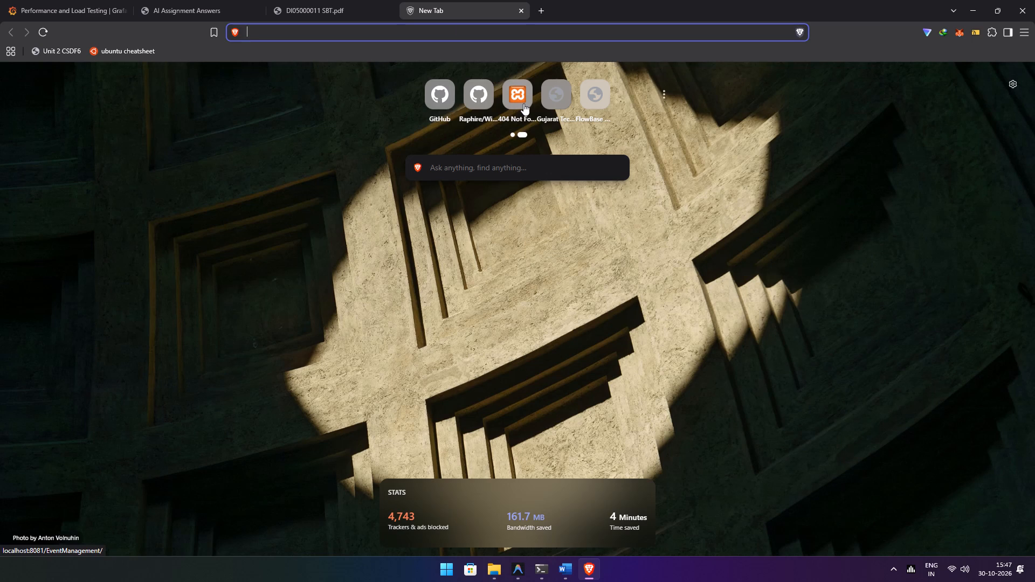
key(ctrl+h)
click(510, 154)
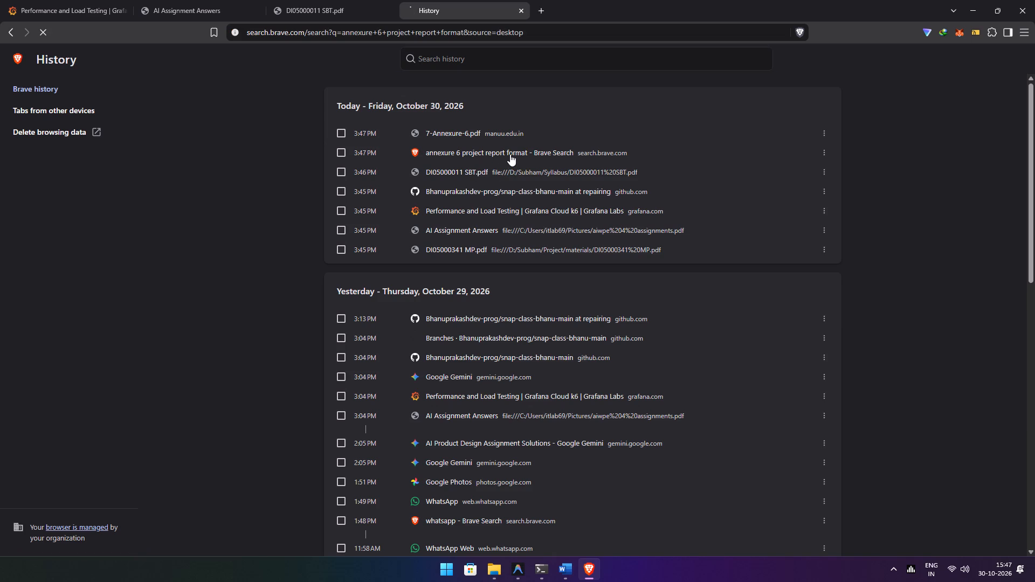
click(263, 415)
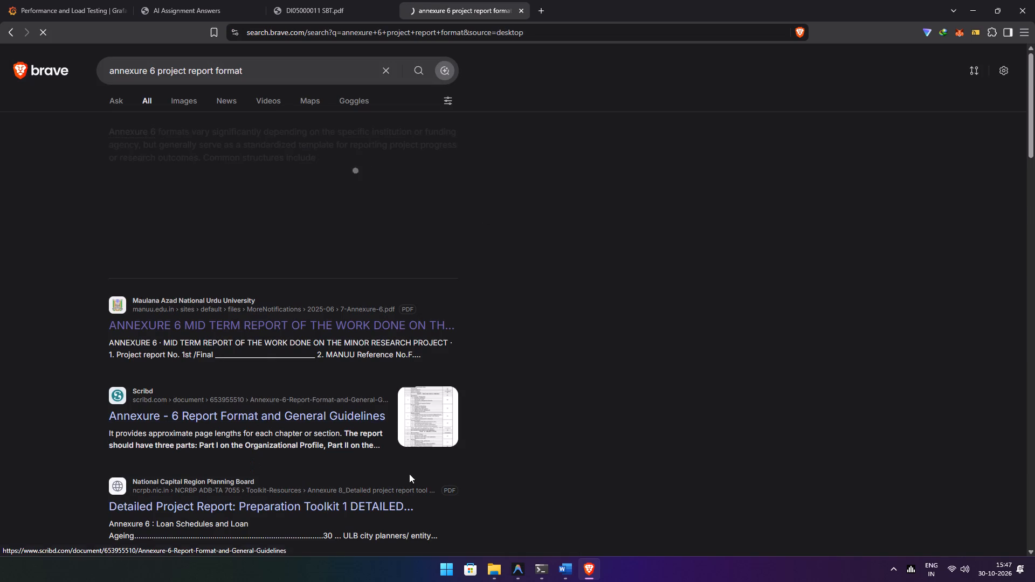
Examine the chapter scheme table and the sample cover page on page 2 of the Scribd report format document.
scroll(358, 371, down, 3)
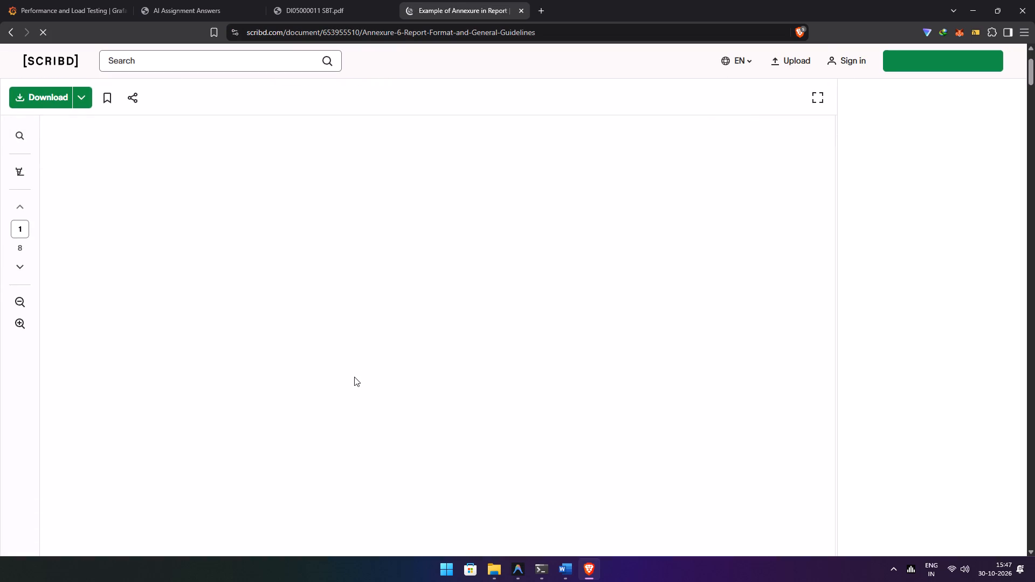
scroll(344, 358, up, 6)
scroll(344, 358, down, 10)
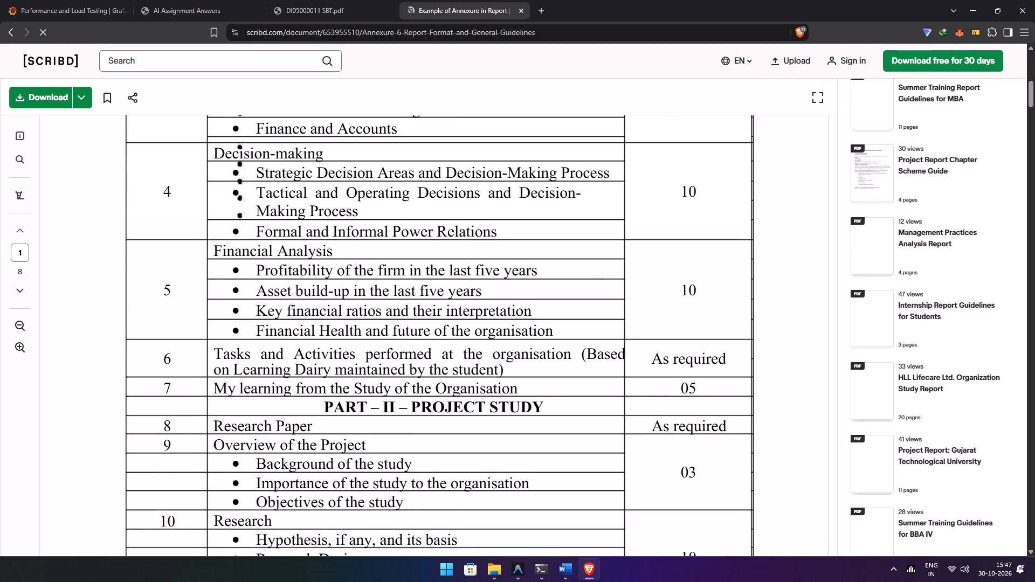
scroll(343, 350, down, 19)
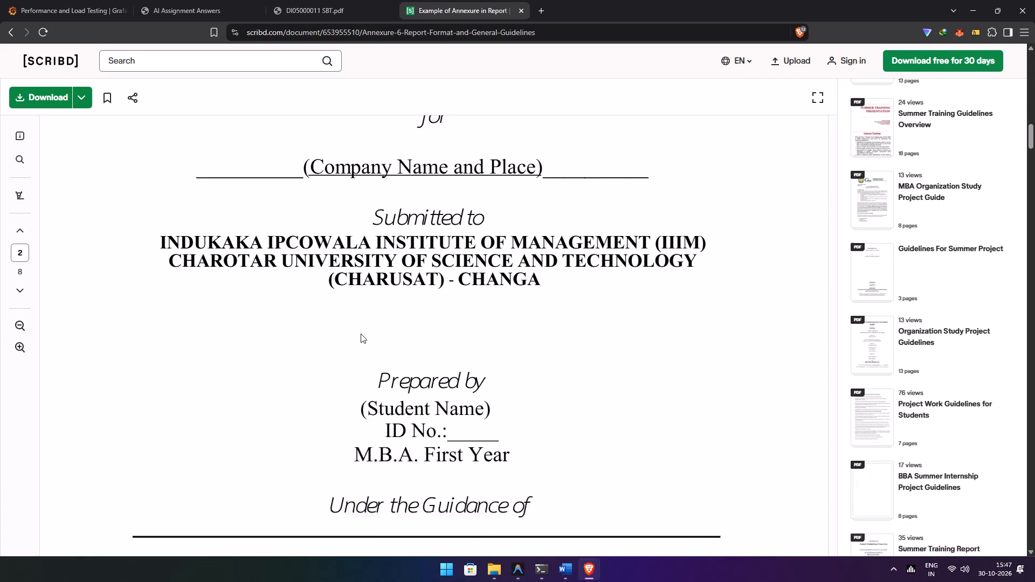
scroll(361, 334, down, 2)
scroll(463, 322, down, 5)
scroll(521, 340, up, 6)
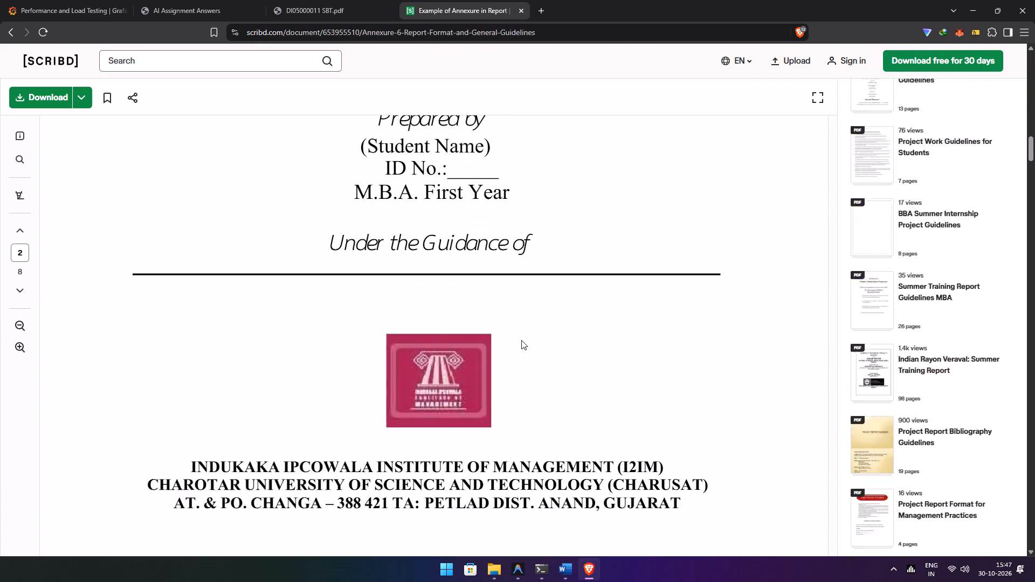
scroll(521, 340, up, 14)
scroll(521, 341, down, 7)
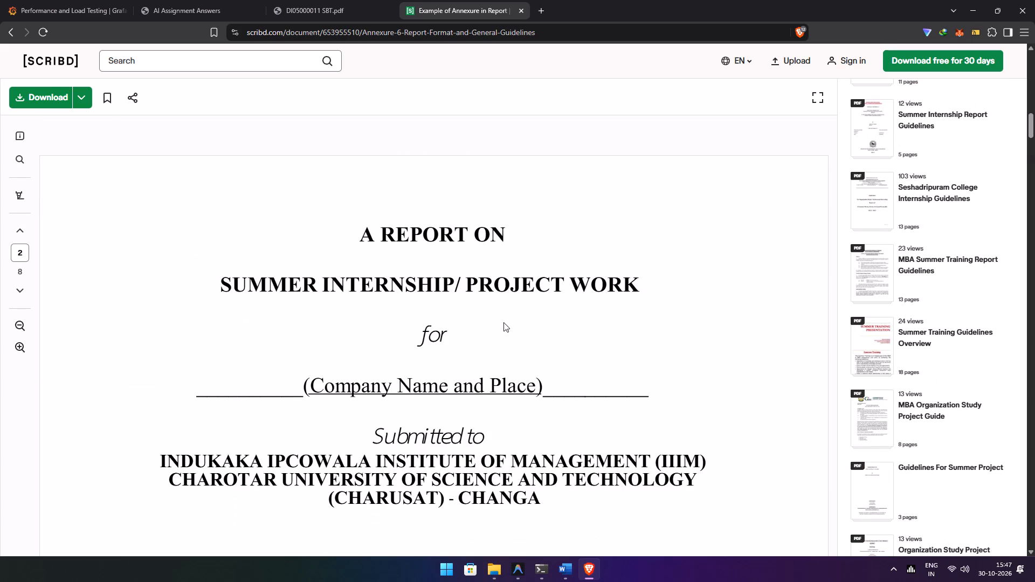
scroll(390, 281, down, 2)
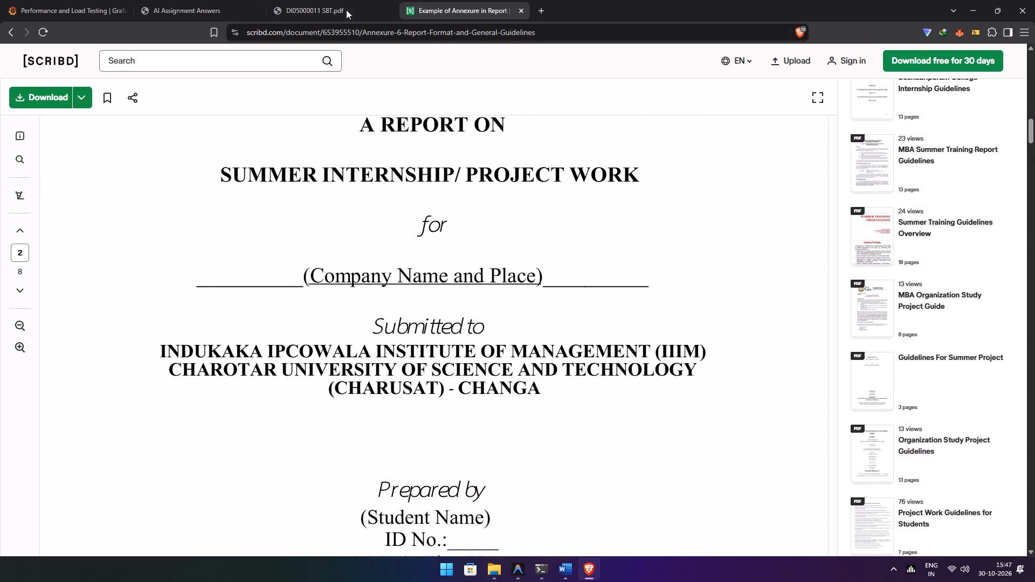
Compare the Scribd sample cover page with the Annexure-6 cover page format in DI05000011 SBT.pdf.
click(334, 1)
click(224, 4)
click(365, 11)
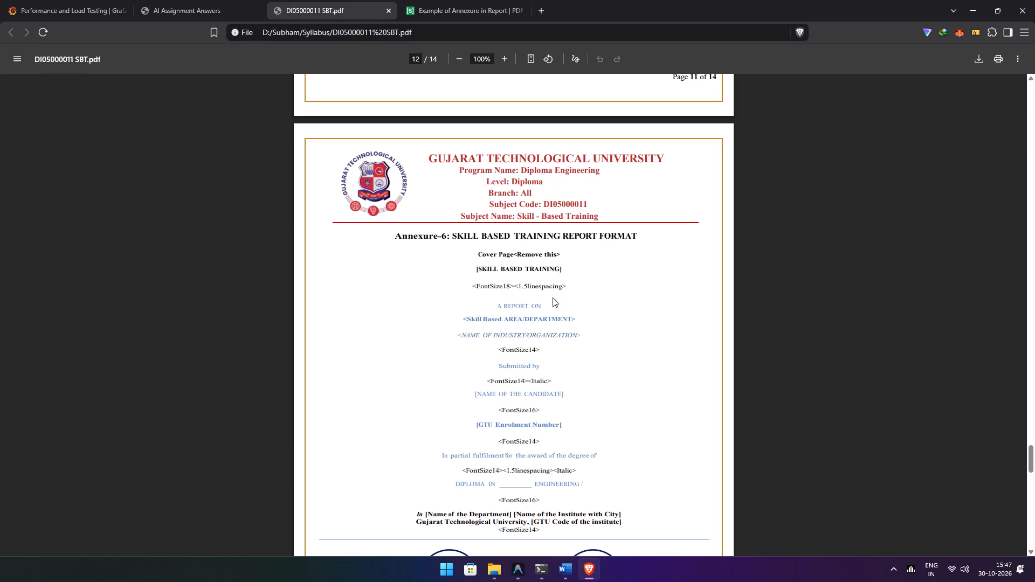
click(461, 2)
scroll(517, 321, down, 1)
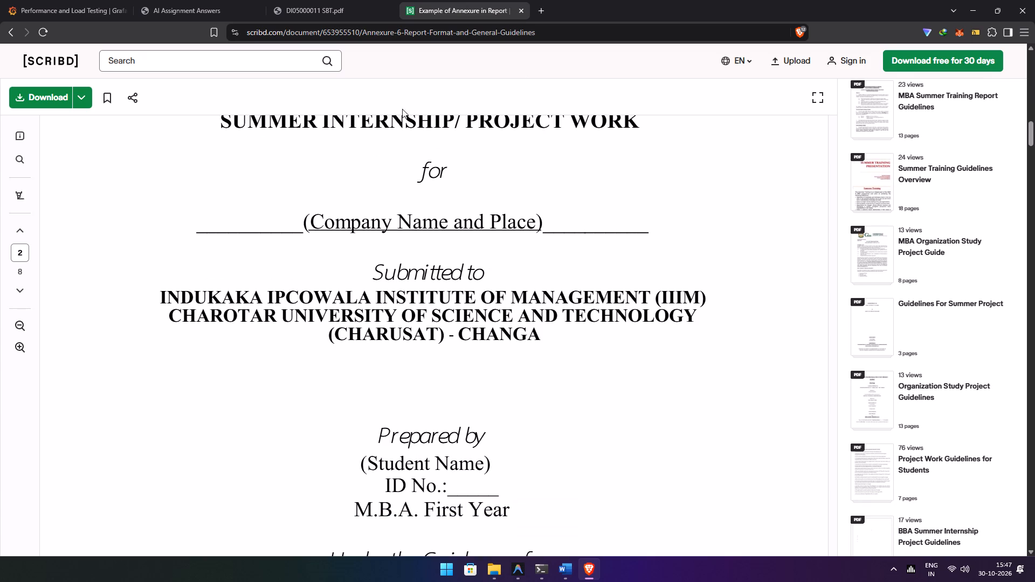
scroll(431, 167, up, 2)
click(322, 0)
scroll(580, 336, down, 2)
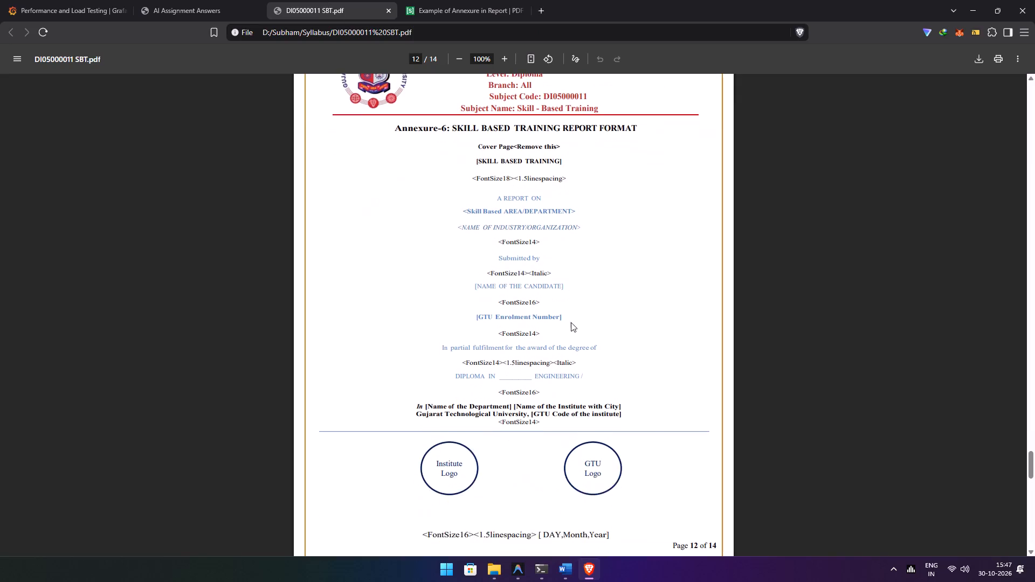
scroll(570, 320, down, 2)
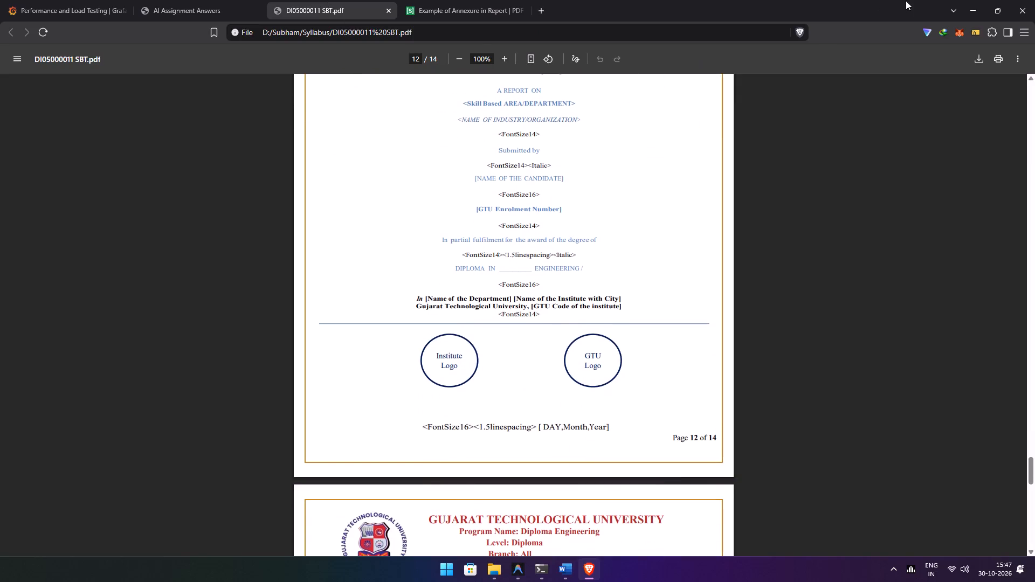
Compare the Snap Class cover page in Word with the cover pages in DI05000011 SBT.pdf and the Scribd sample.
click(571, 570)
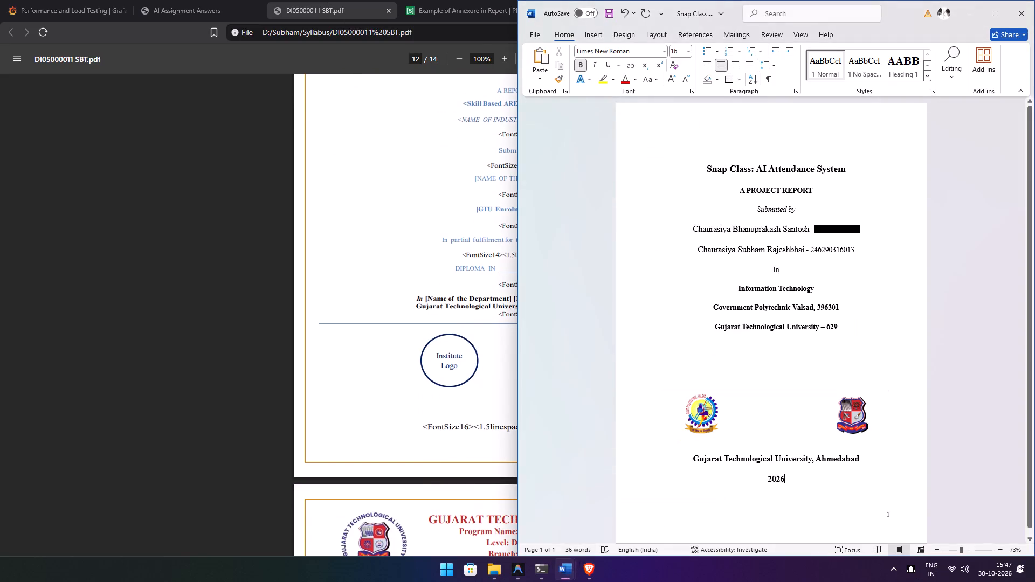
scroll(722, 283, up, 2)
scroll(467, 181, up, 1)
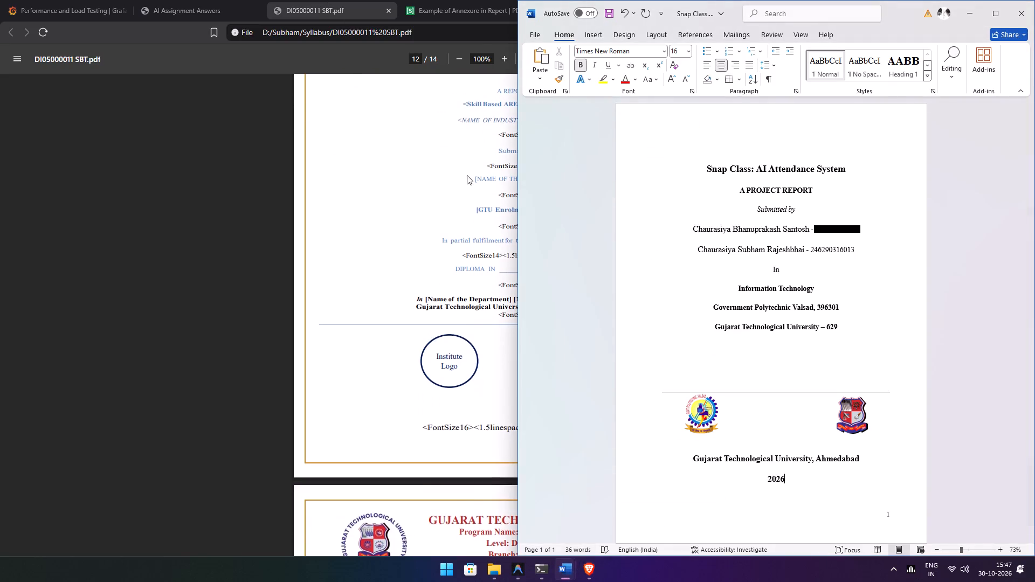
scroll(467, 175, up, 1)
click(474, 12)
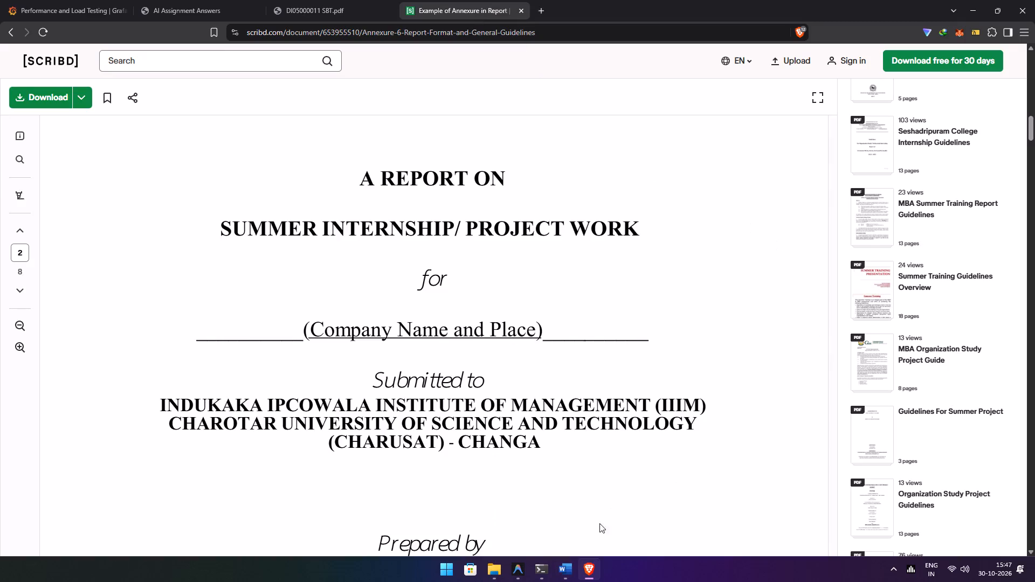
click(569, 569)
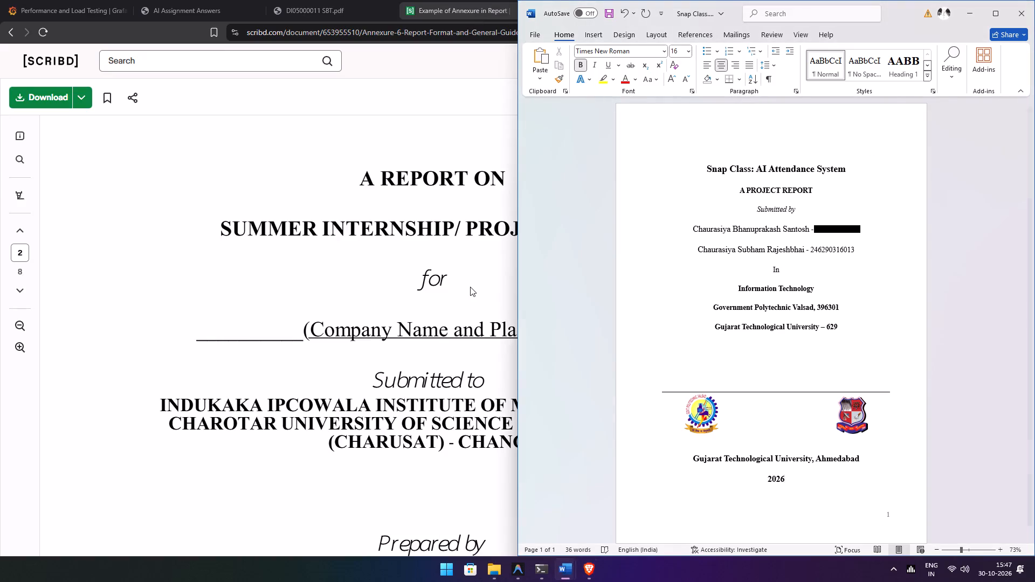
scroll(470, 287, down, 1)
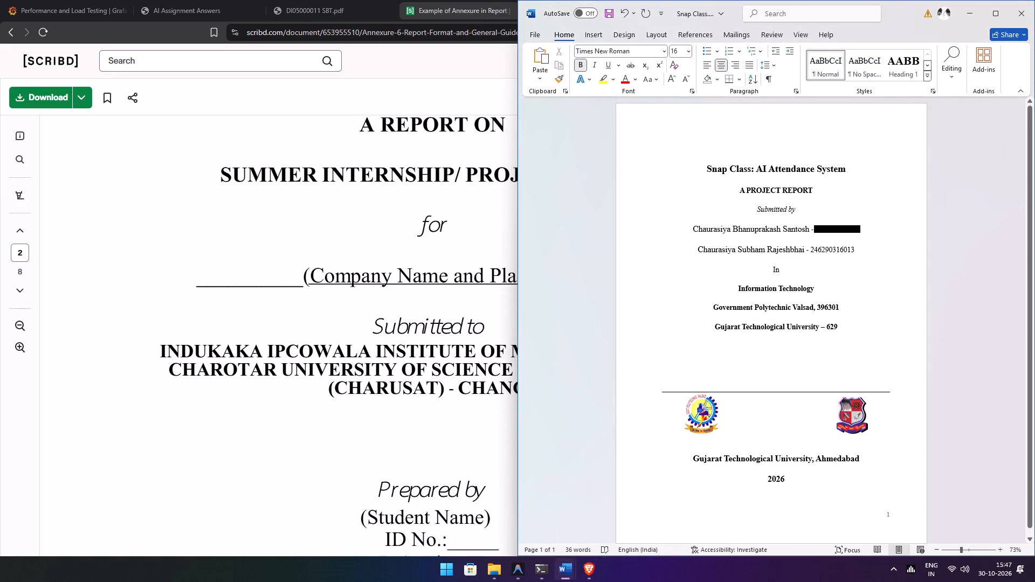
Add ON to the end of the A PROJECT REPORT line on the Snap Class cover page.
click(825, 195)
scroll(540, 232, up, 2)
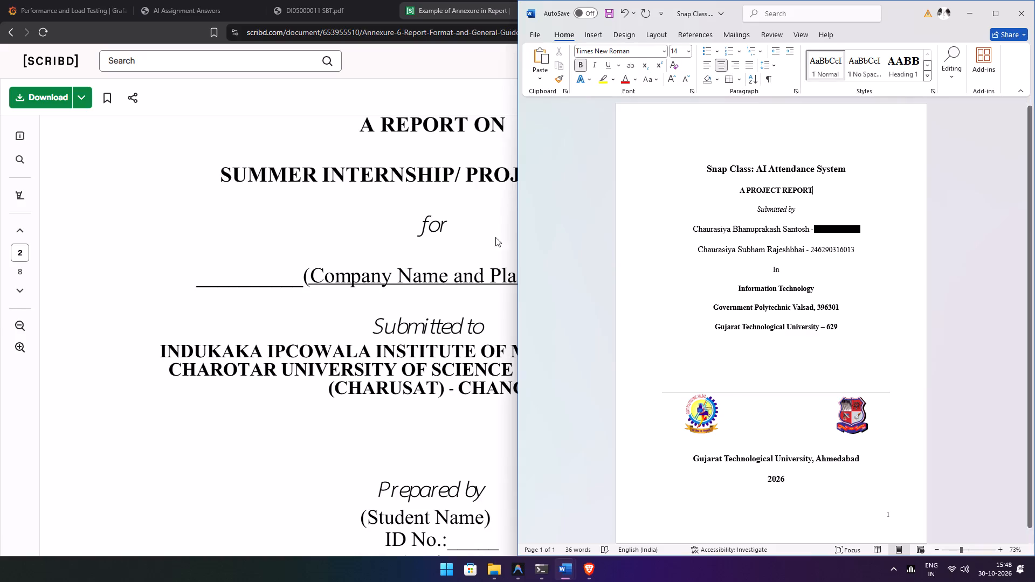
scroll(410, 239, up, 2)
click(822, 189)
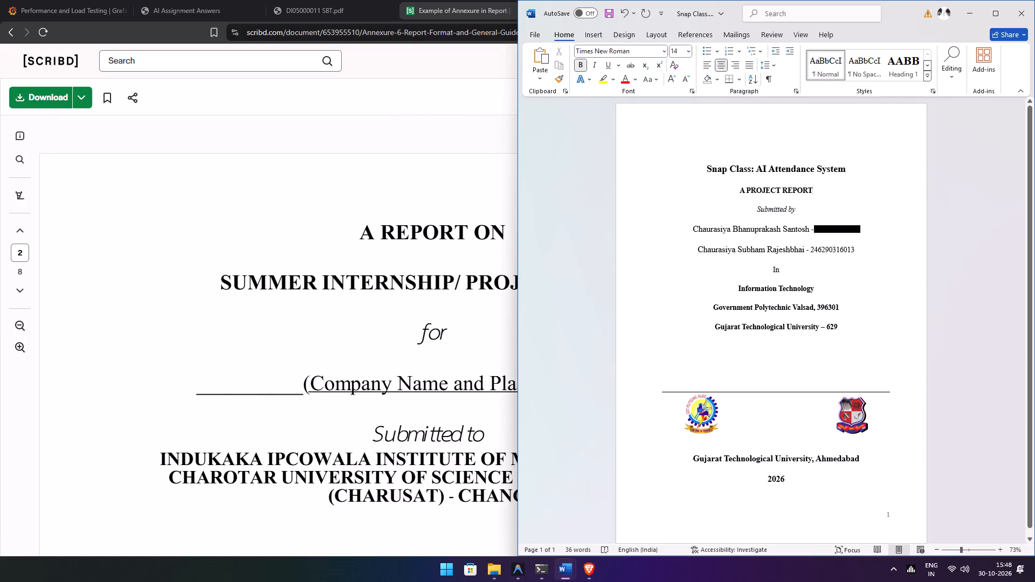
key(space)
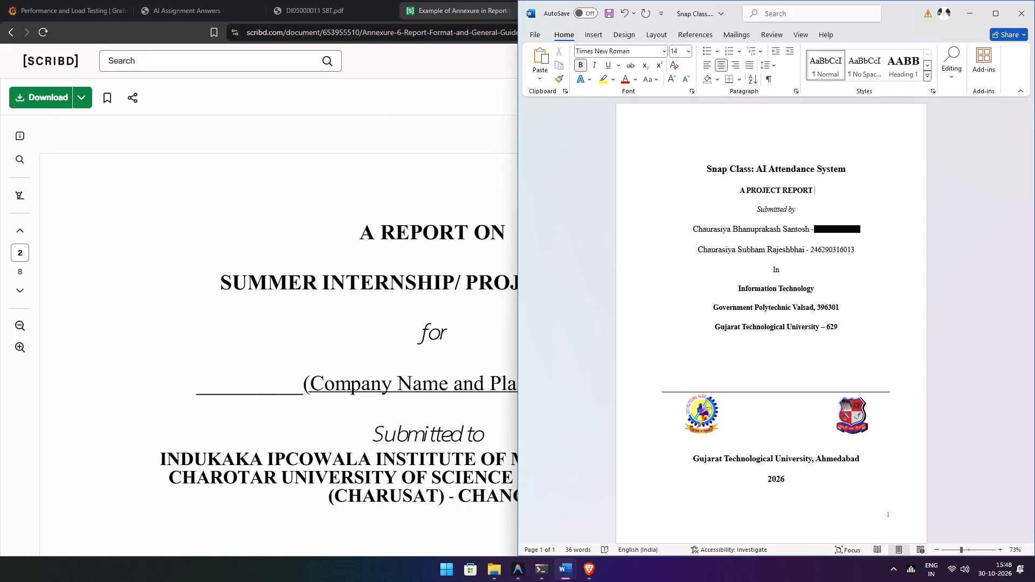
key(o)
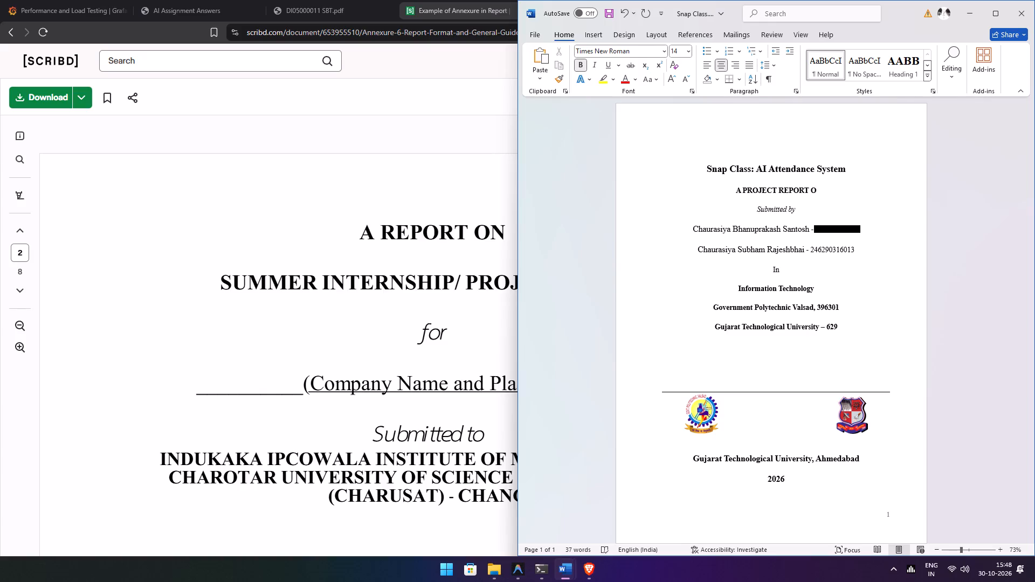
key(n)
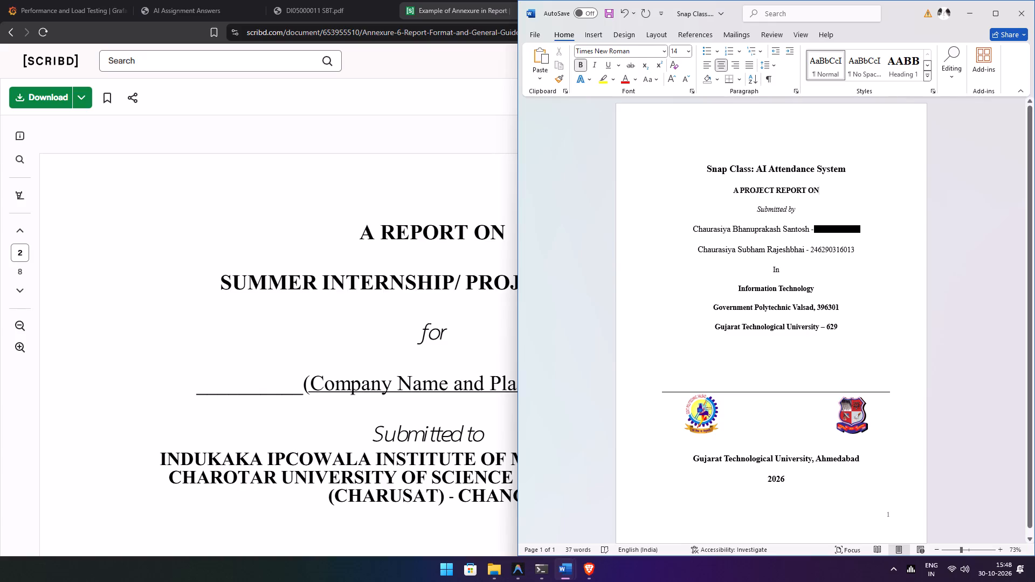
Move the A PROJECT REPORT ON line above the Snap Class: AI Attendance System title and remove the blank line between them.
click(828, 191)
drag(823, 191, 733, 188)
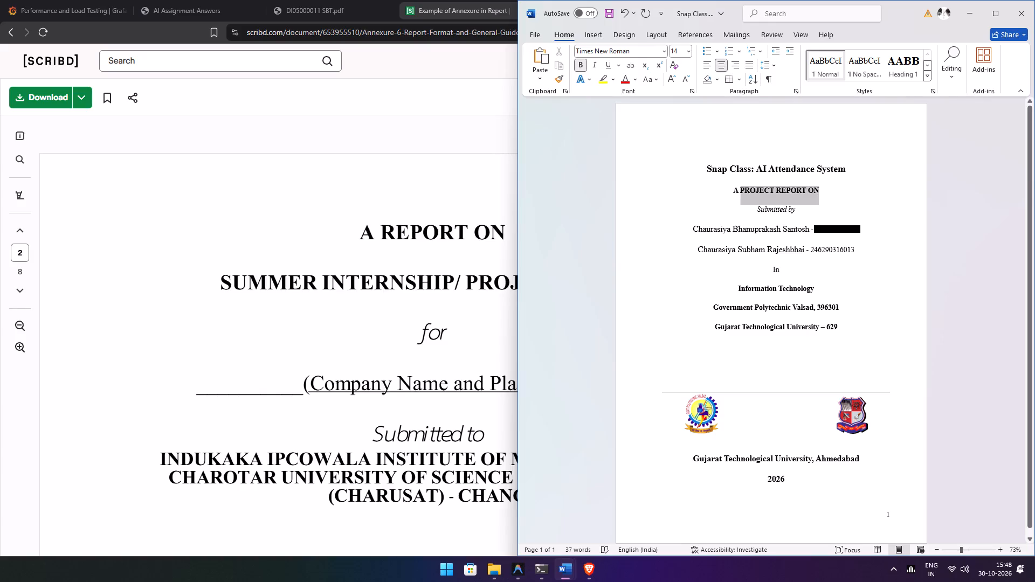
drag(733, 188, 732, 189)
click(824, 194)
drag(821, 192, 794, 189)
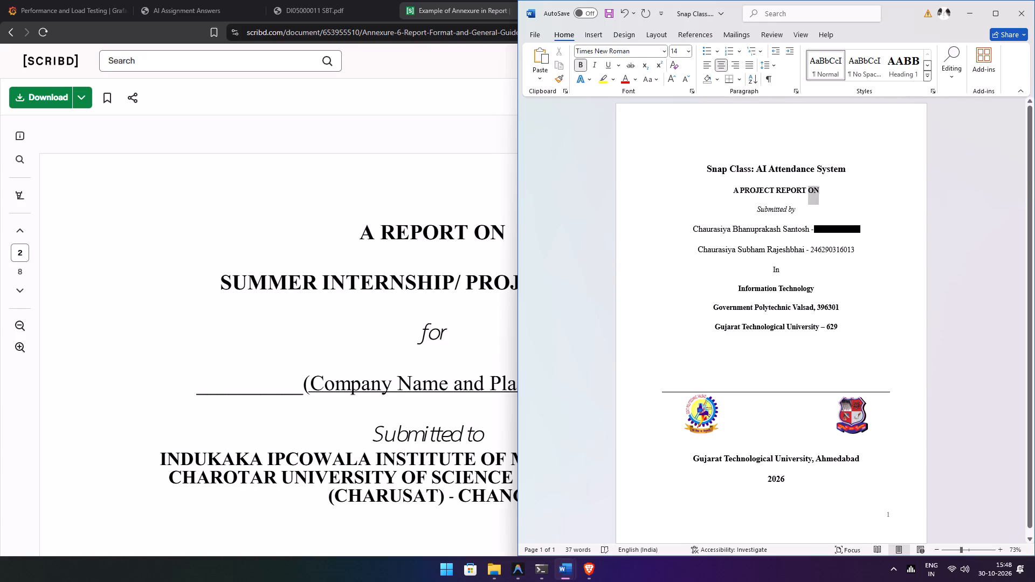
drag(794, 189, 734, 196)
click(747, 195)
drag(734, 192, 811, 191)
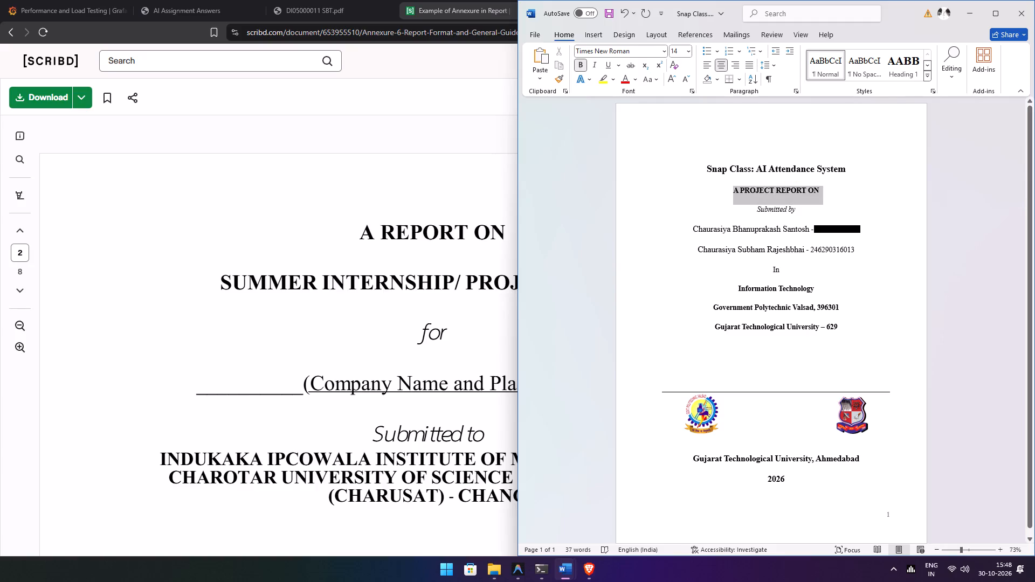
drag(811, 191, 817, 191)
drag(817, 191, 811, 193)
drag(811, 193, 813, 192)
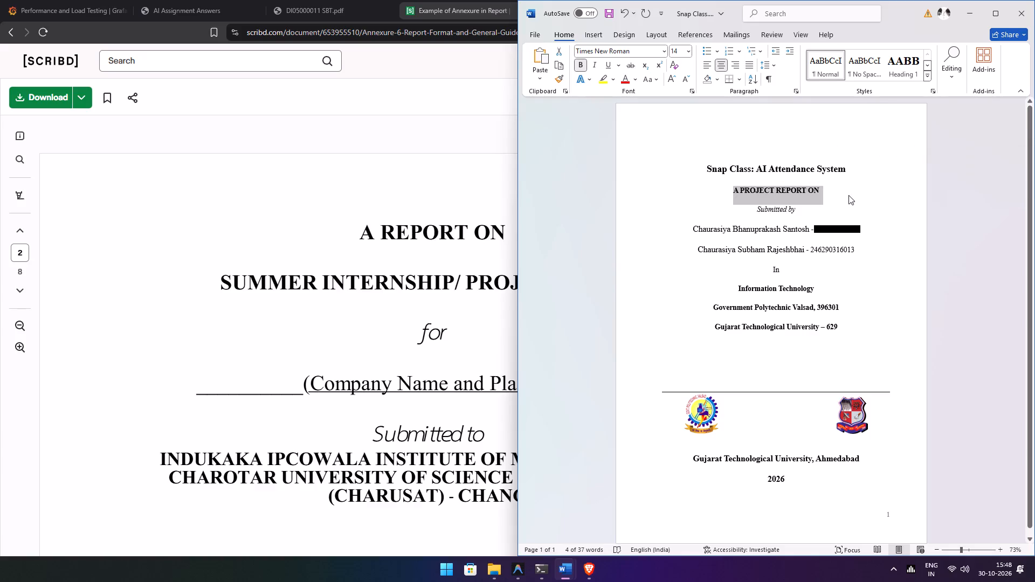
key(ctrl+x)
click(774, 150)
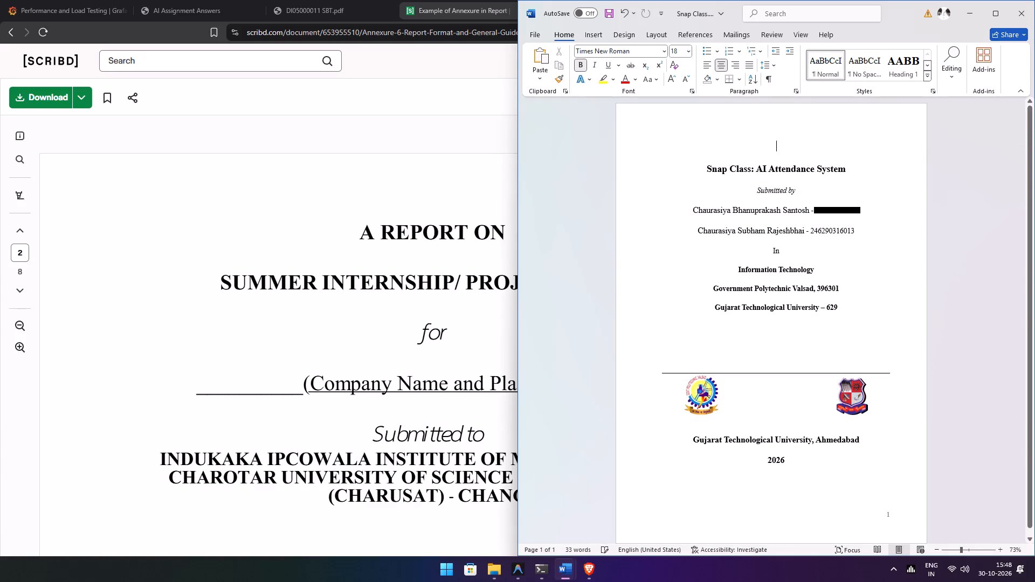
click(782, 159)
key(ctrl+v)
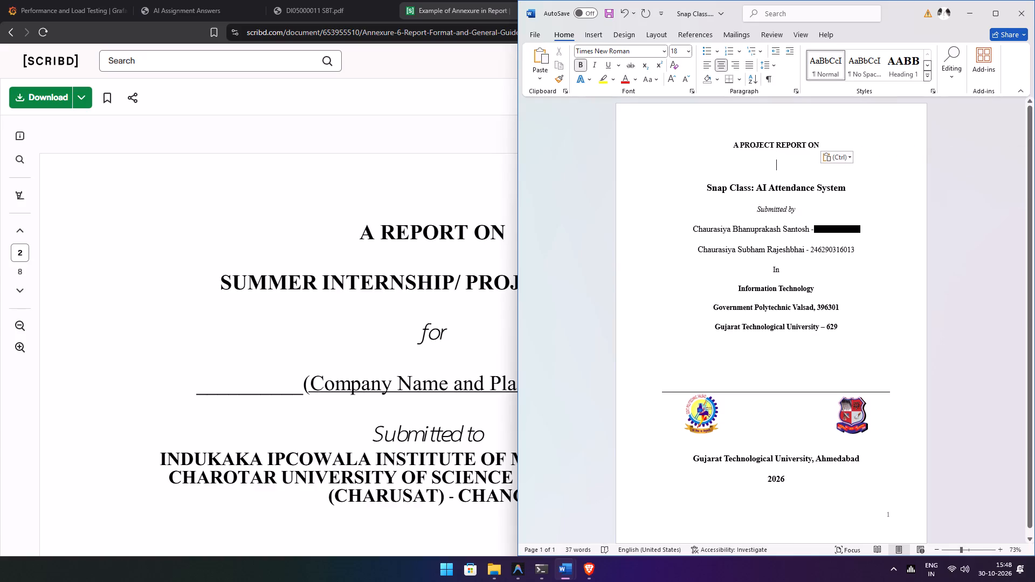
key(BackSpace)
key(BackSpace)
Compare the title lines of the Snap Class cover page with the Scribd sample cover page.
scroll(772, 141, up, 1)
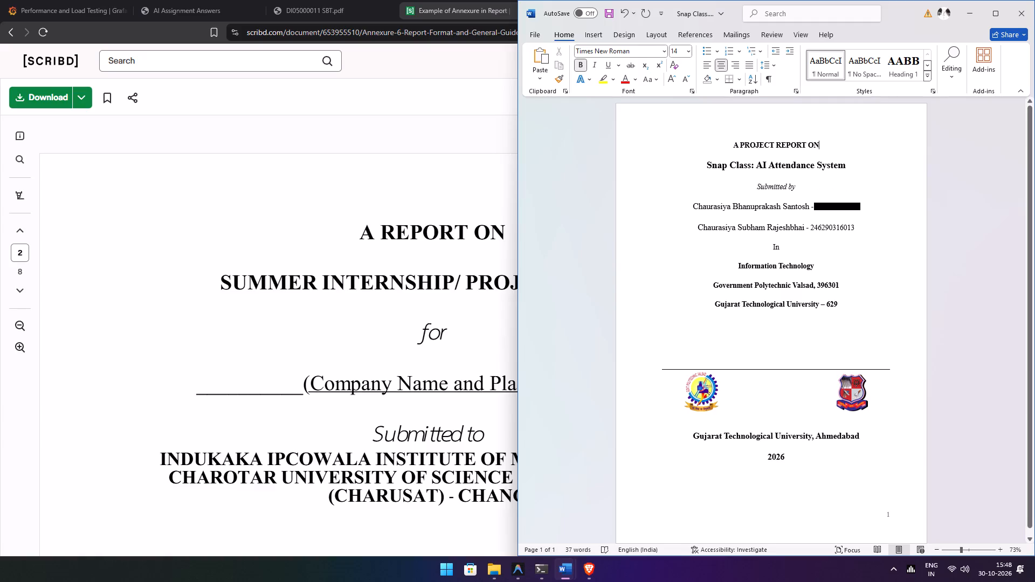
click(771, 135)
click(731, 138)
click(750, 168)
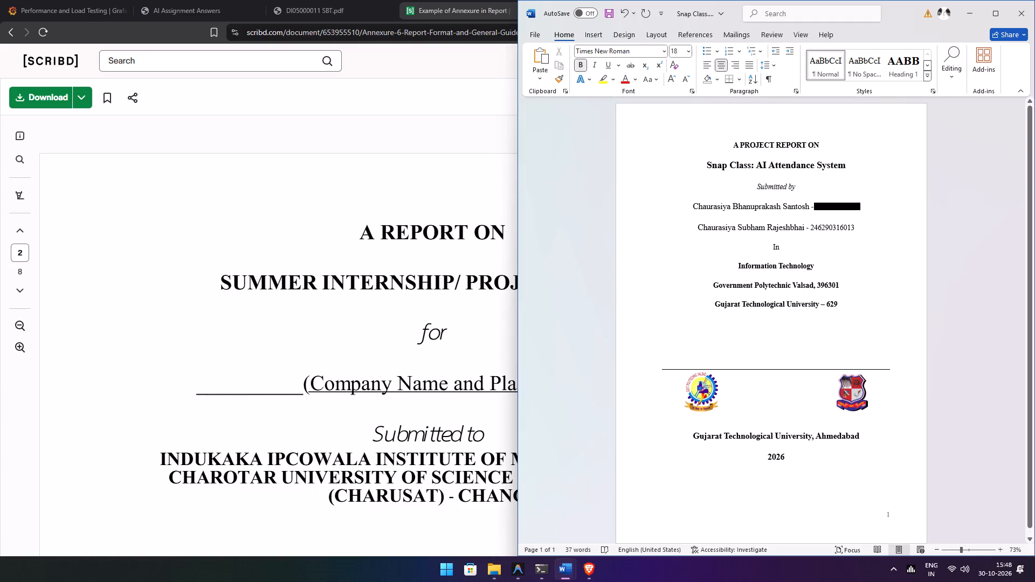
click(729, 163)
scroll(820, 170, up, 2)
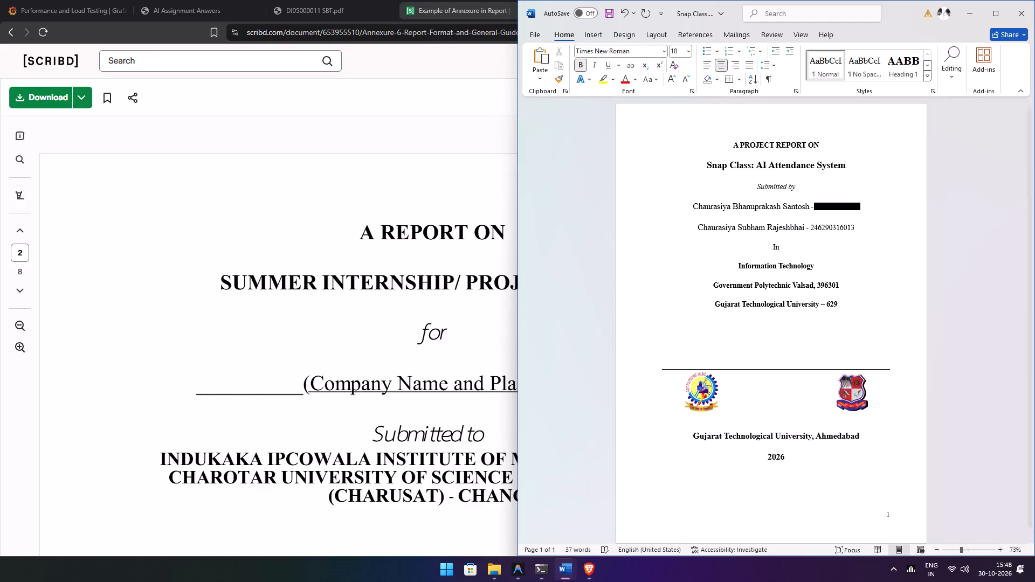
scroll(442, 279, down, 1)
scroll(385, 218, up, 3)
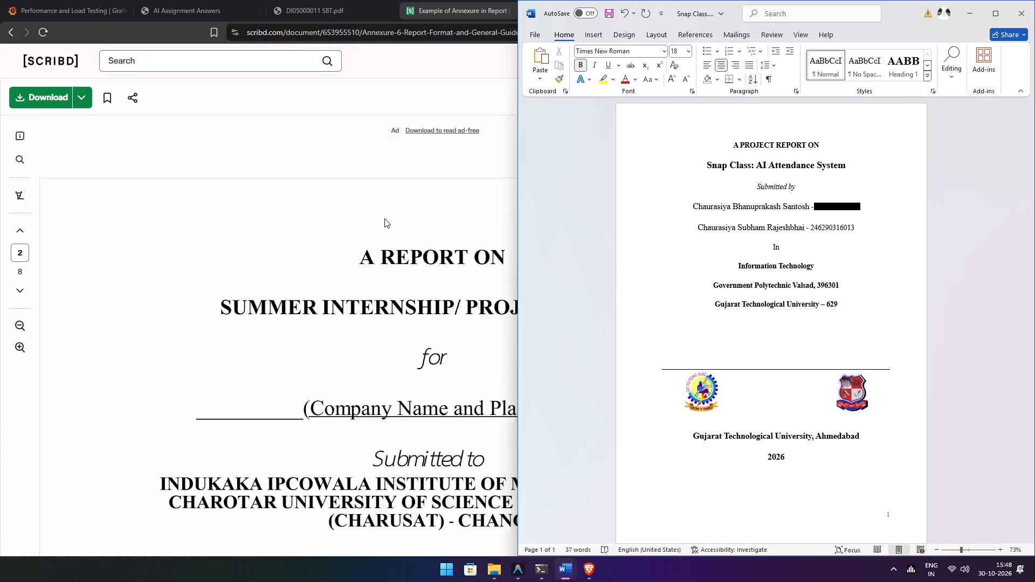
scroll(340, 222, down, 3)
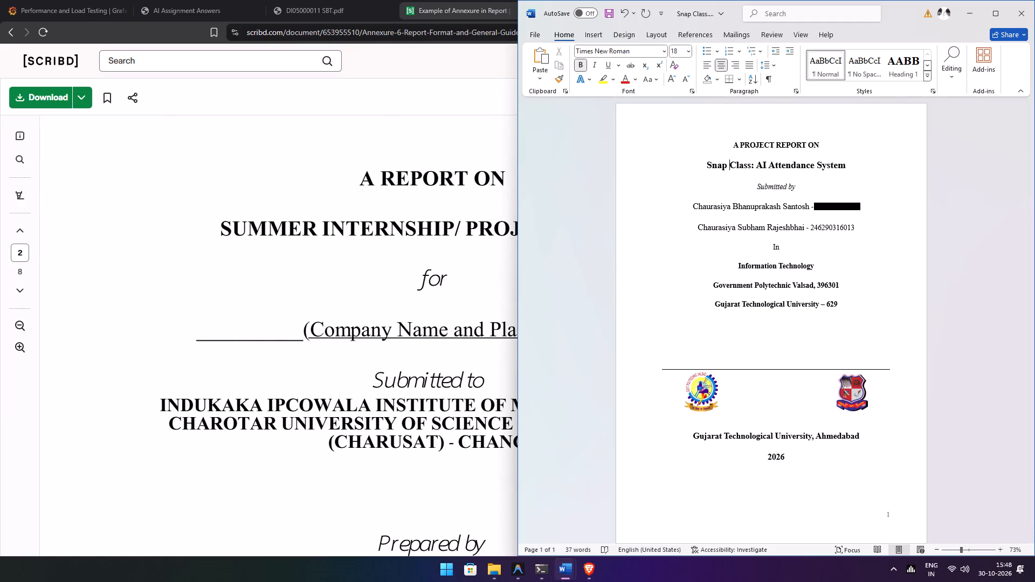
Examine the declaration, acknowledgement and chapter content pages of the Scribd report format document.
click(391, 219)
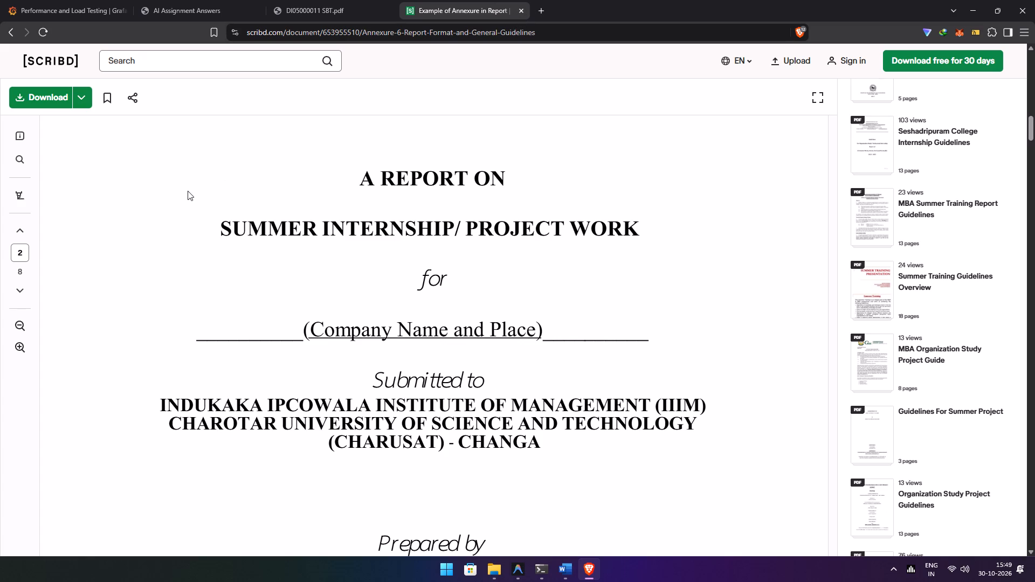
scroll(209, 192, down, 14)
scroll(218, 156, down, 7)
scroll(196, 87, down, 6)
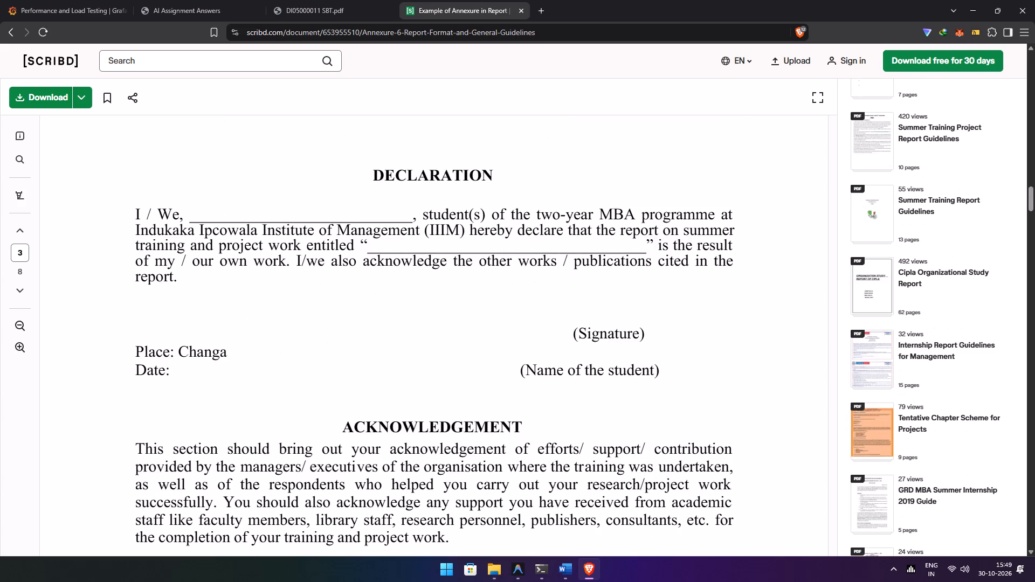
scroll(316, 246, down, 18)
scroll(313, 244, down, 9)
scroll(238, 174, down, 14)
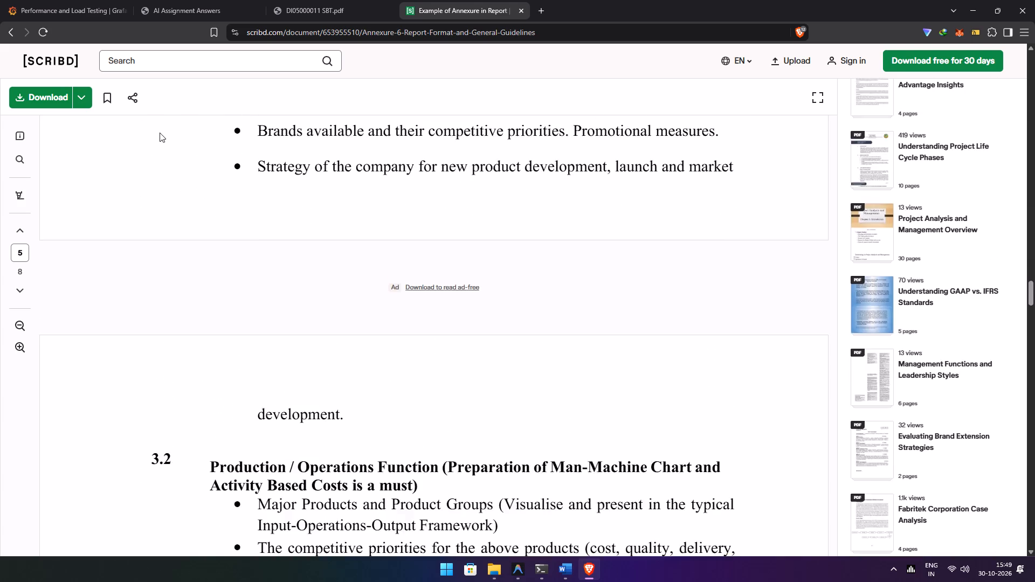
scroll(160, 133, down, 4)
scroll(196, 168, down, 8)
Return to the search results and open the National Capital Region Planning Board result, Detailed Project Report: Preparation Toolkit.
click(12, 32)
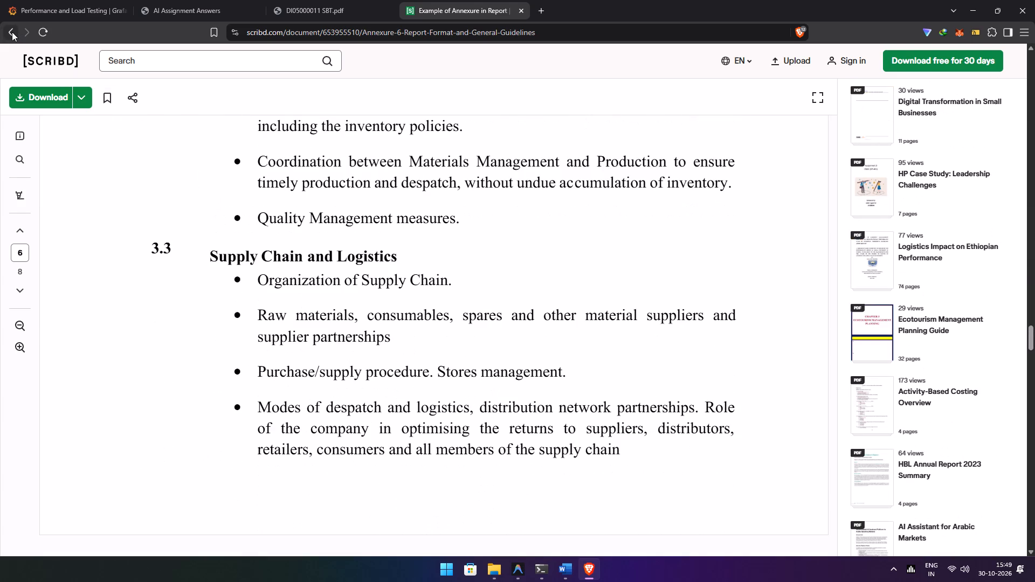
scroll(325, 308, down, 4)
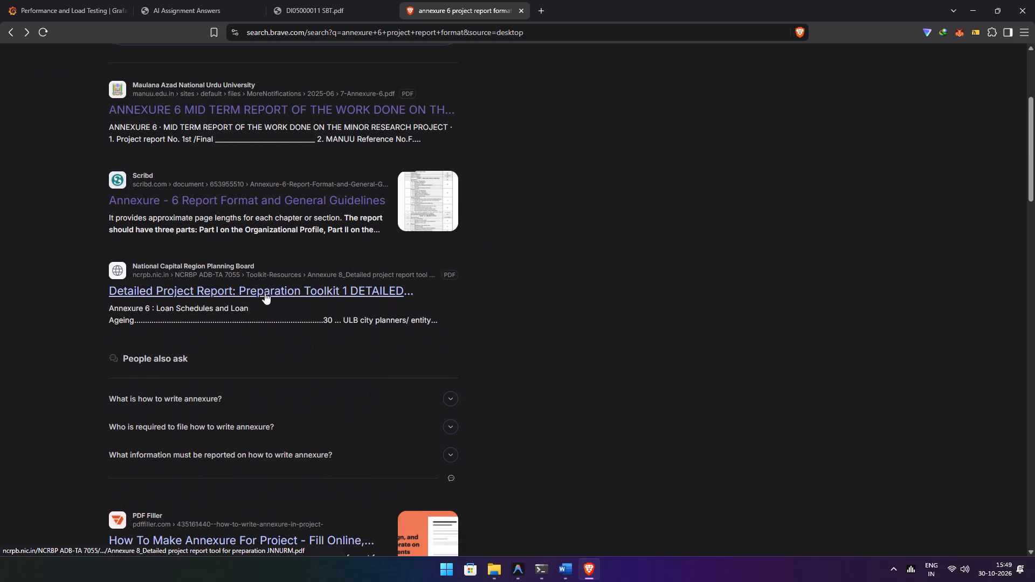
click(276, 294)
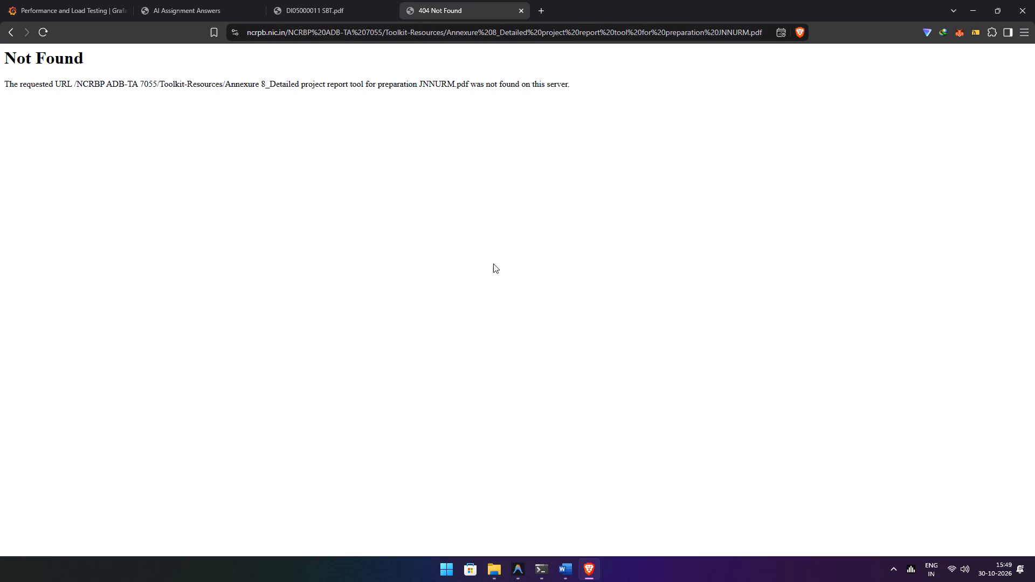
Return to the search results and refine the search to "annexure 6 project report TECHNICAL format".
scroll(427, 235, down, 2)
click(10, 29)
scroll(318, 278, down, 5)
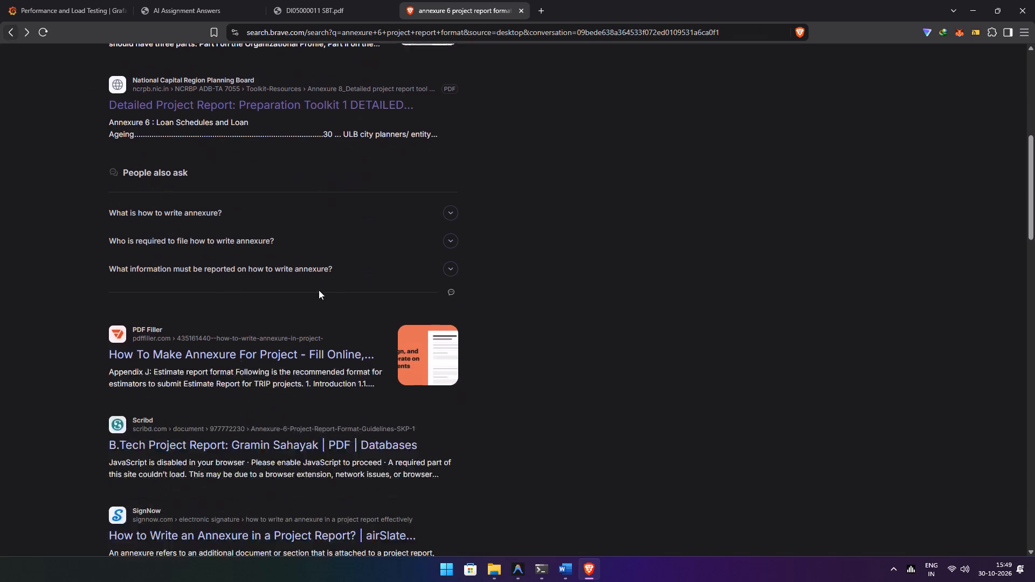
scroll(319, 282, up, 18)
click(271, 73)
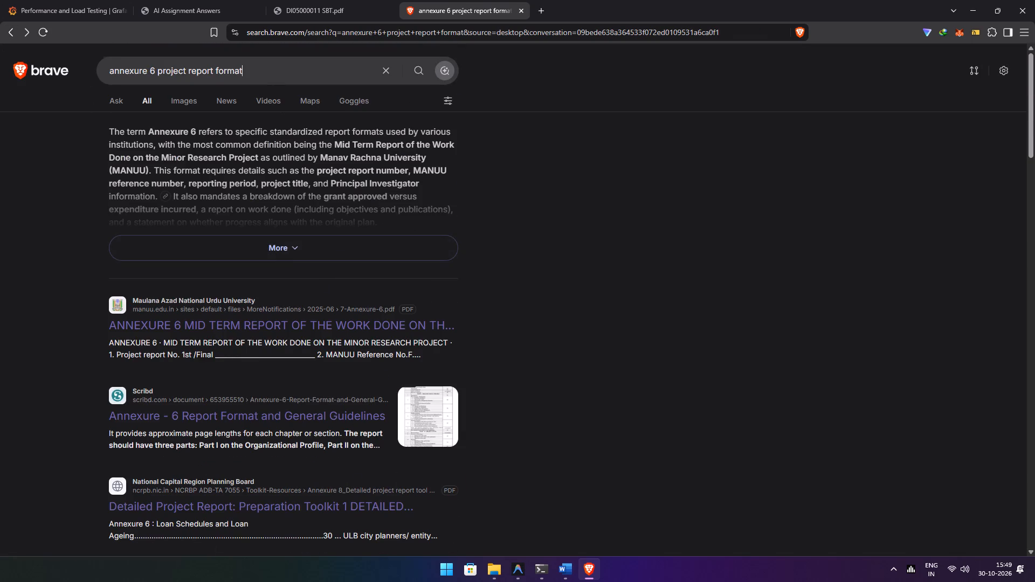
click(215, 68)
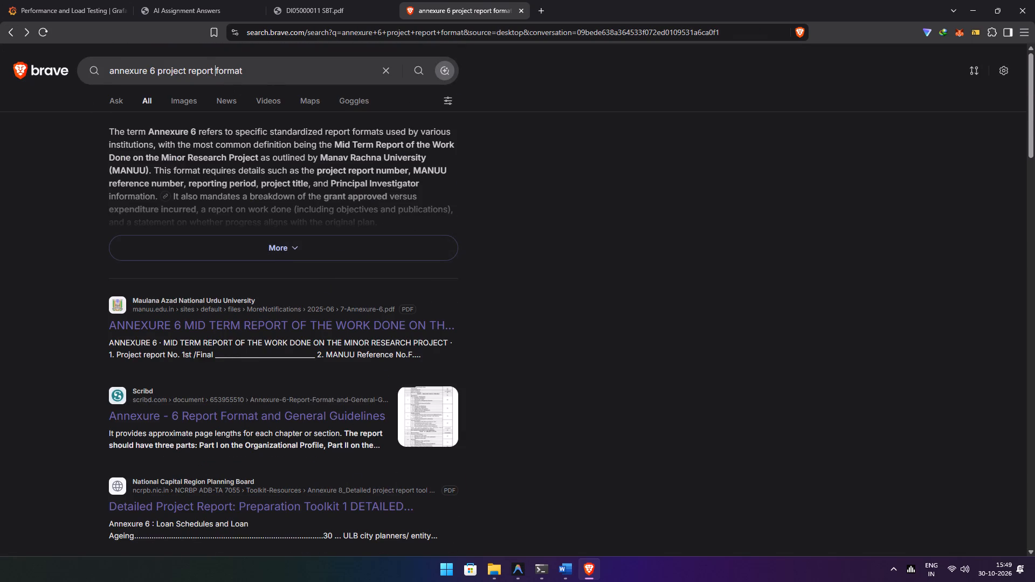
text(TECHNICAL)
key(space)
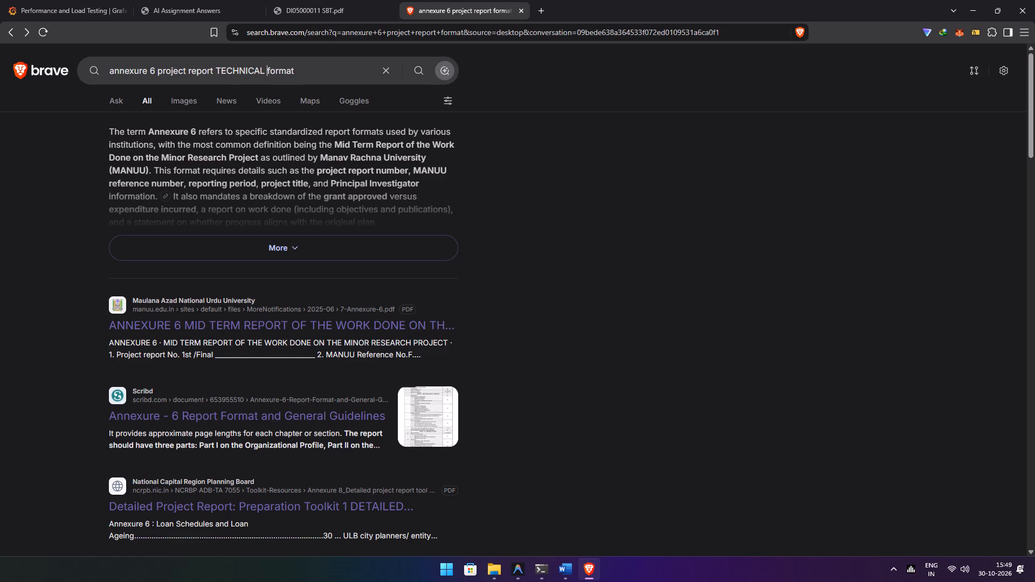
key(Return)
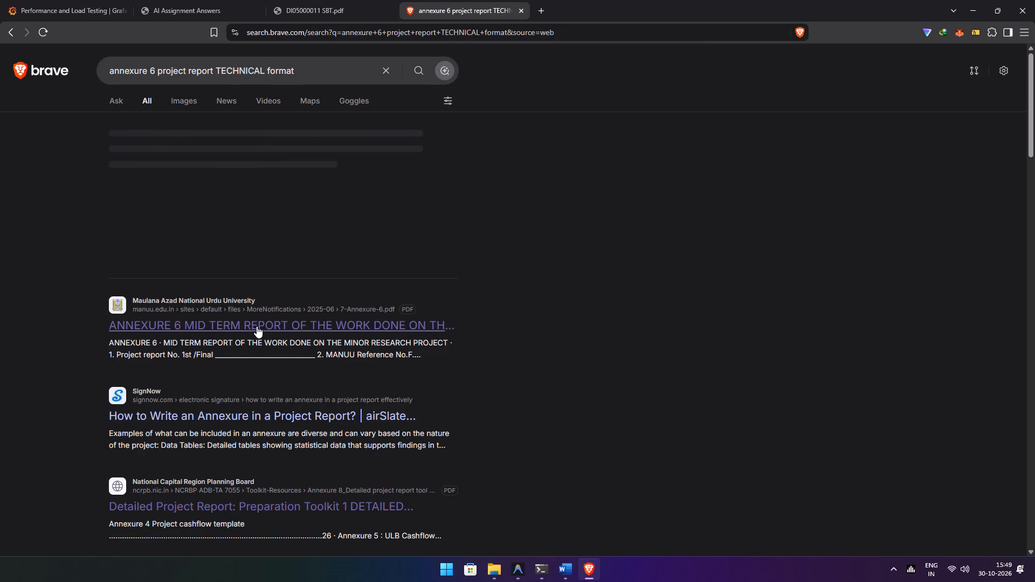
Open the SignNow result, How to Write an Annexure in a Project Report?
click(269, 422)
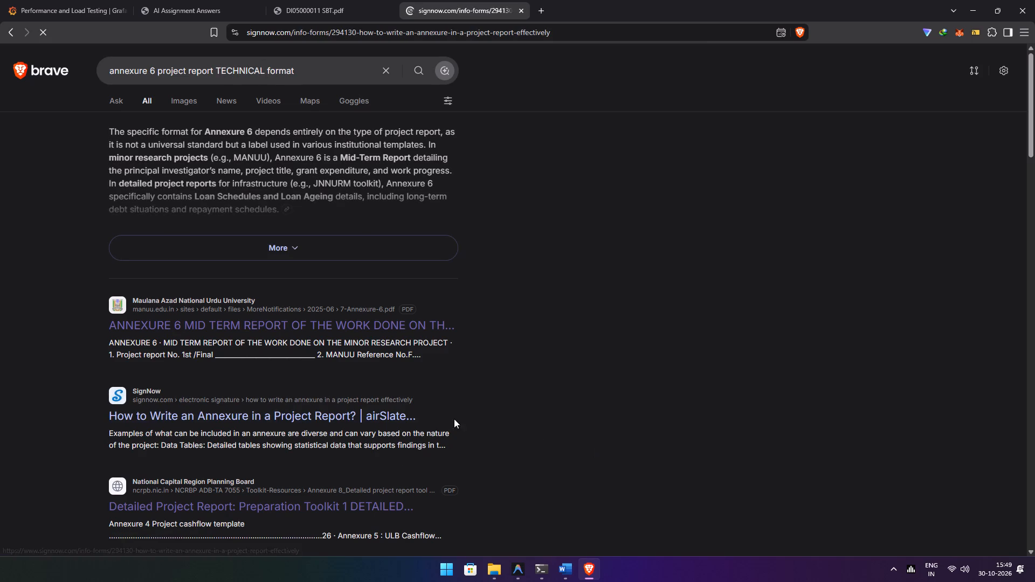
scroll(483, 384, down, 2)
scroll(486, 347, up, 5)
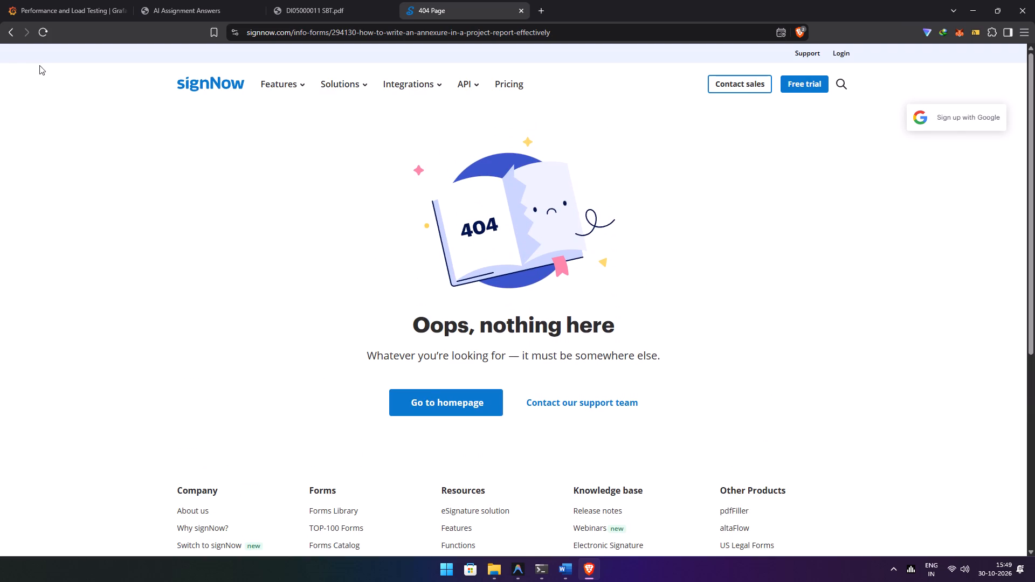
Return to the search results and open the Studocu result Annexure-II - PROJECT from the University of Calcutta.
click(3, 31)
scroll(230, 326, down, 5)
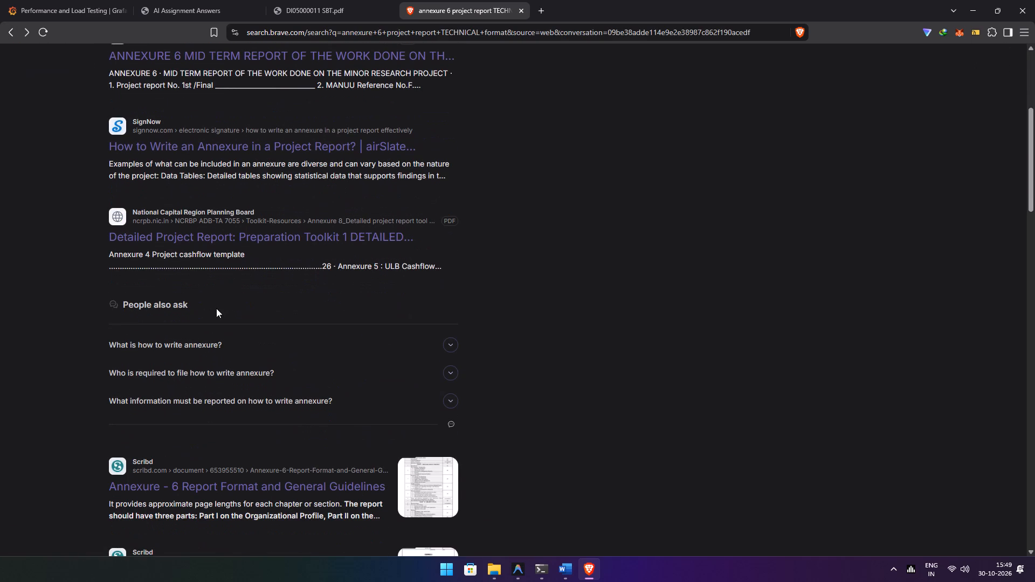
scroll(289, 291, down, 3)
scroll(340, 355, down, 2)
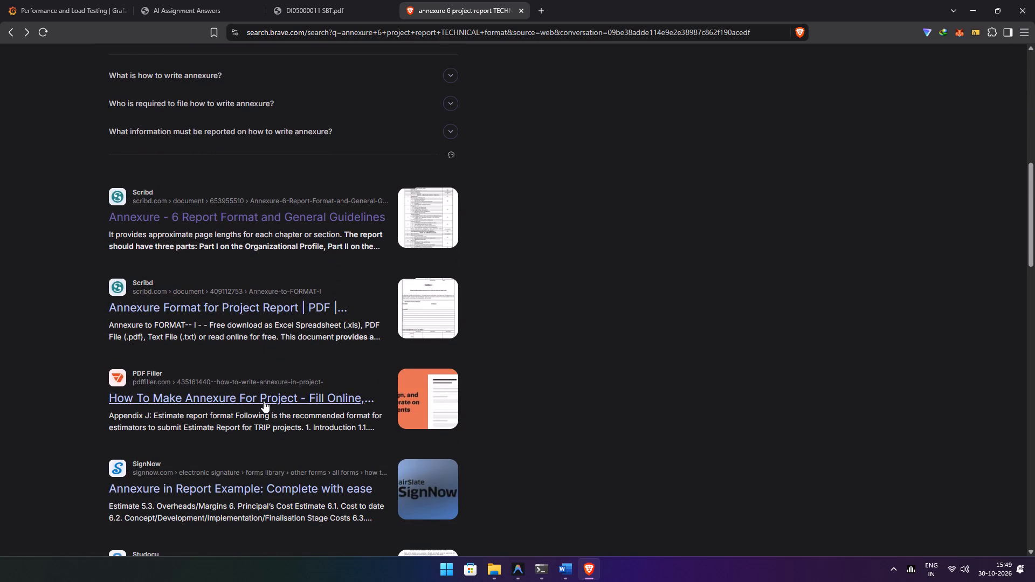
scroll(264, 401, down, 3)
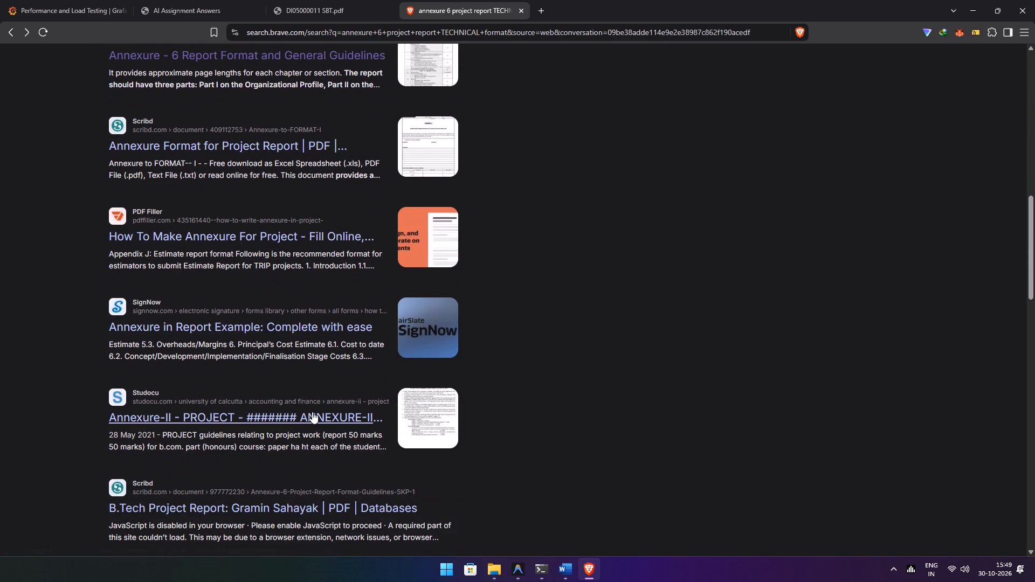
click(312, 412)
Examine the Studocu project guidelines, including the report-writing steps and the Cover Page / Title page layout.
scroll(427, 389, up, 2)
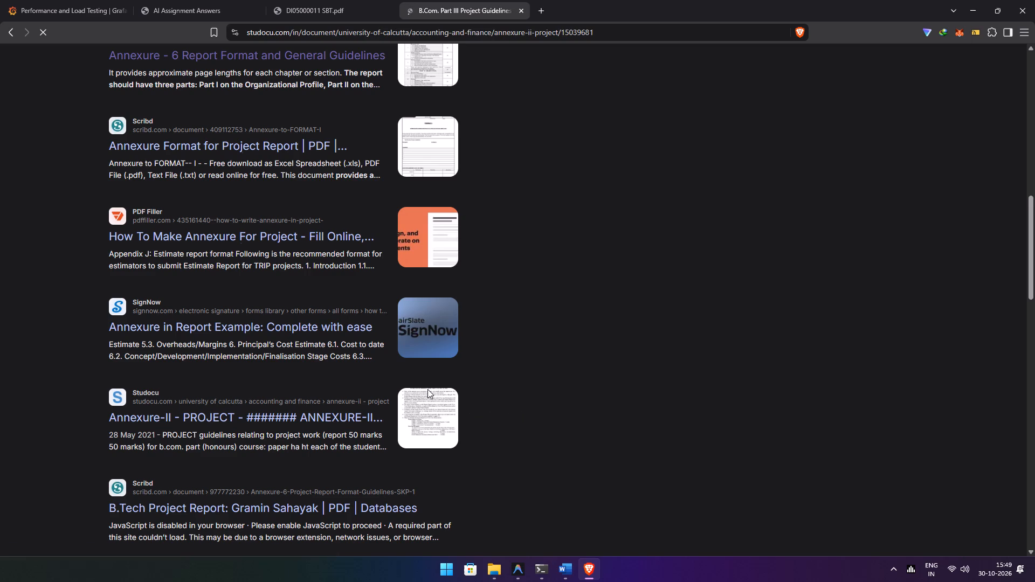
scroll(427, 389, down, 9)
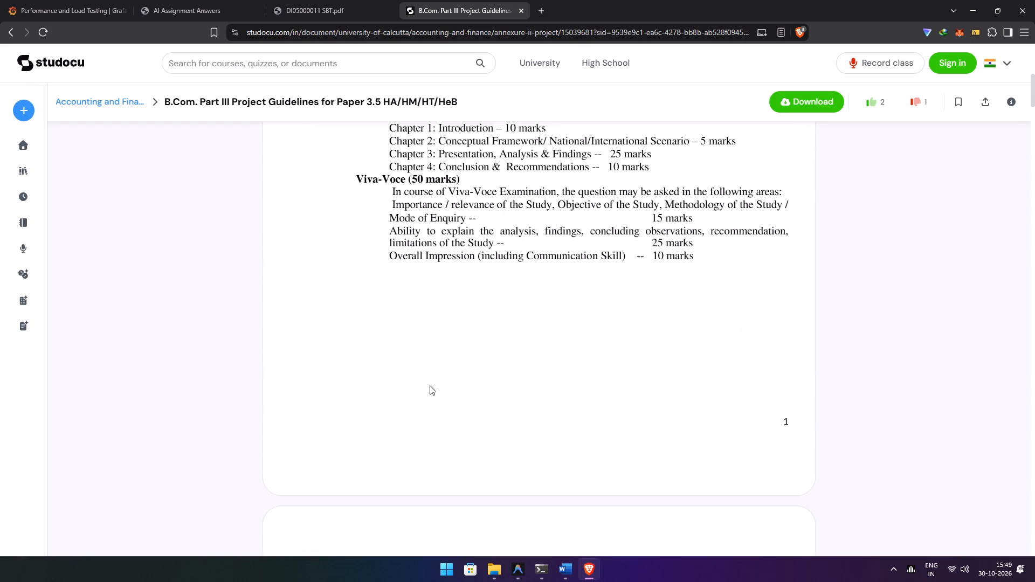
scroll(430, 385, down, 17)
scroll(430, 384, down, 7)
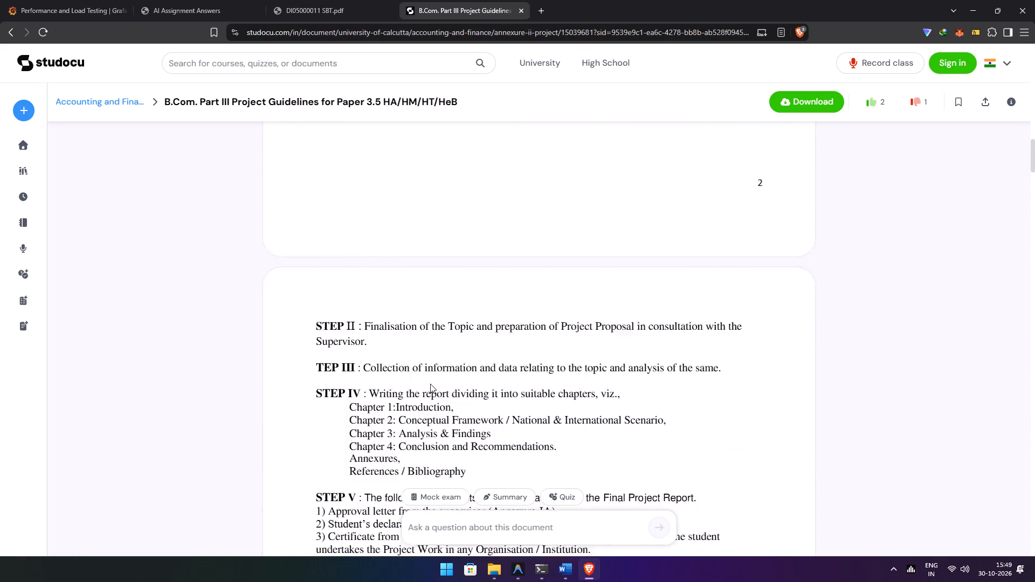
scroll(430, 384, down, 14)
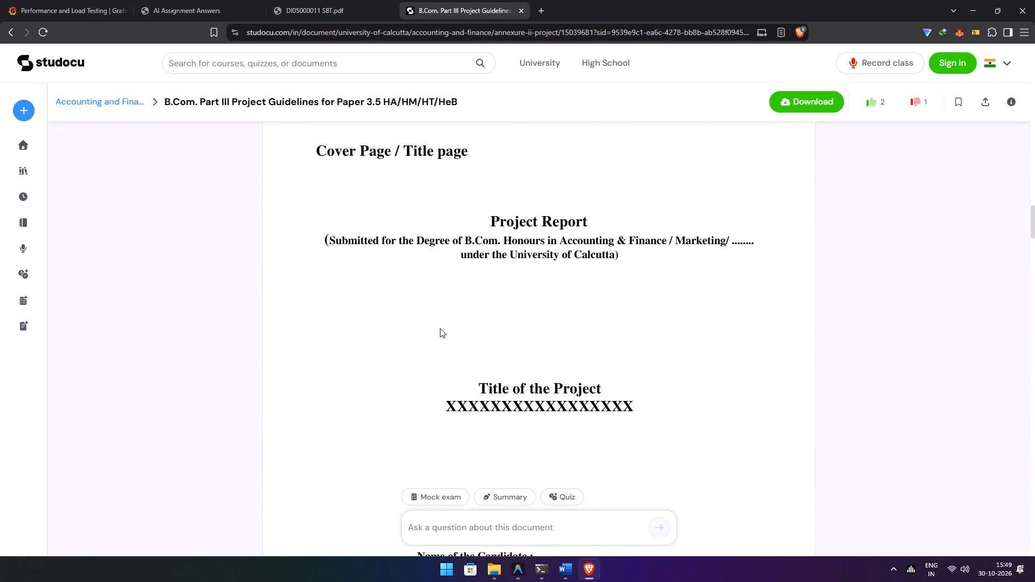
scroll(440, 328, down, 2)
scroll(440, 328, up, 2)
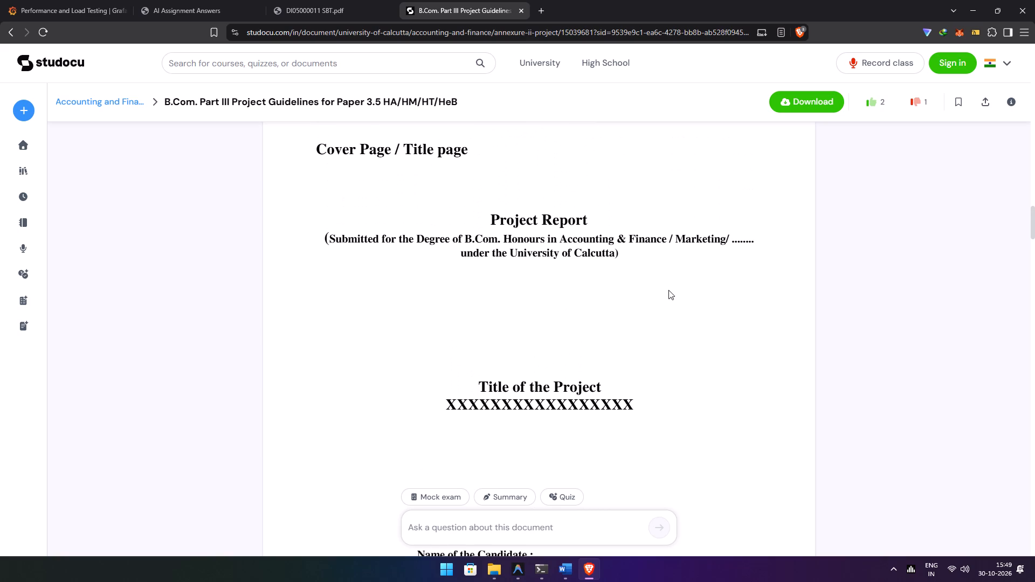
scroll(645, 289, down, 7)
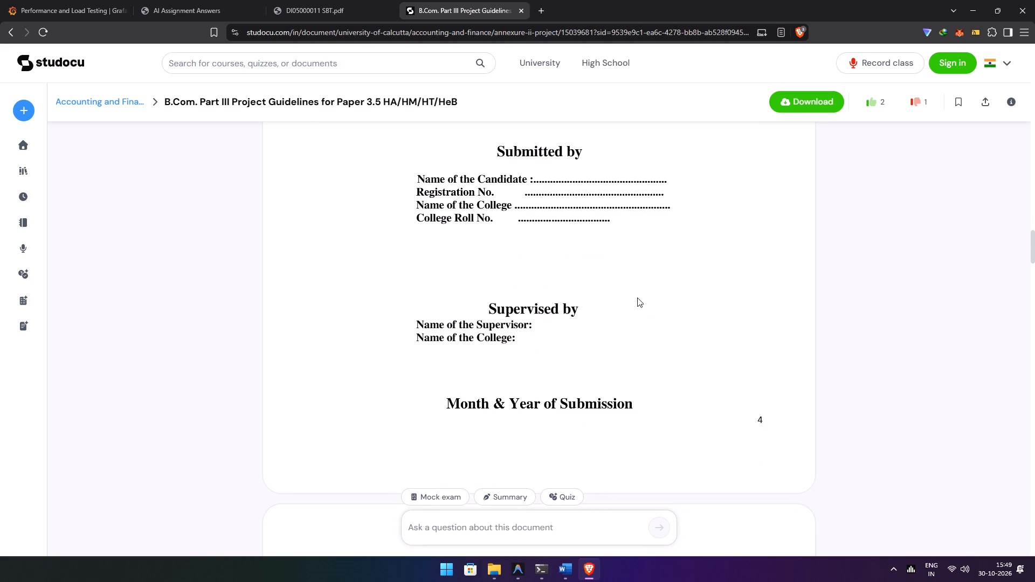
scroll(648, 297, up, 14)
scroll(296, 272, up, 5)
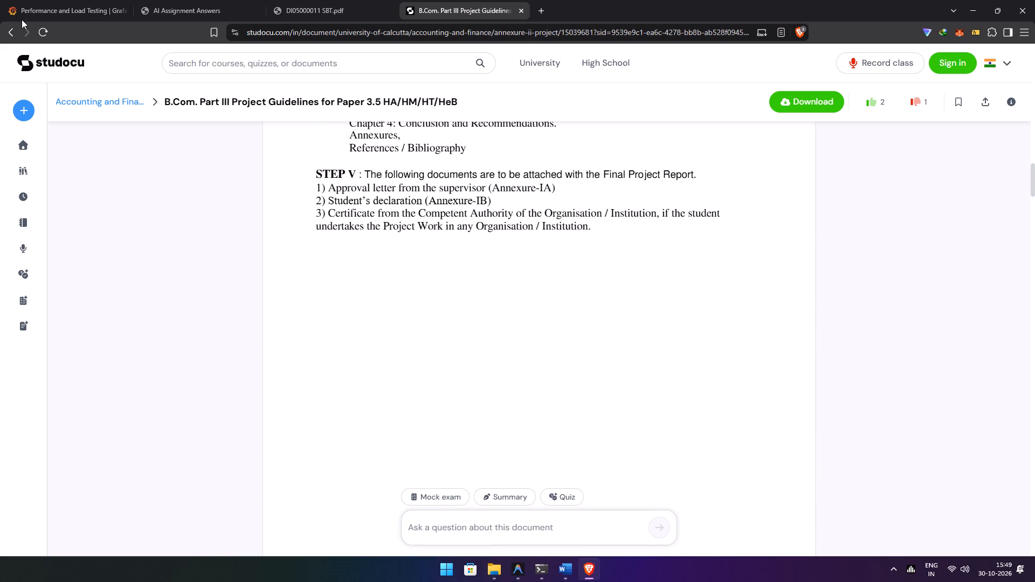
Return to the search results and open the Scribd result B.Tech Project Report: Gramin Sahayak.
click(13, 31)
scroll(254, 420, down, 3)
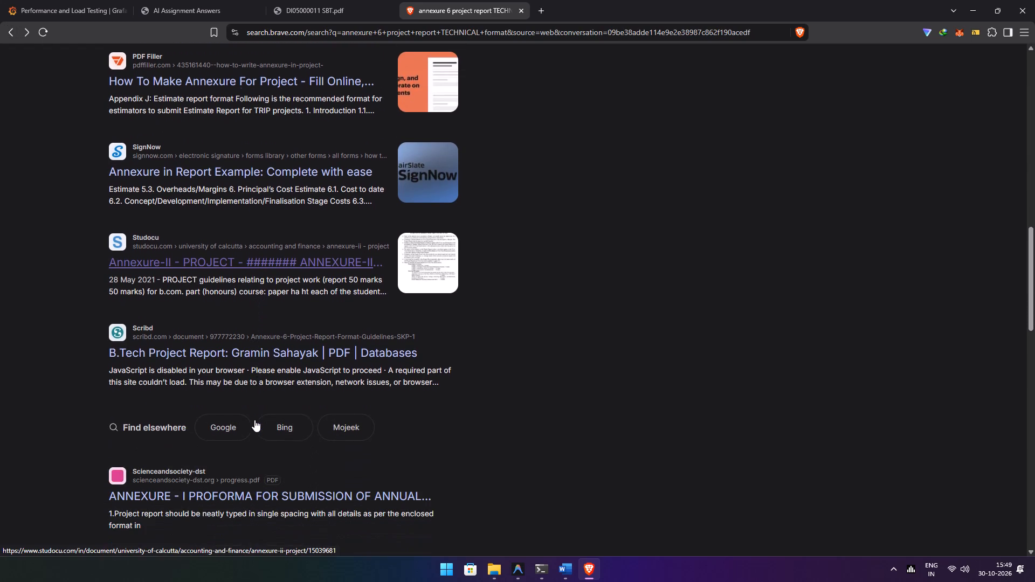
click(306, 339)
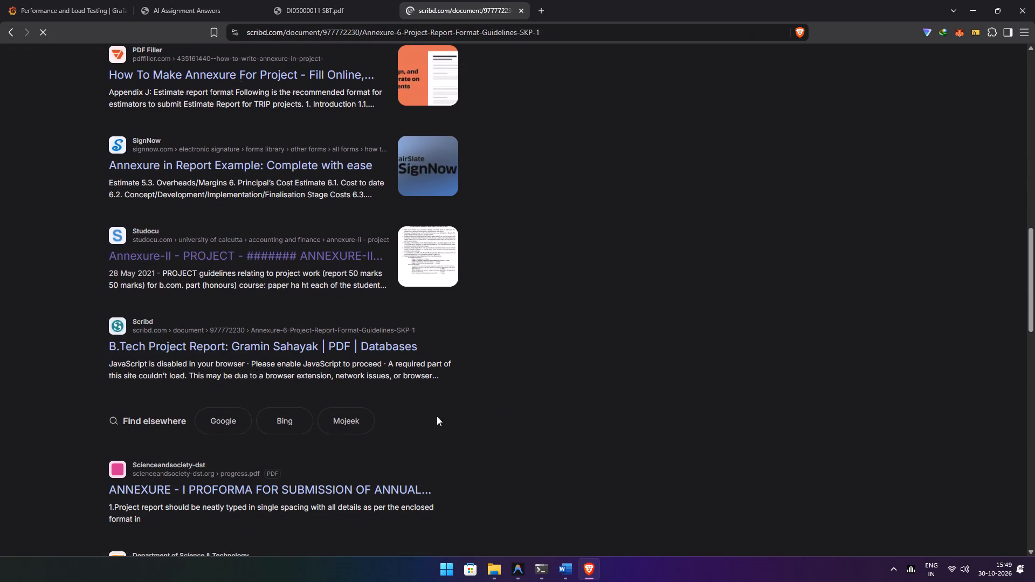
scroll(287, 405, down, 4)
scroll(455, 302, up, 5)
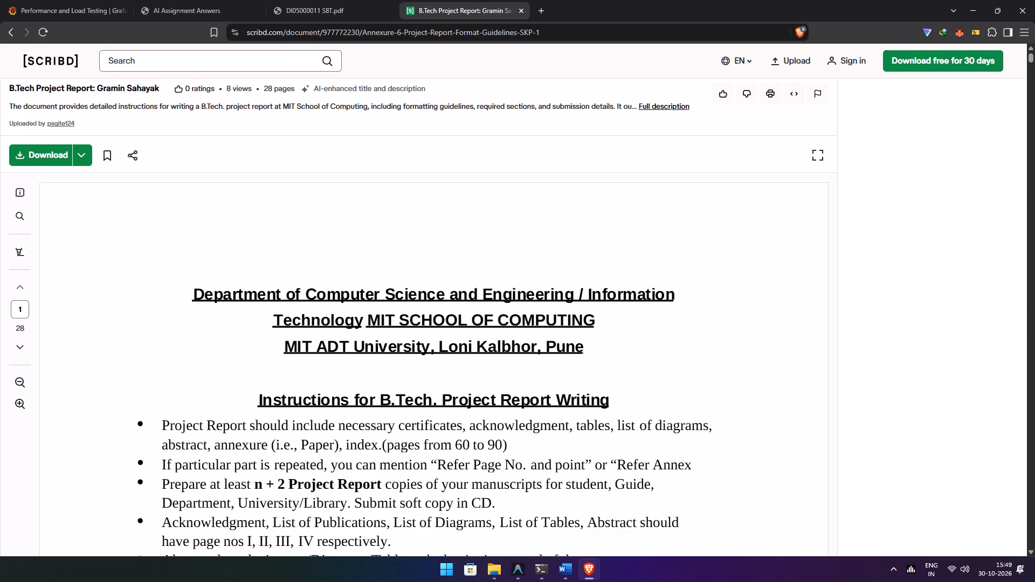
Examine the Gramin Sahayak document's report-writing instructions and its sample cover page.
scroll(455, 302, down, 16)
scroll(455, 302, down, 8)
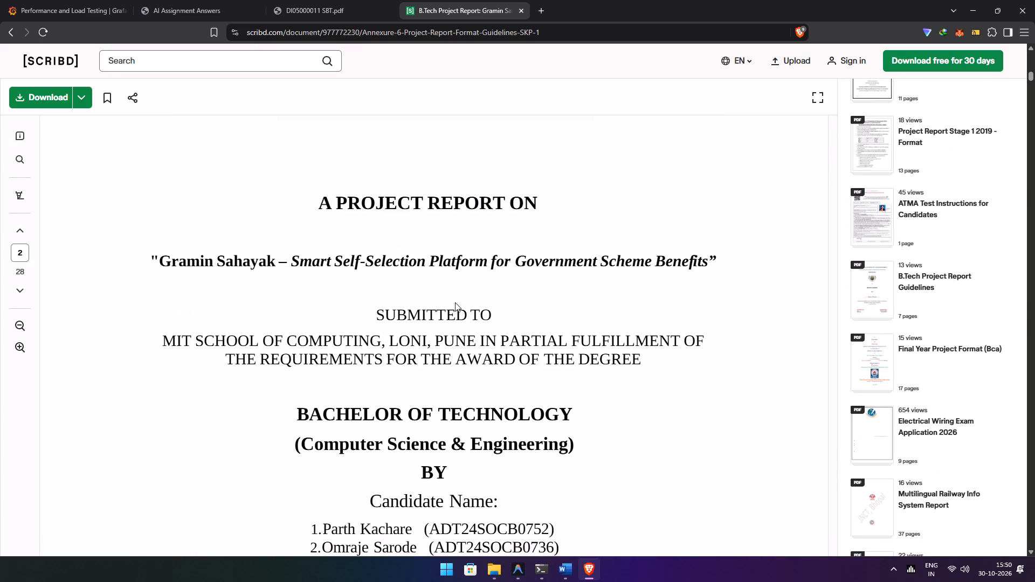
scroll(455, 302, down, 2)
scroll(457, 301, up, 1)
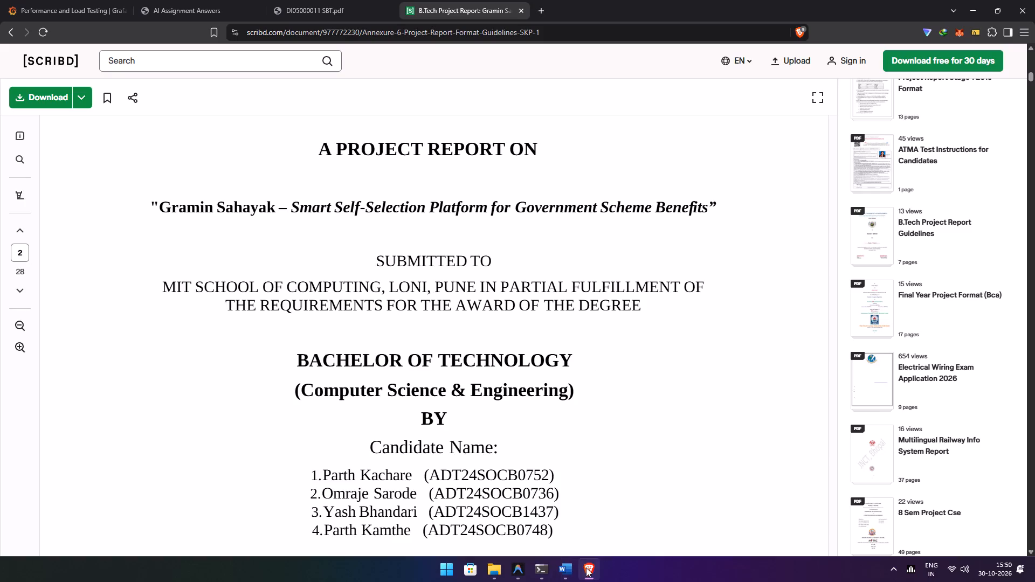
Bring up the Snap Class document in Word beside the Gramin Sahayak sample and compare the two cover pages.
click(566, 572)
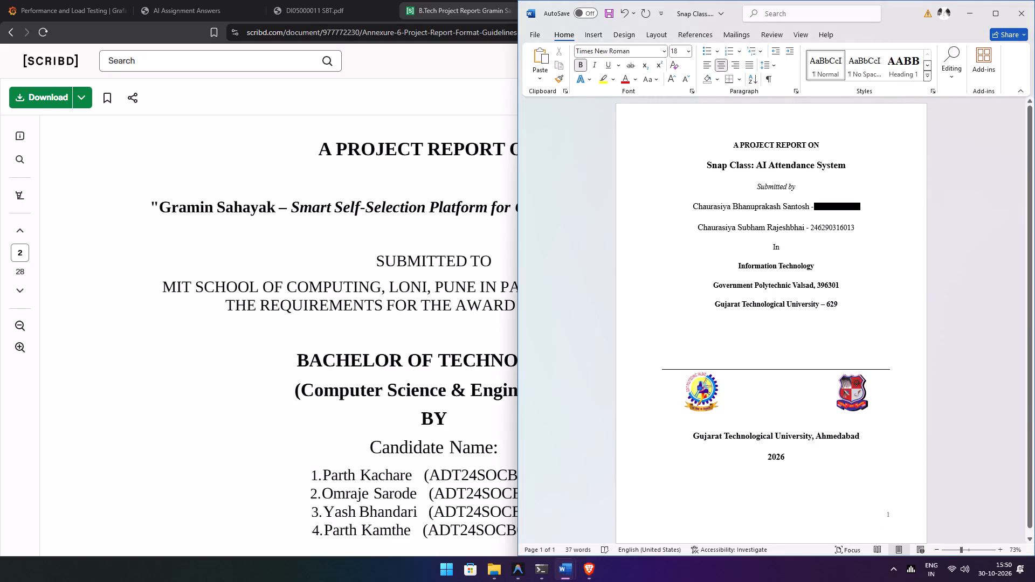
click(813, 188)
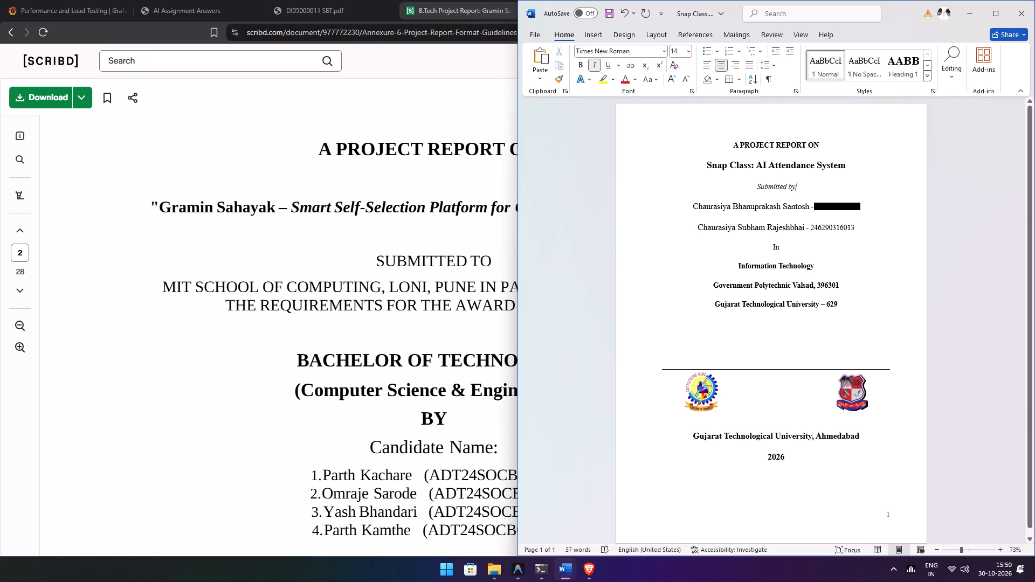
scroll(327, 426, down, 10)
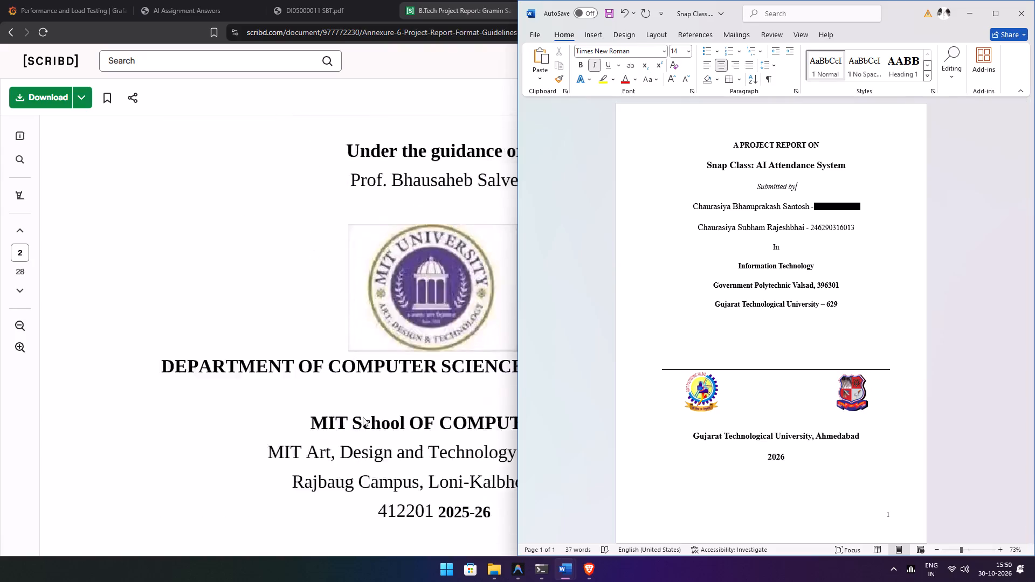
scroll(473, 394, down, 5)
scroll(466, 396, up, 5)
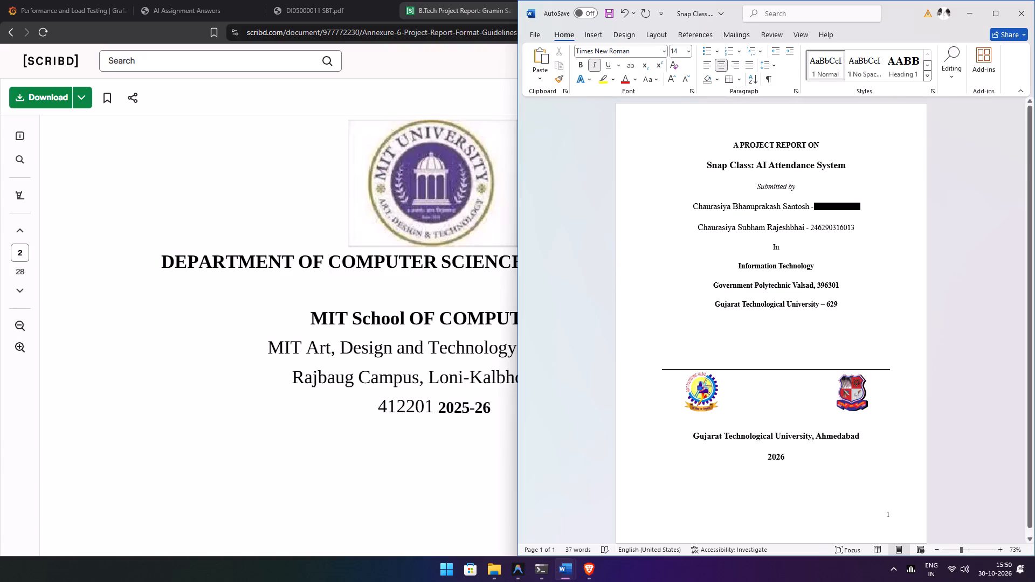
scroll(361, 376, up, 7)
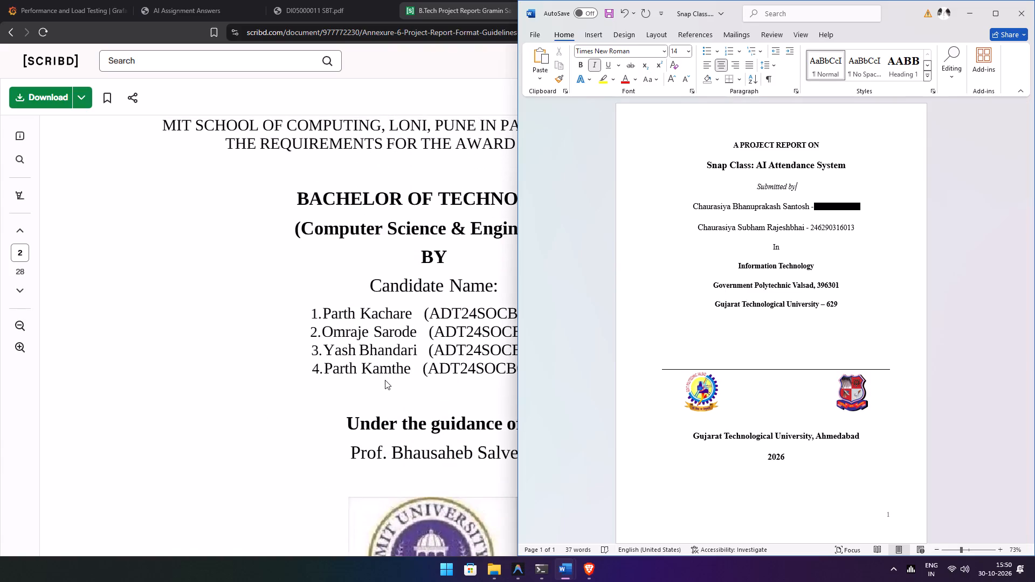
scroll(386, 380, up, 1)
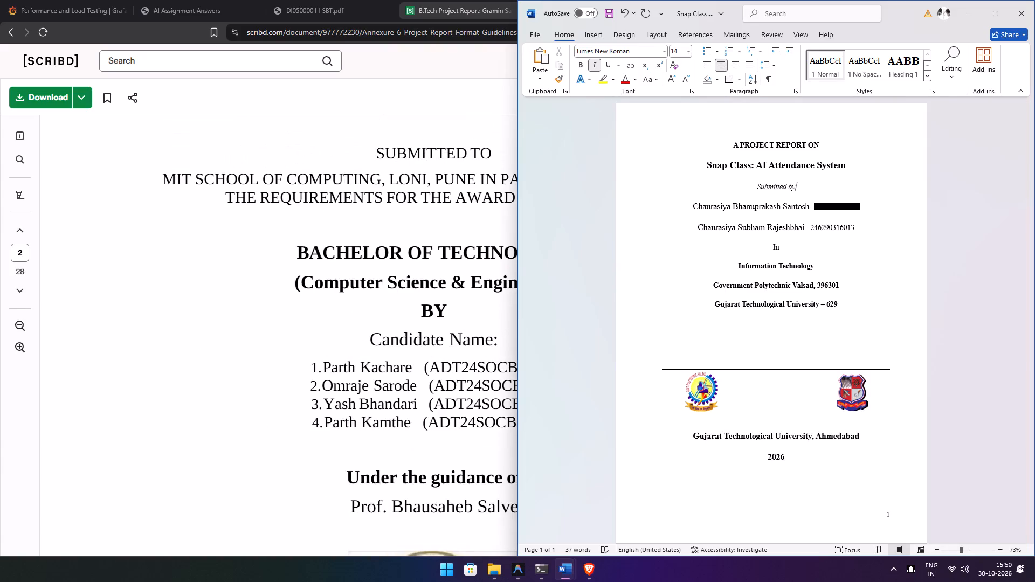
Switch back to the browser and review the sample cover page's title, submission, degree, candidate and guide lines.
click(430, 332)
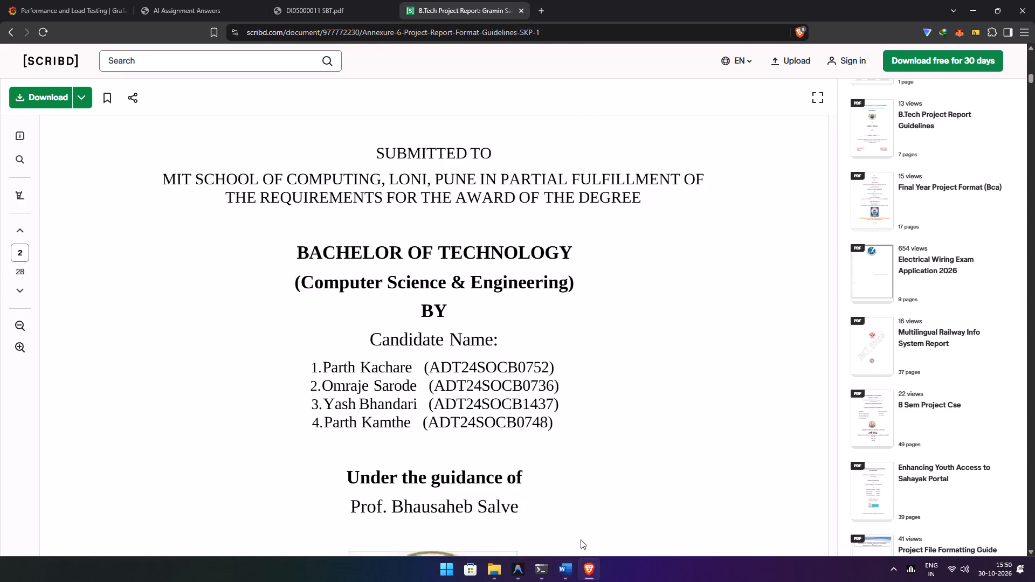
scroll(514, 383, up, 3)
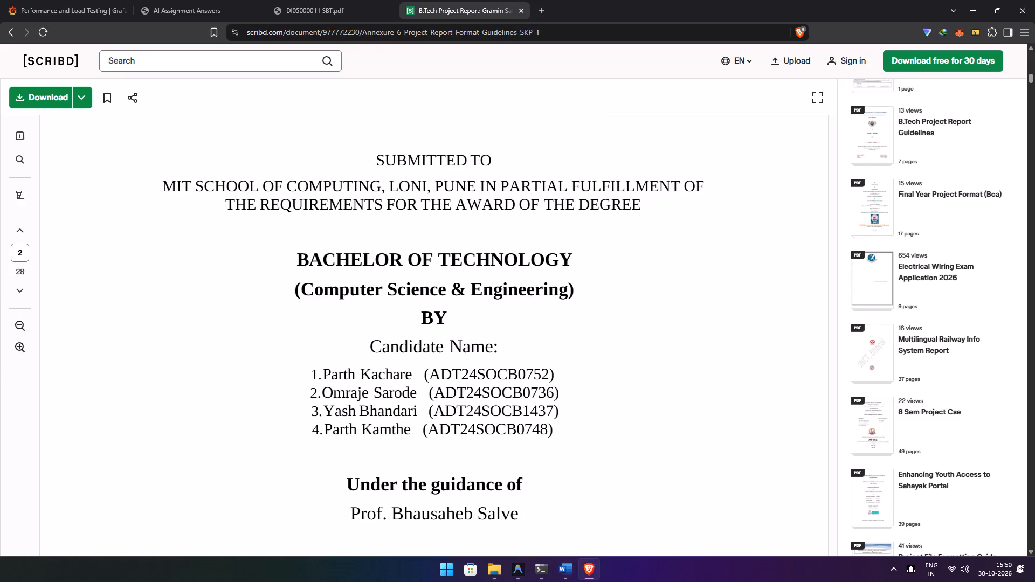
scroll(516, 379, down, 6)
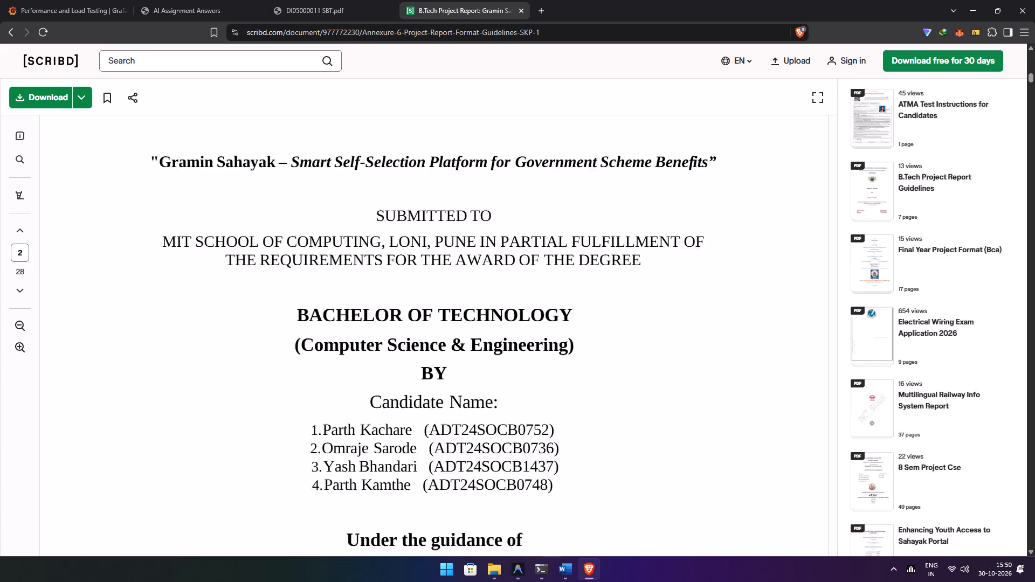
scroll(518, 390, down, 2)
scroll(518, 390, up, 7)
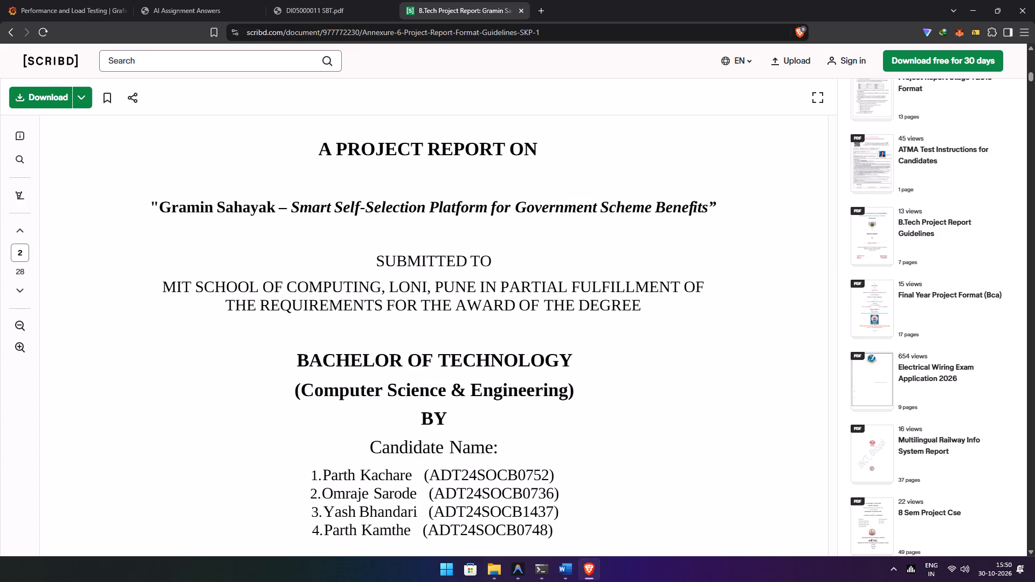
scroll(518, 390, down, 3)
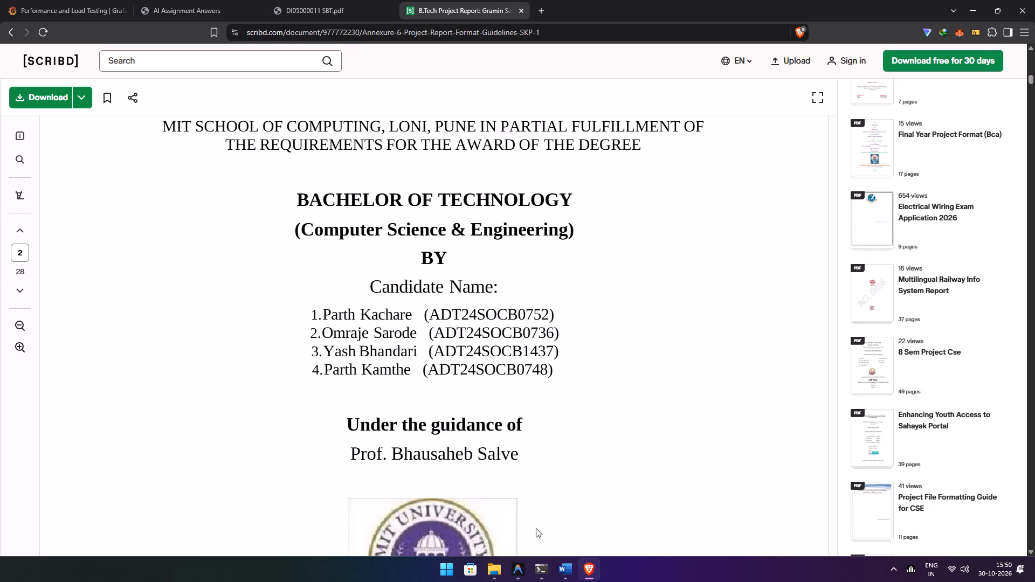
Switch back to the Snap Class document in Word and compare its cover page with the upper lines of the Gramin Sahayak sample cover.
click(667, 507)
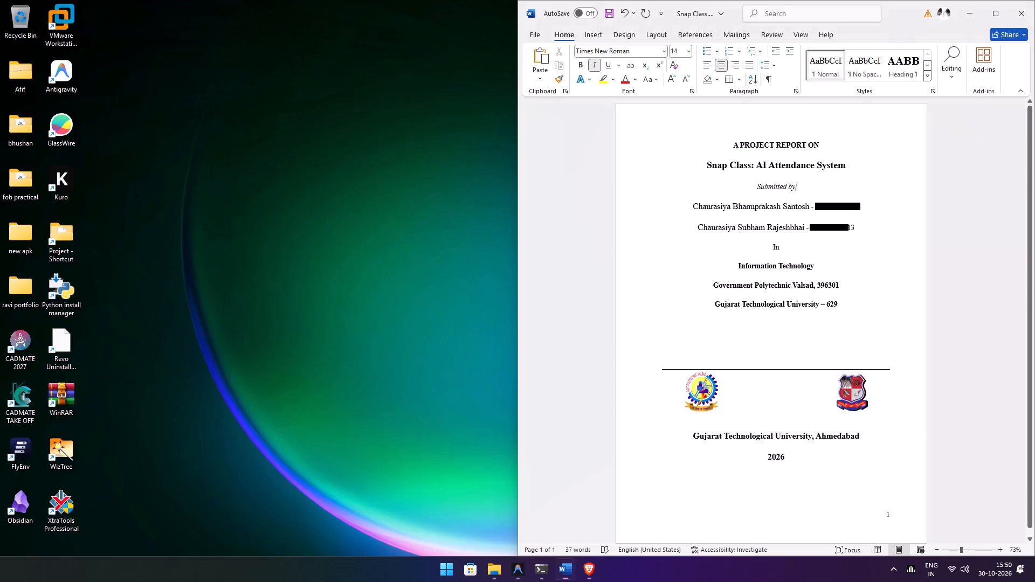
scroll(712, 389, up, 4)
scroll(200, 316, up, 6)
scroll(253, 287, up, 4)
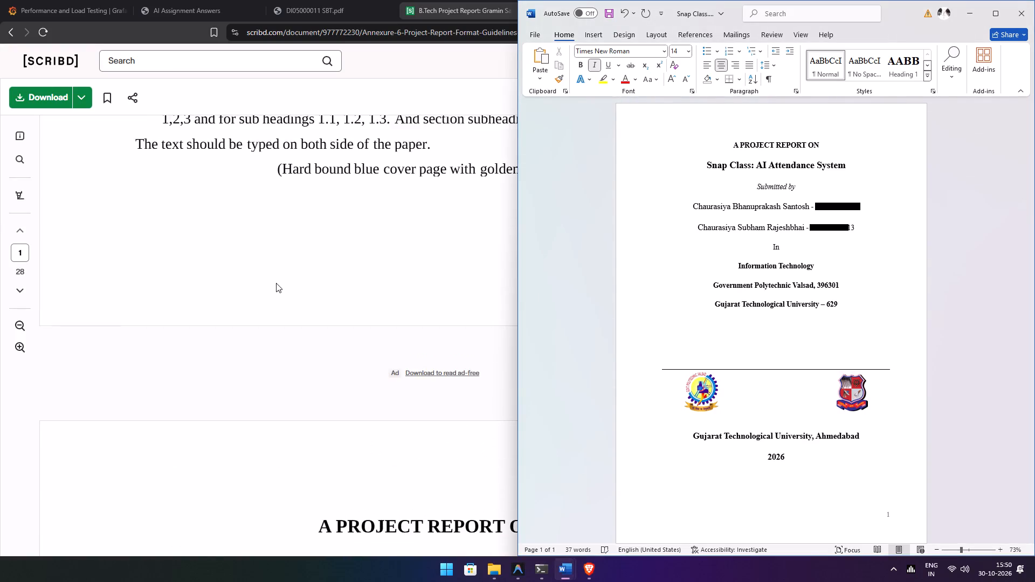
scroll(277, 282, down, 5)
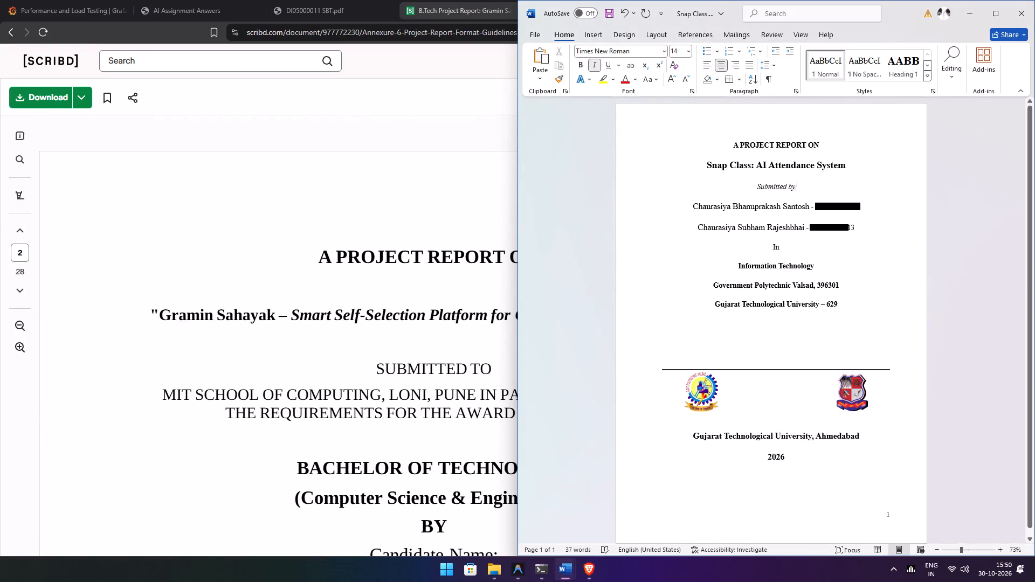
click(783, 250)
scroll(273, 373, down, 1)
scroll(384, 339, up, 2)
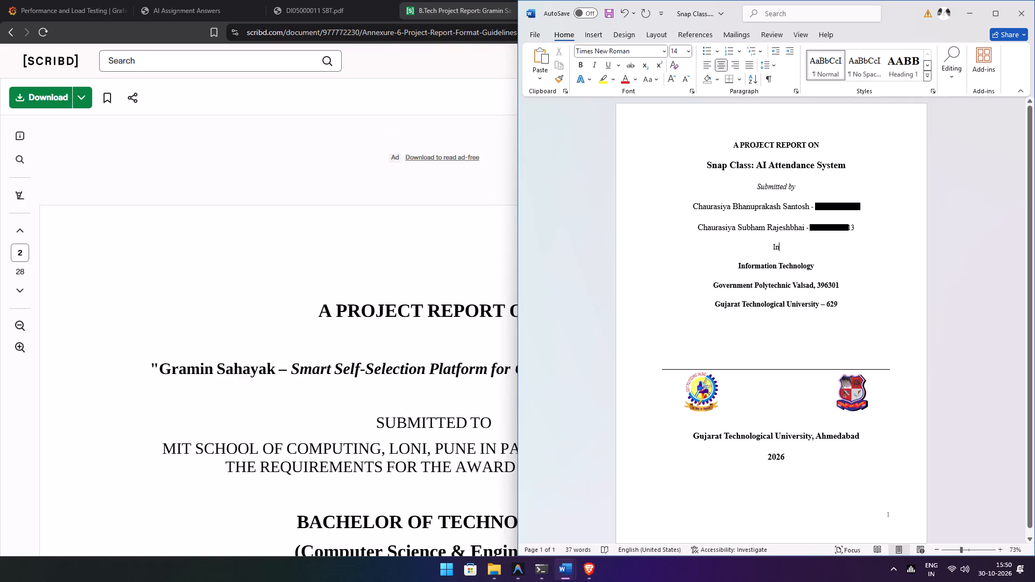
Change the italic line under the project title to read "Submitted to".
click(799, 186)
key(BackSpace)
key(BackSpace)
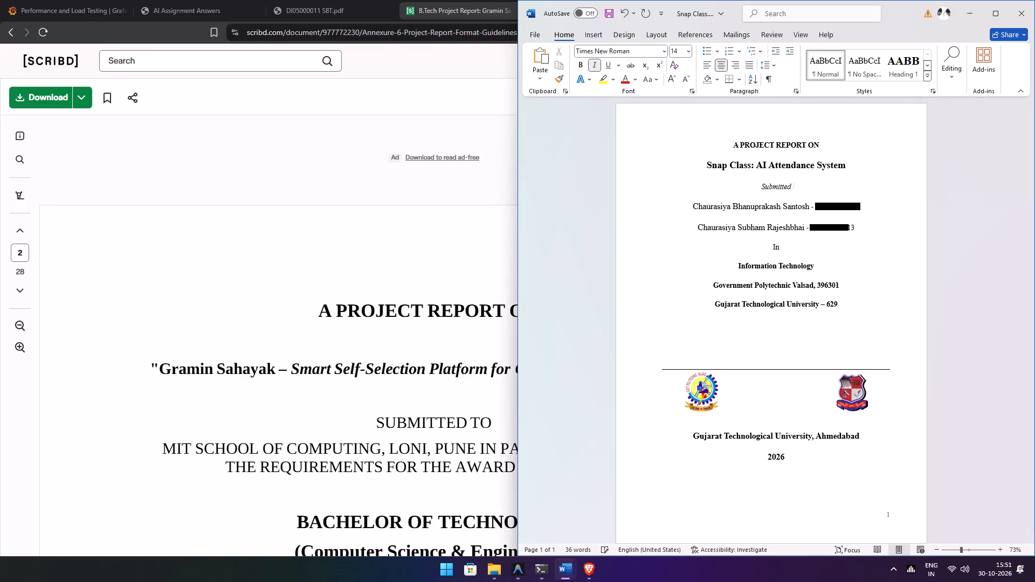
text(TO)
key(BackSpace)
key(BackSpace)
text(ti)
key(BackSpace)
key(o)
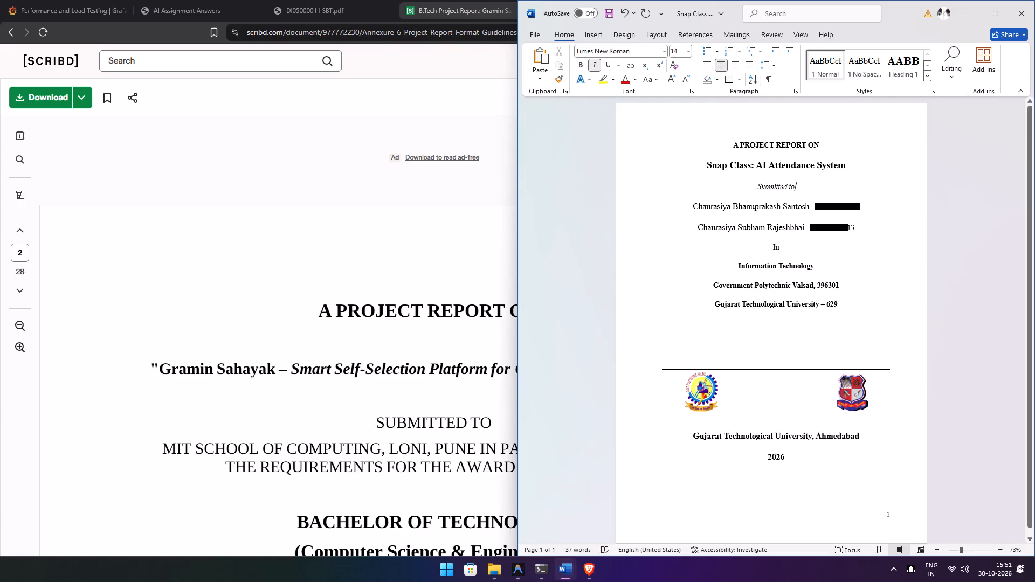
Move the line "Government Polytechnic Valsad, 396301" directly below "Submitted to", keeping its source formatting and leaving no extra blank line.
click(781, 269)
scroll(484, 405, down, 1)
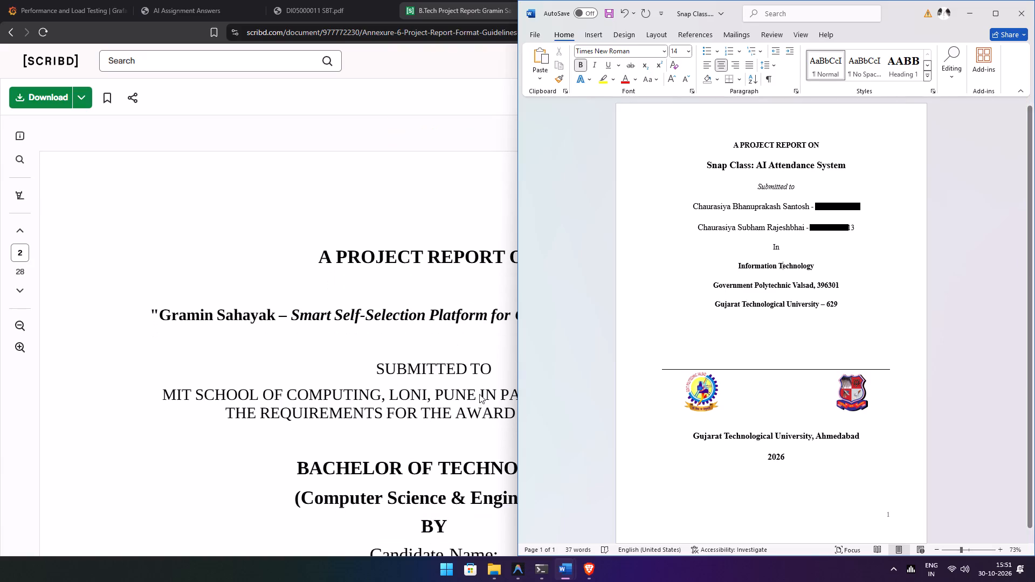
scroll(454, 417, down, 1)
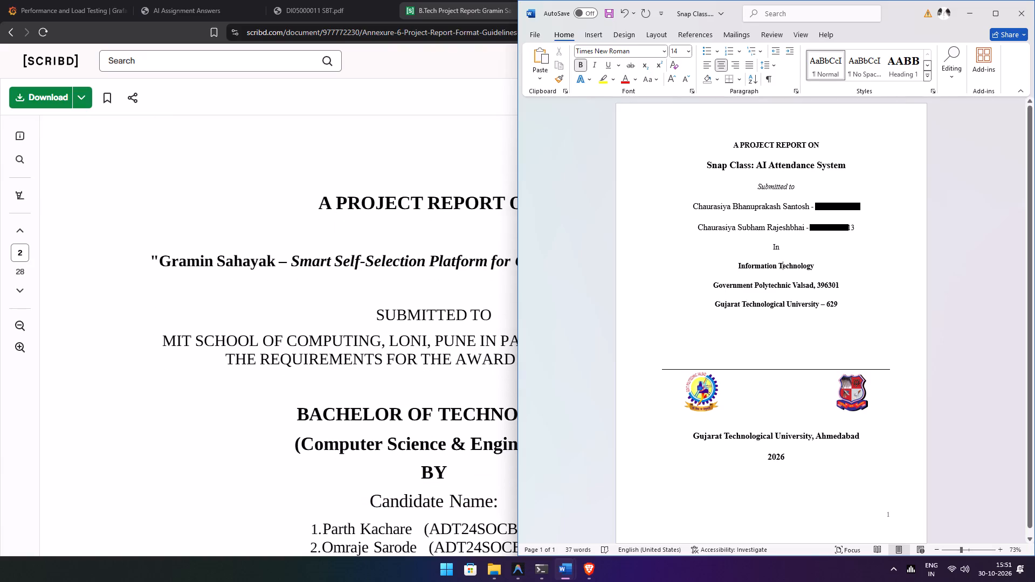
click(843, 288)
drag(712, 286, 824, 289)
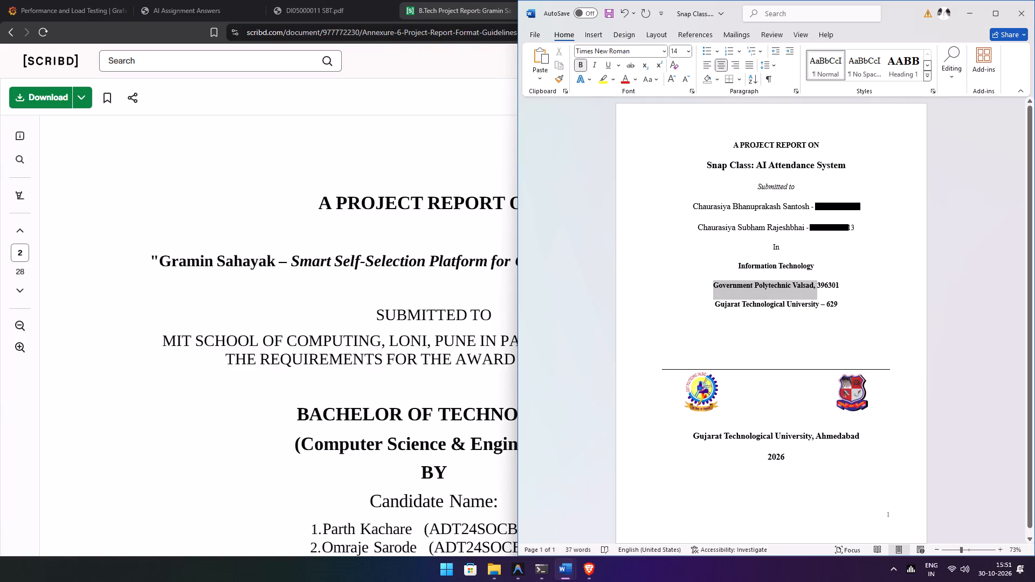
drag(824, 289, 837, 286)
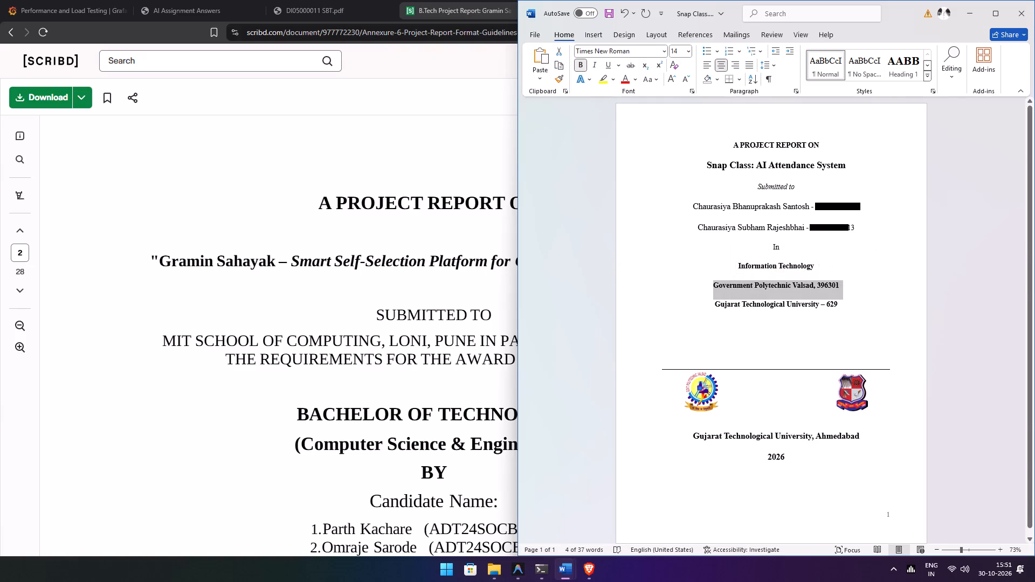
key(ctrl+x)
click(812, 188)
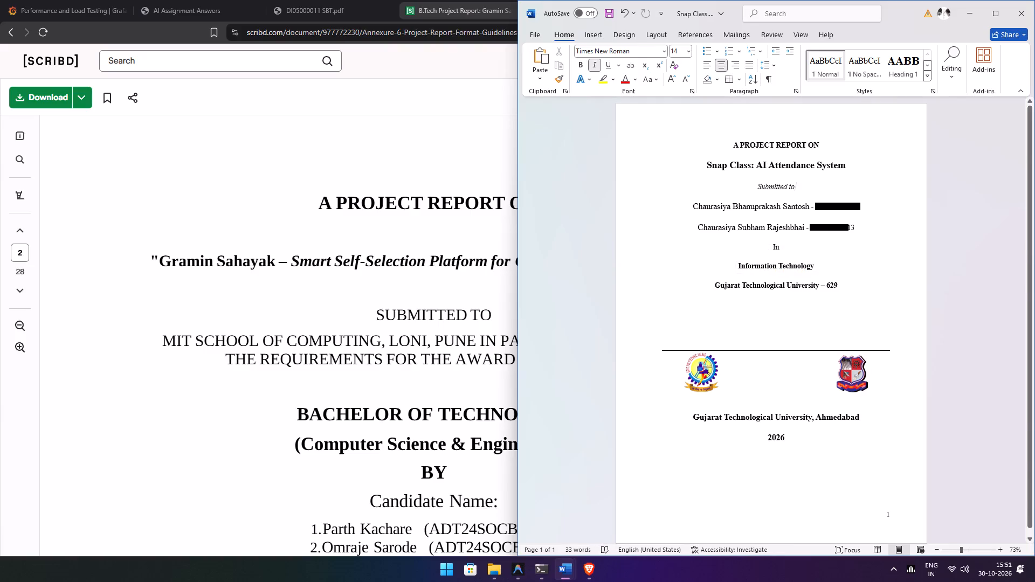
click(692, 205)
click(805, 197)
key(Return)
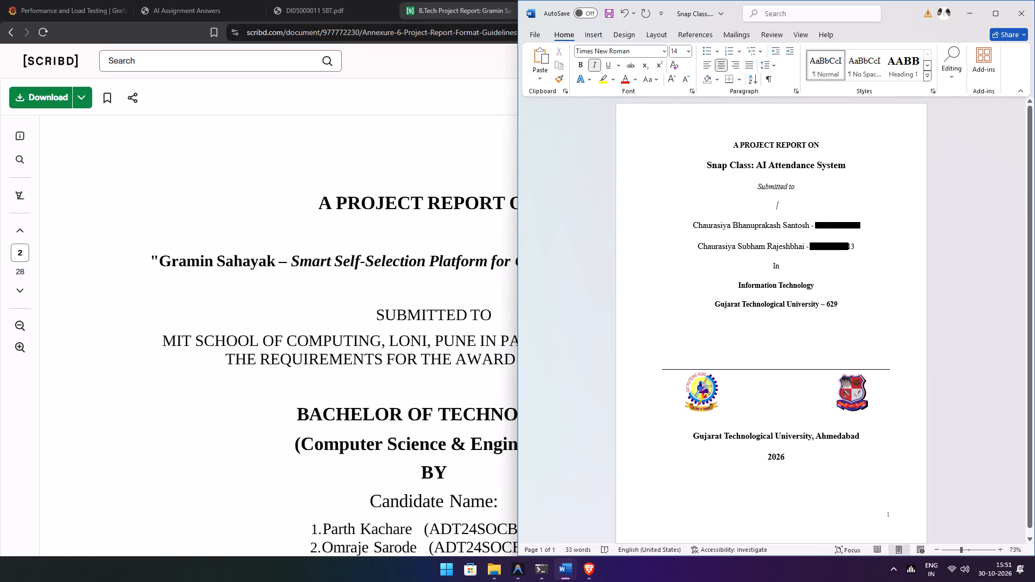
right_click(776, 207)
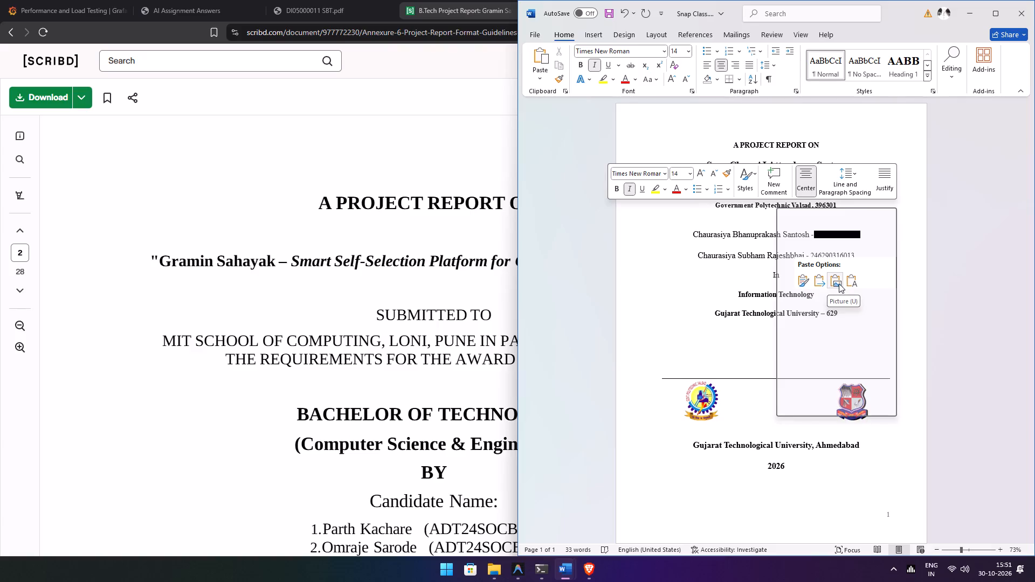
click(802, 280)
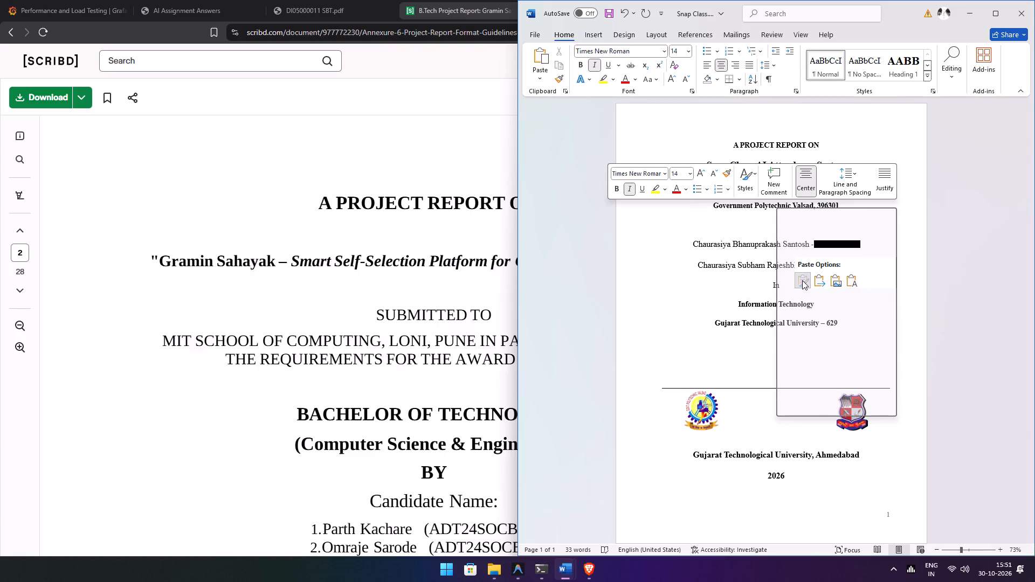
click(775, 224)
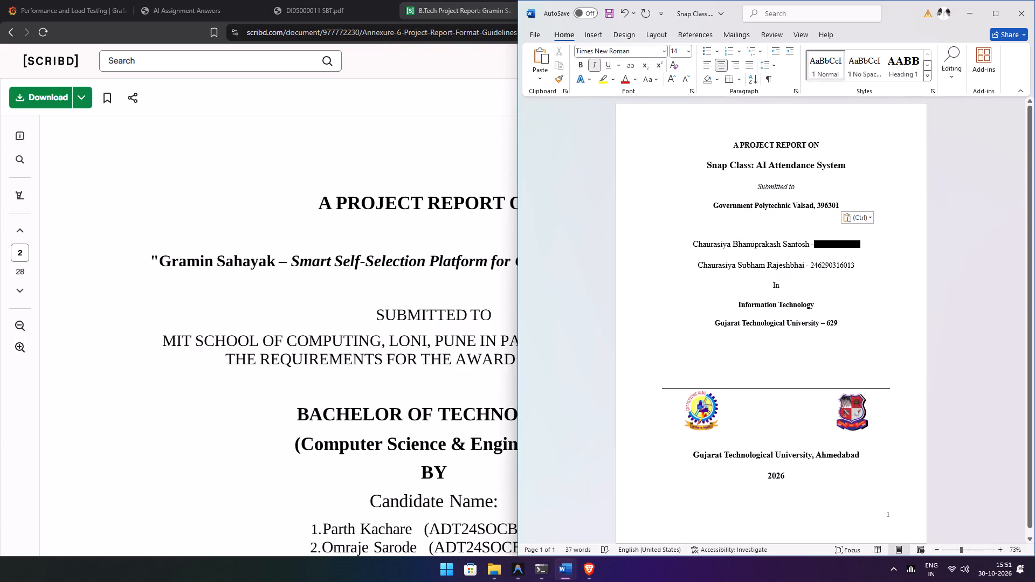
key(BackSpace)
key(BackSpace)
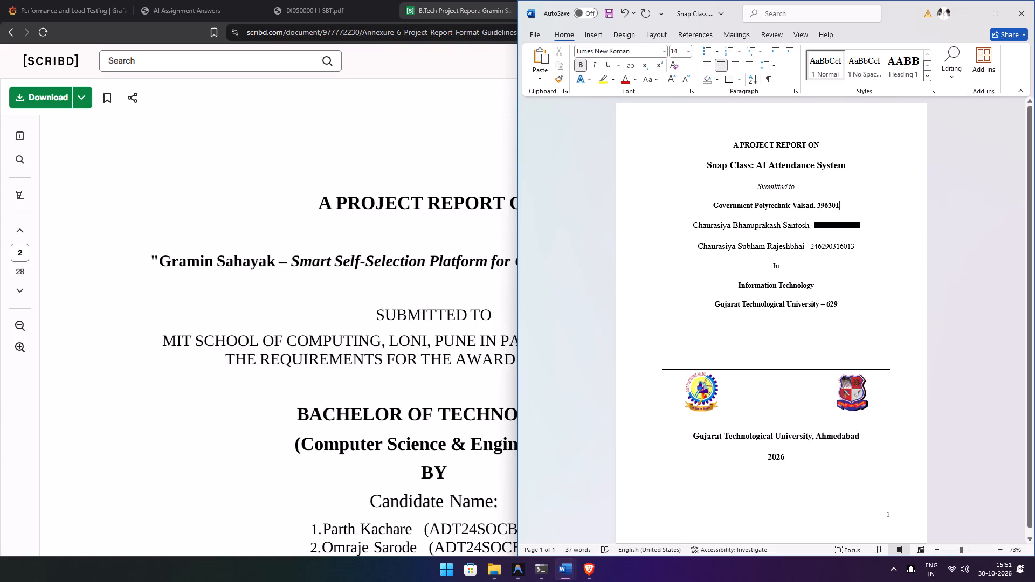
Check the sample's submission wording in the browser, and in Word remove the comma and postal code after "Government Polytechnic Valsad".
click(426, 362)
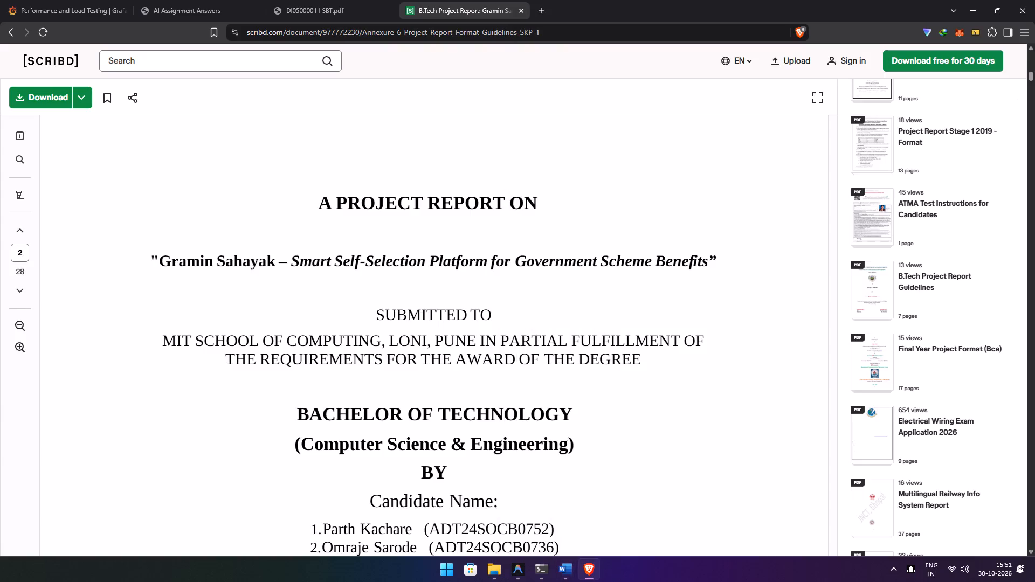
click(588, 572)
click(588, 572)
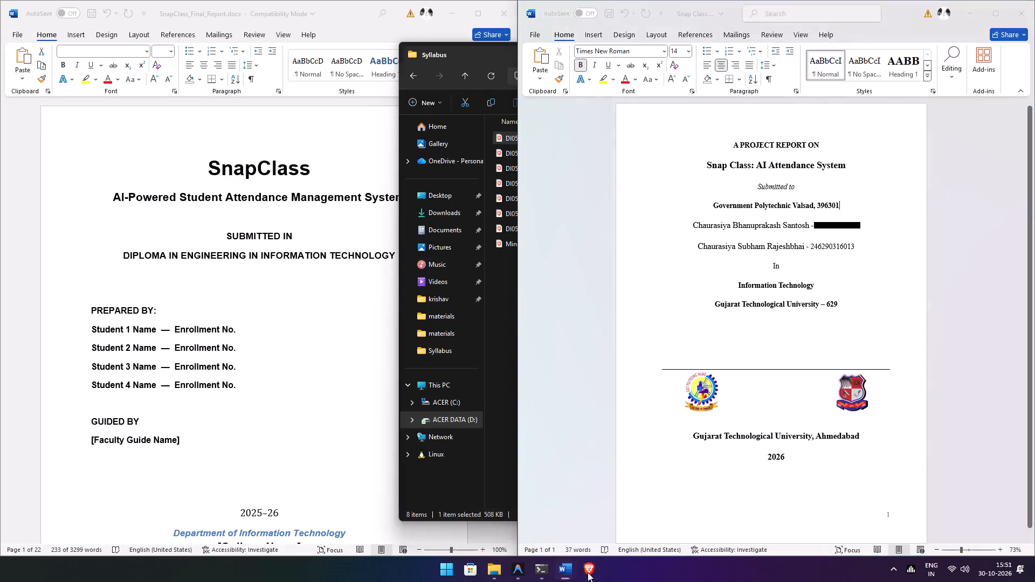
click(570, 572)
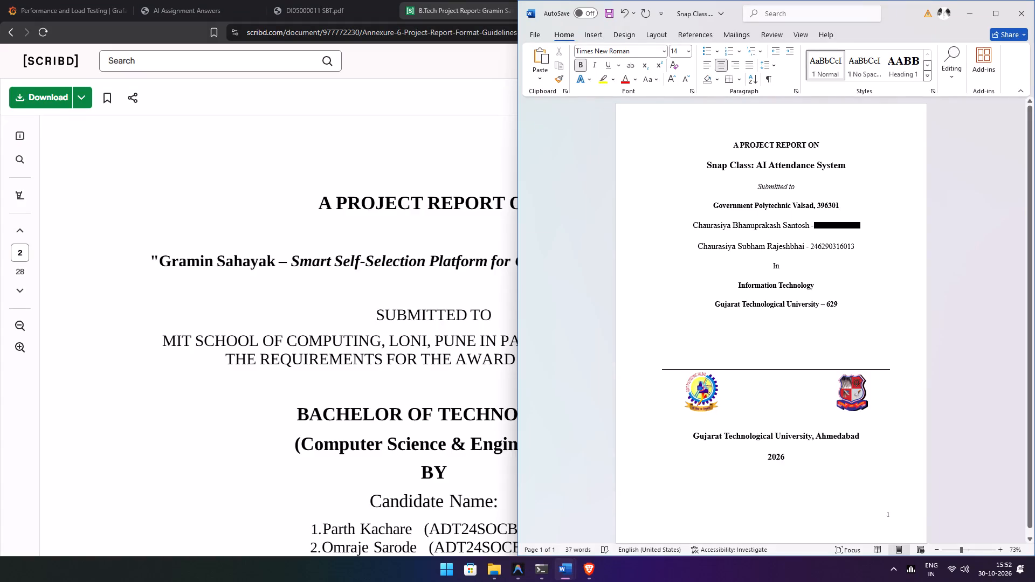
key(BackSpace)
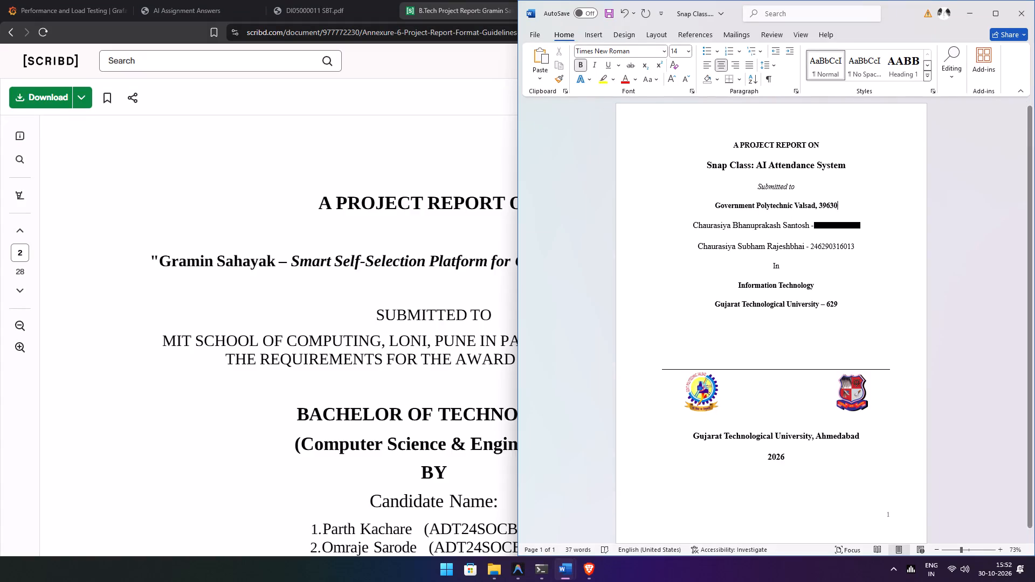
key(BackSpace)
key(BackSpace)
key(BackSpace)
key(BackSpace)
key(BackSpace)
key(BackSpace)
key(BackSpace)
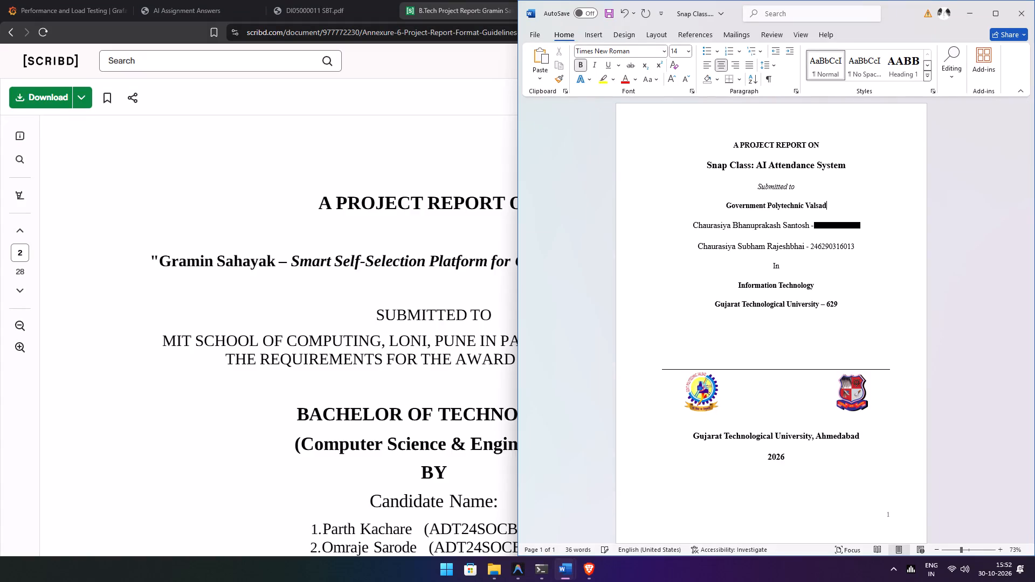
Add "Diploma in Engineering" below "Government Polytechnic Valsad", using a line break within the same paragraph.
key(shift+Return)
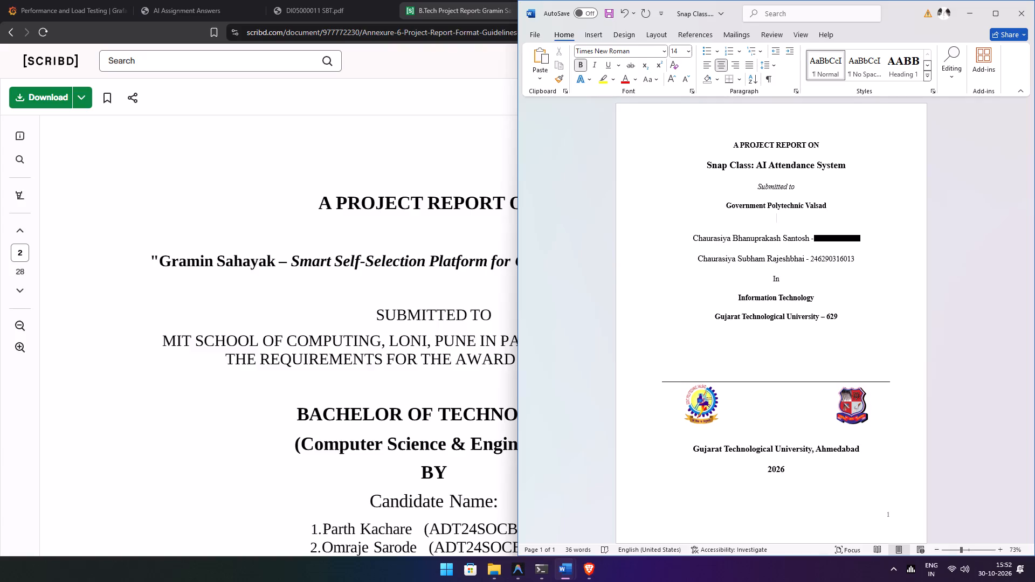
text(Di)
text(ploma in Eng)
text(inn)
key(BackSpace)
text(eer)
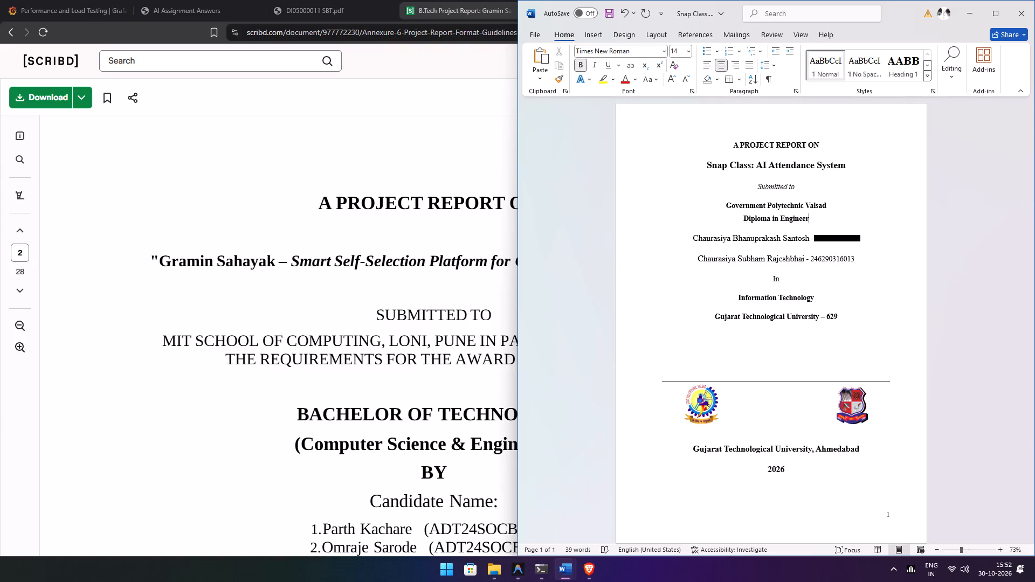
text(ing)
Add "(Information Technology)" as a new paragraph below "Diploma in Engineering".
key(Return)
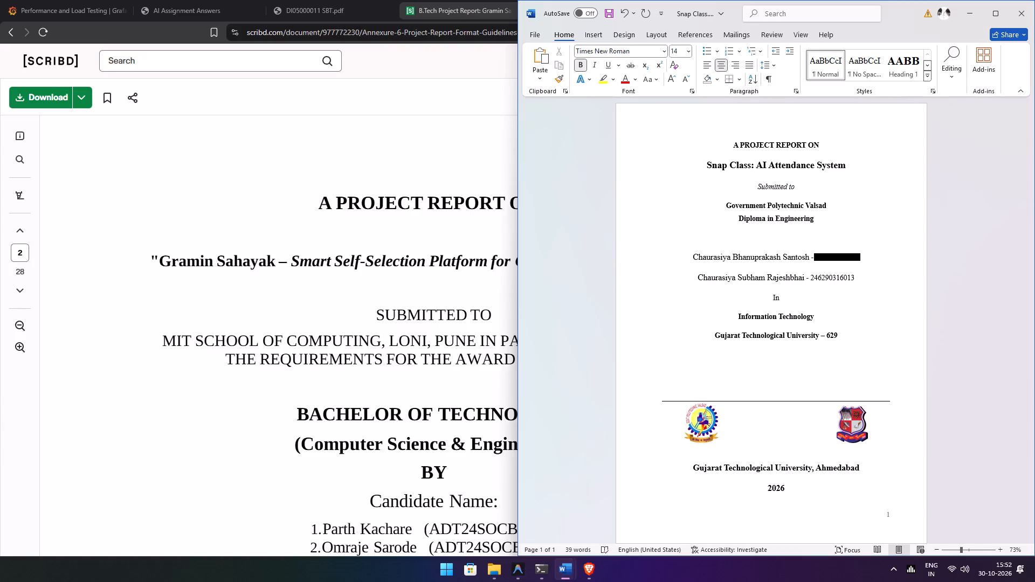
text(())
key(Left)
key(shift+i)
text(nformation Technology)
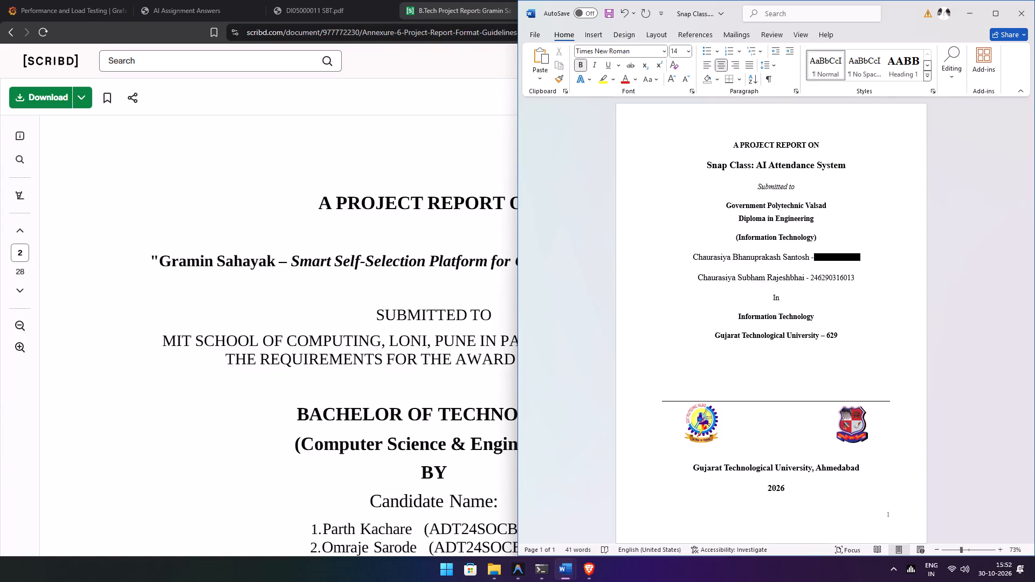
Join "(Information Technology)" to the "Diploma in Engineering" paragraph, separating the two with a line break instead of a paragraph break.
scroll(398, 399, down, 2)
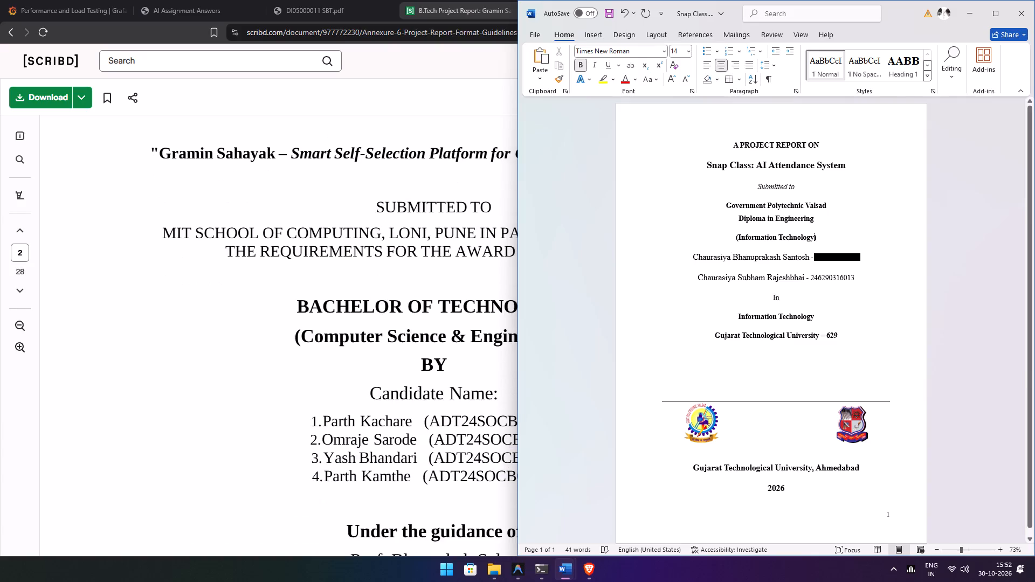
click(803, 225)
click(775, 234)
click(784, 218)
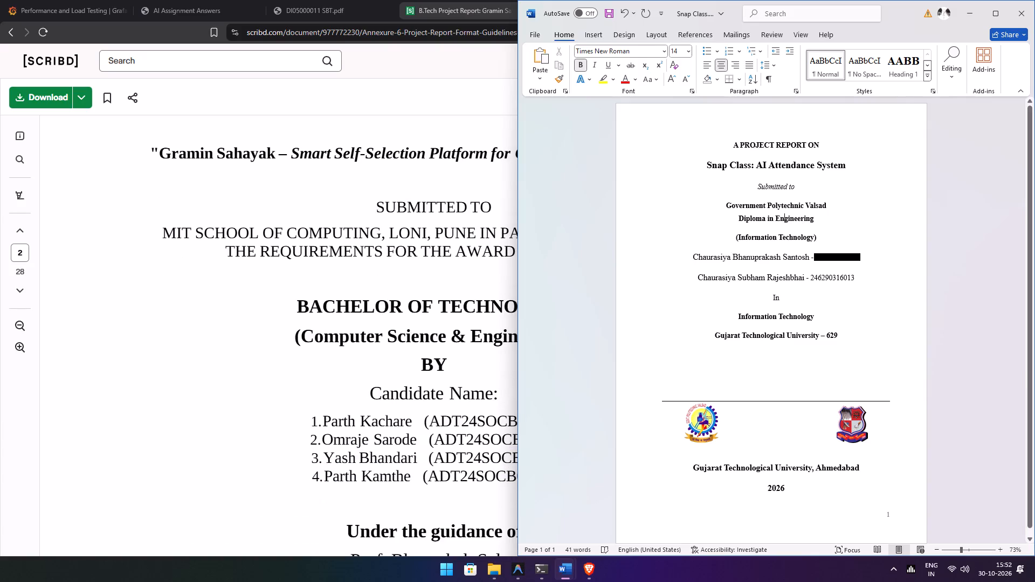
click(784, 242)
click(791, 210)
click(790, 233)
click(790, 220)
click(734, 235)
key(BackSpace)
key(BackSpace)
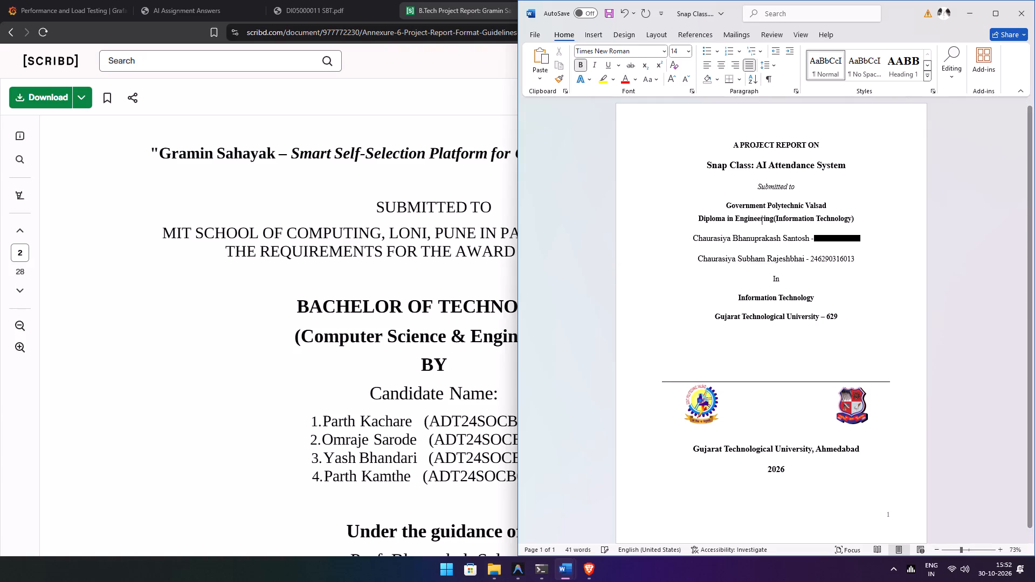
key(shift+Return)
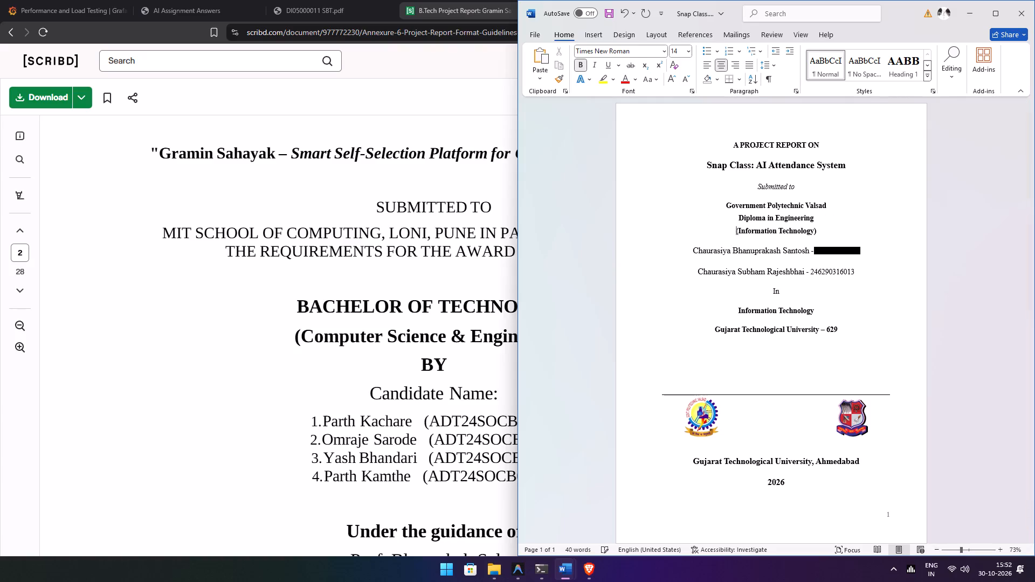
click(834, 209)
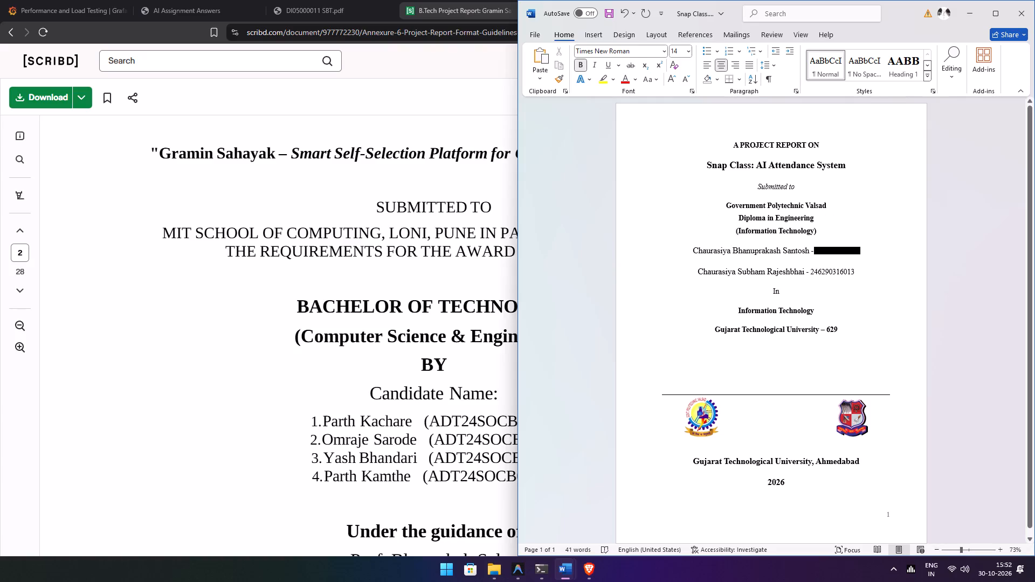
Check the sample's title page in the browser, and in Word add an empty paragraph below "(Information Technology)".
click(778, 199)
scroll(360, 312, up, 2)
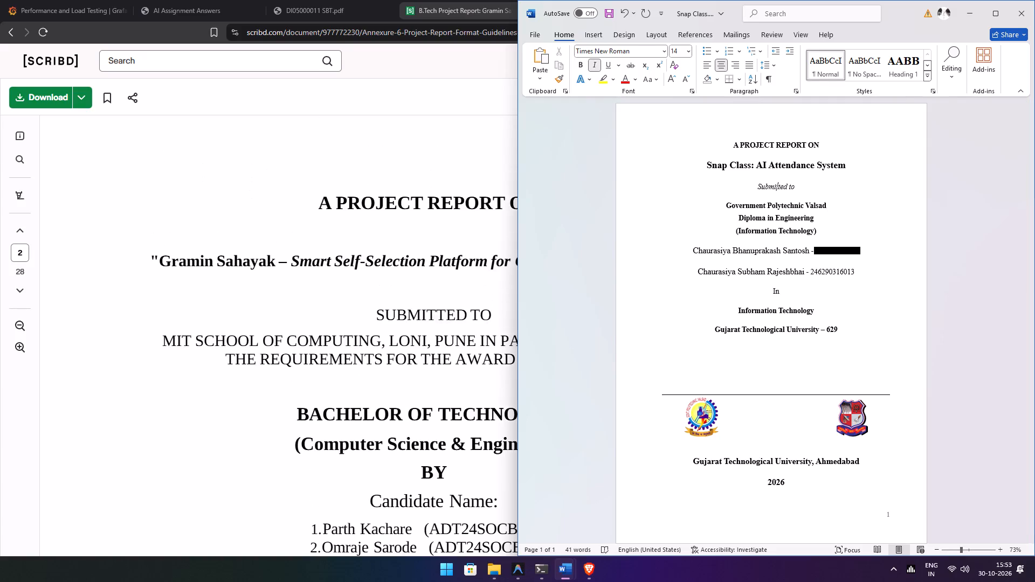
click(267, 347)
scroll(561, 429, down, 2)
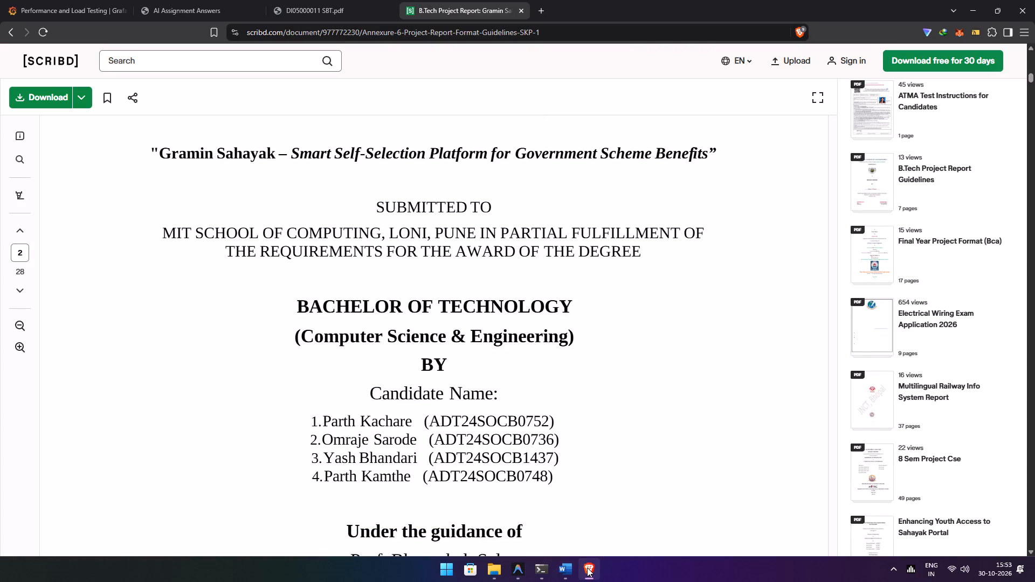
click(587, 567)
click(594, 570)
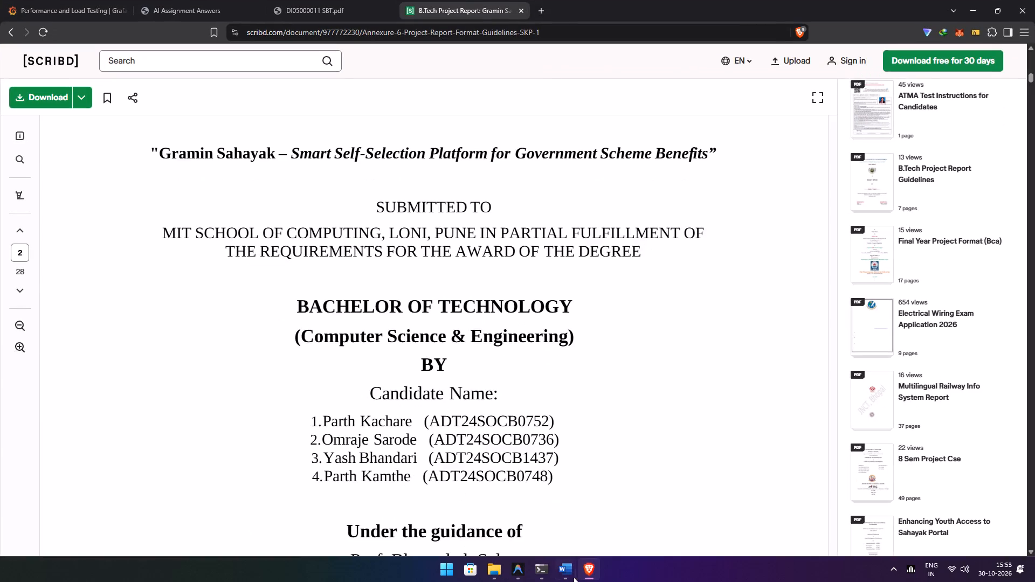
click(566, 572)
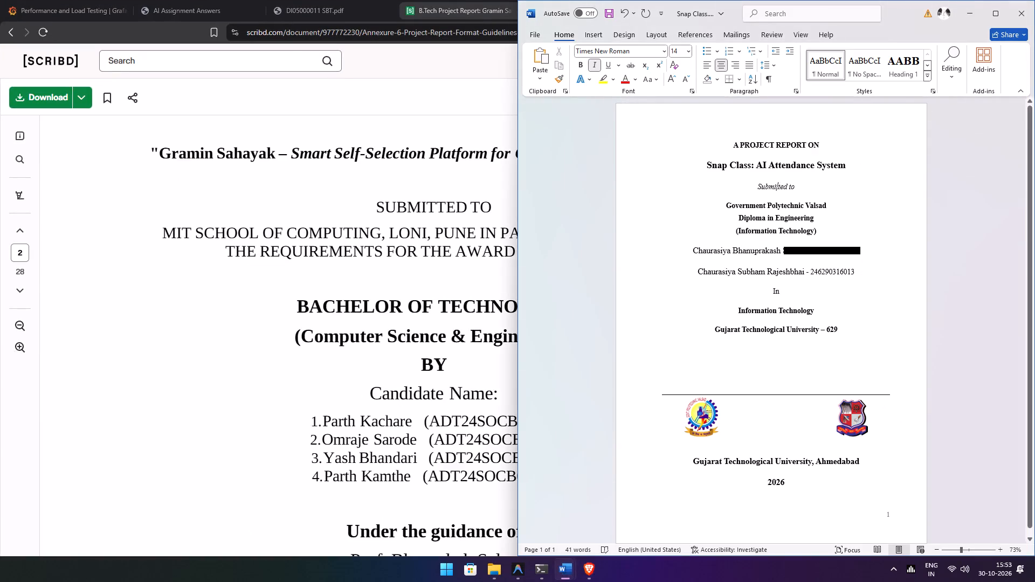
click(799, 235)
click(840, 231)
key(Return)
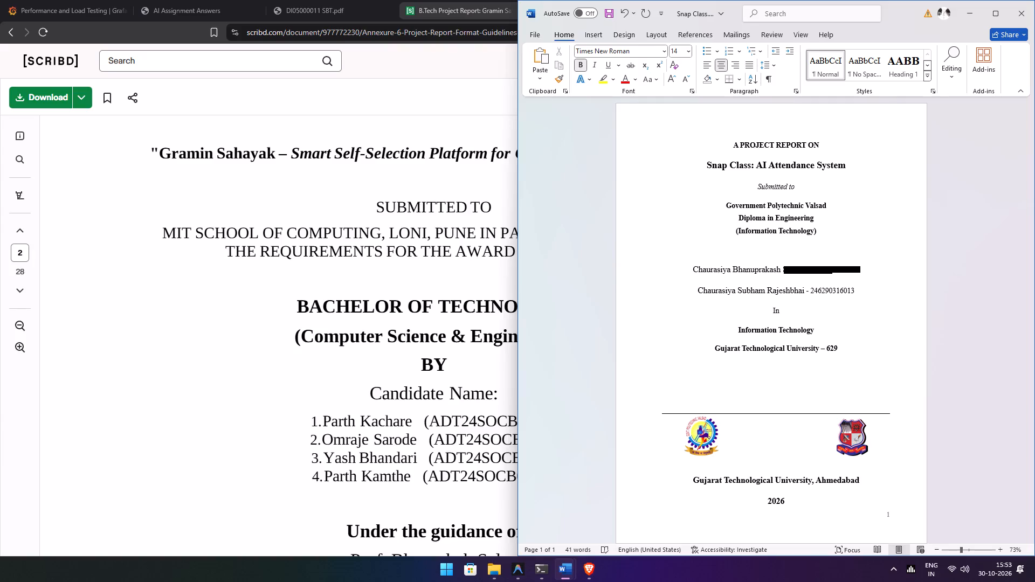
Delete the lines "In", "Information Technology" and "Gujarat Technological University – 629" below the student names, plus one leftover blank line.
scroll(385, 334, down, 1)
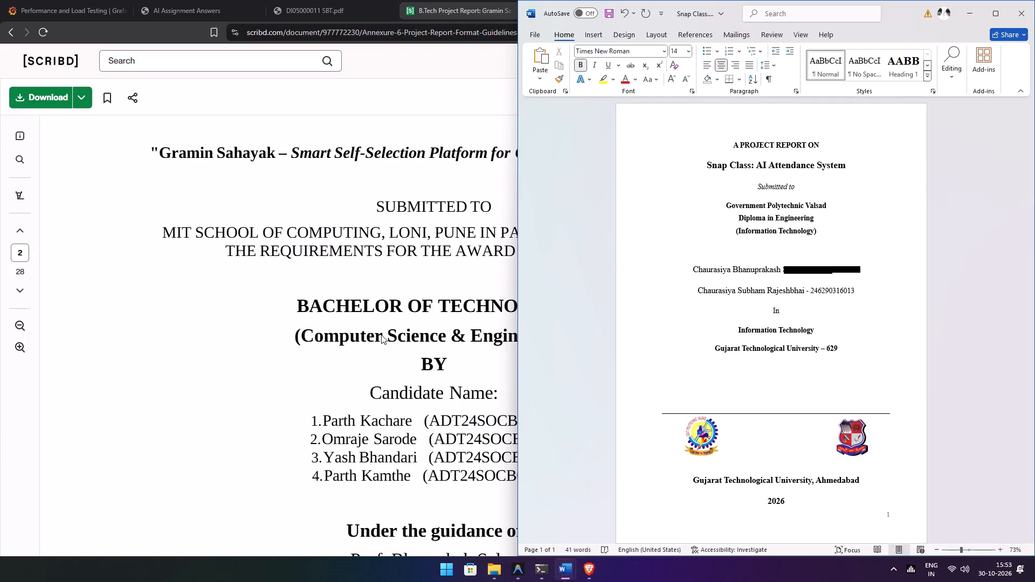
scroll(381, 335, down, 1)
drag(838, 346, 761, 318)
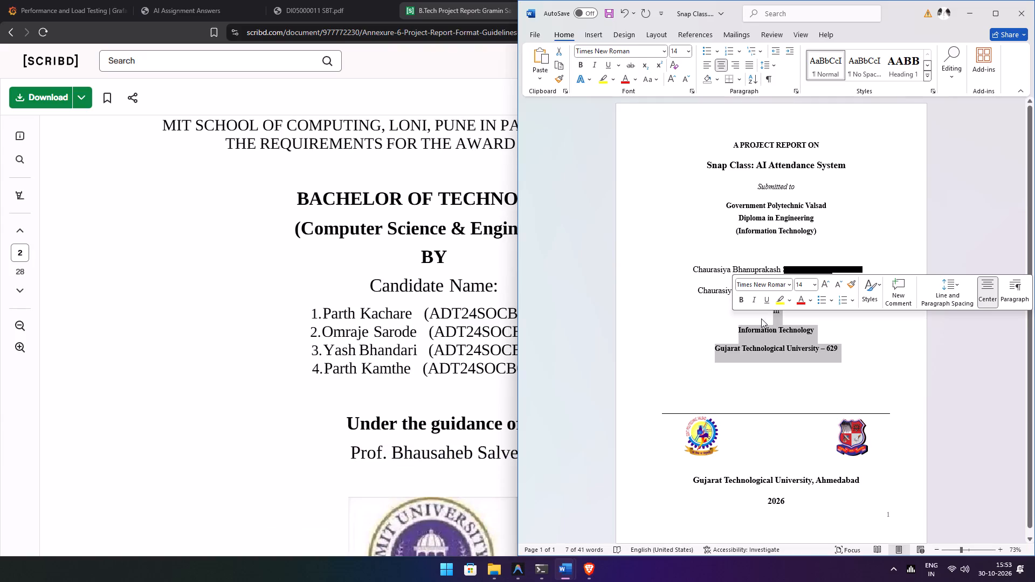
key(BackSpace)
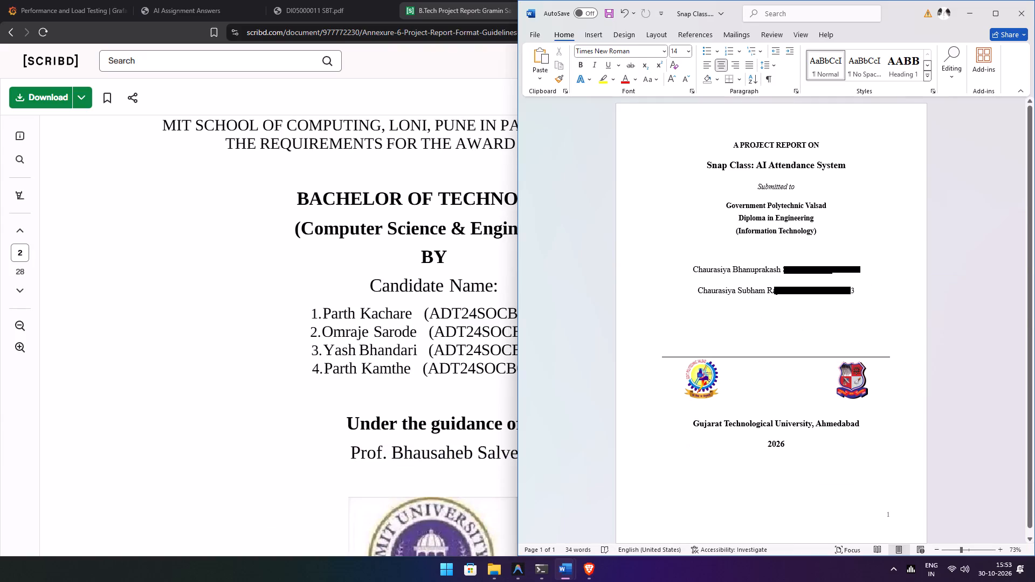
click(766, 339)
key(BackSpace)
key(BackSpace)
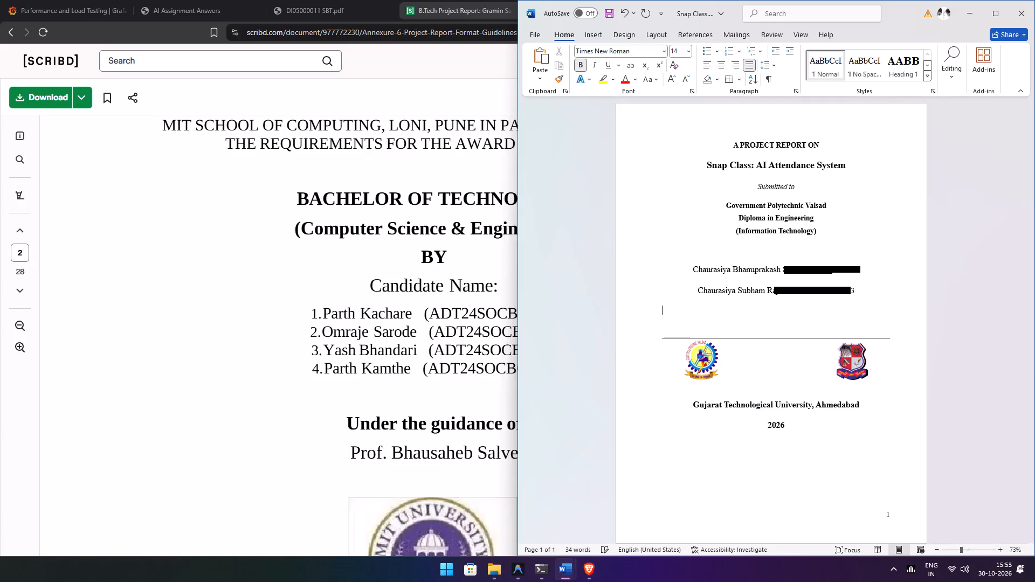
Enter "By" in the empty line above the student names and make it italic without bold.
click(812, 252)
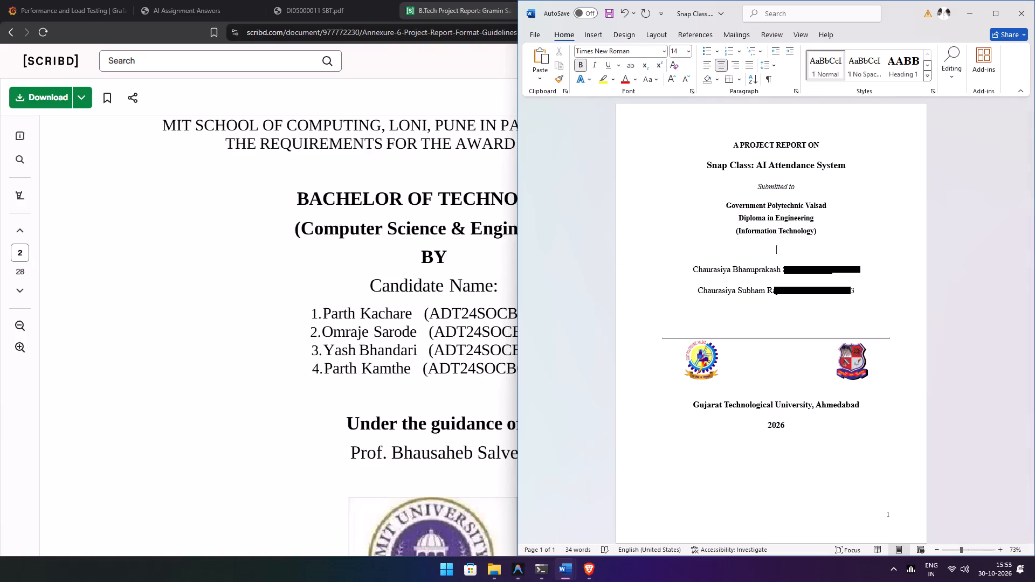
text(BY)
key(BackSpace)
key(y)
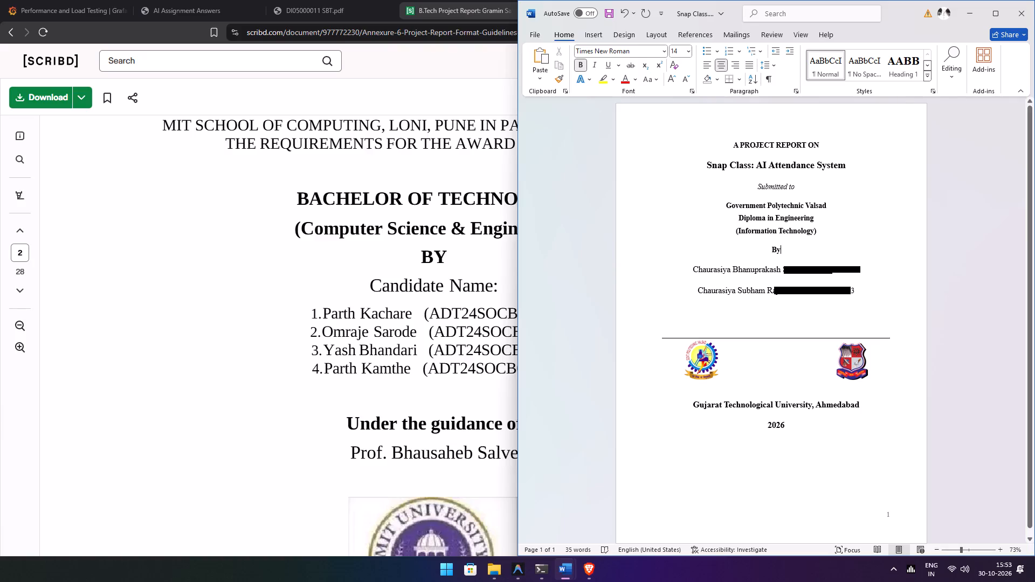
drag(779, 248, 770, 248)
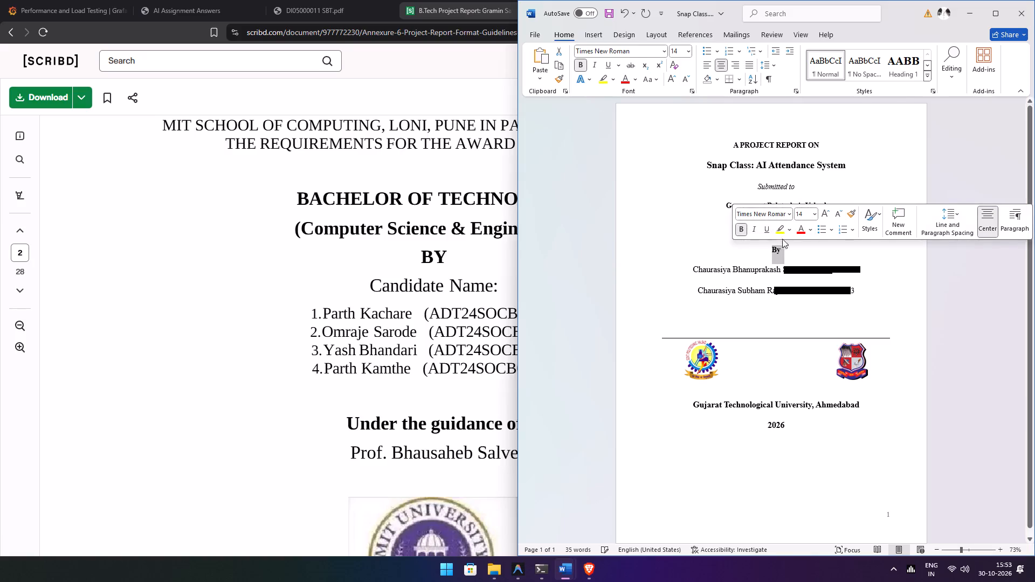
click(751, 231)
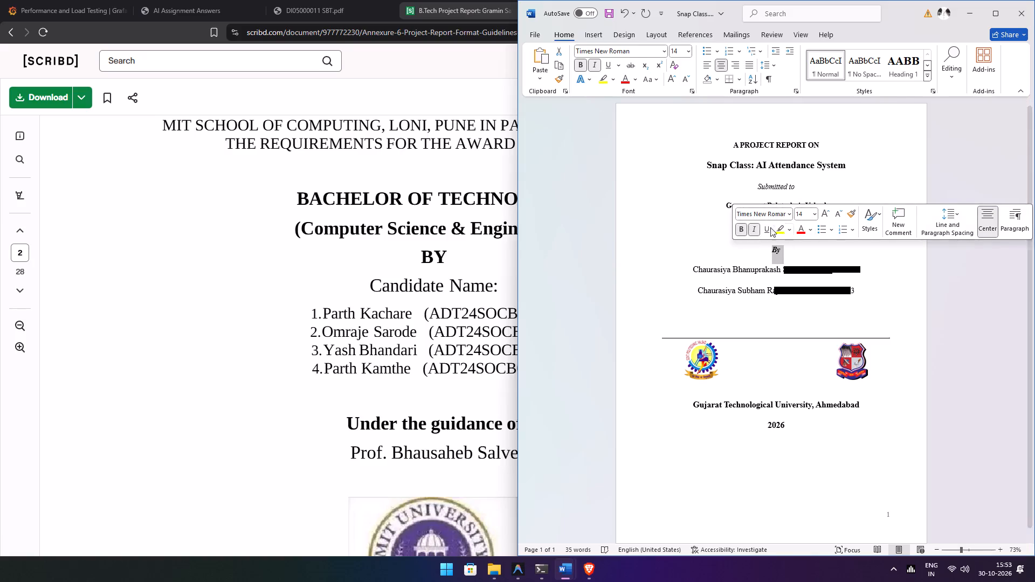
click(741, 227)
click(800, 260)
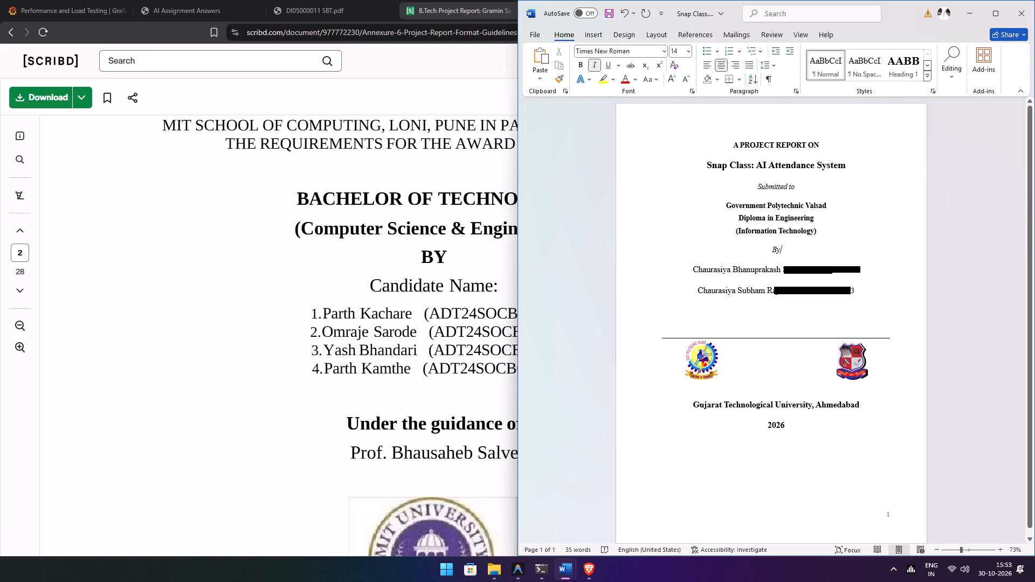
Compare the font formatting of the "By" line with that of the "Submitted to" line.
click(785, 191)
click(776, 249)
click(777, 250)
drag(783, 250, 773, 248)
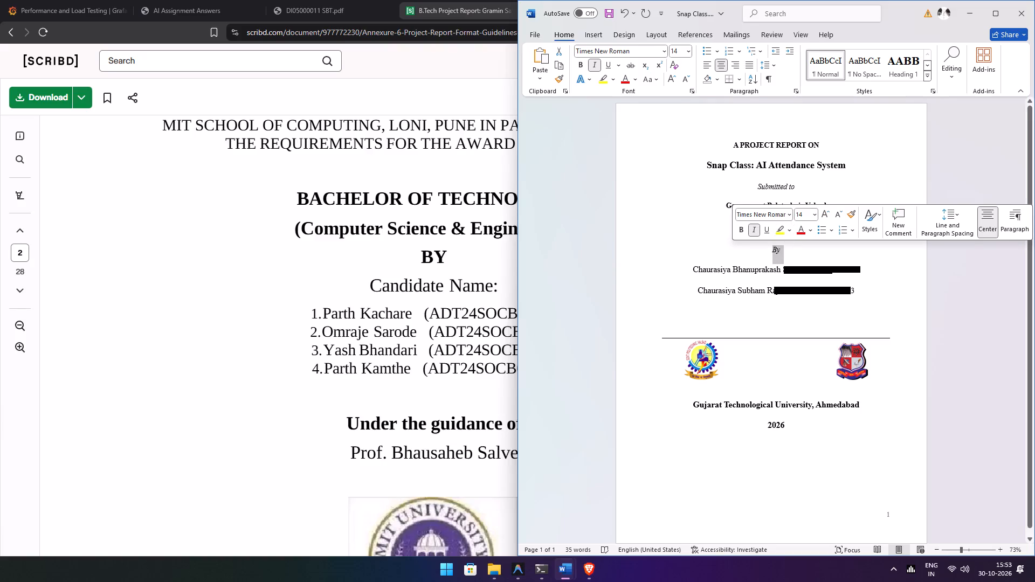
click(778, 188)
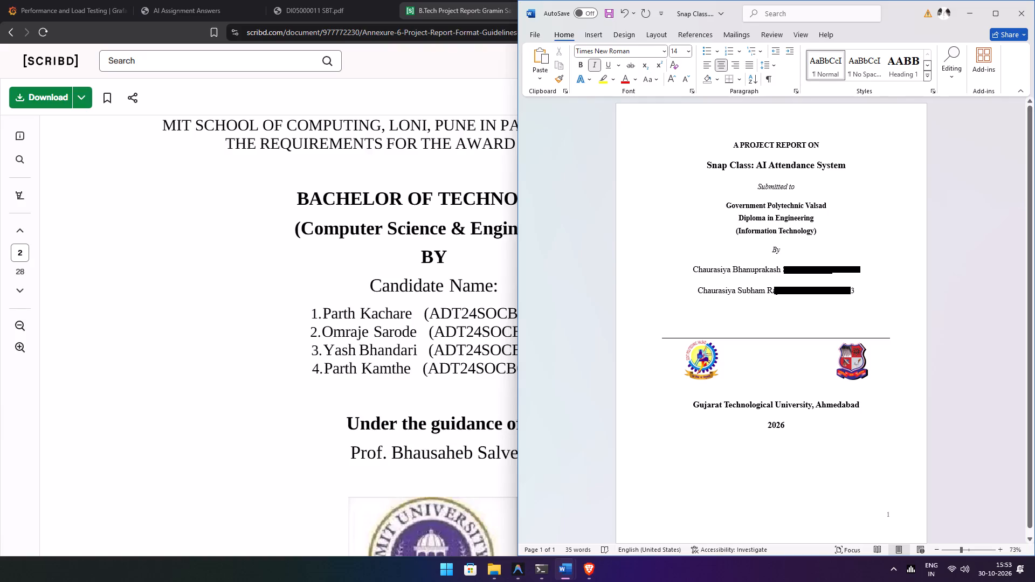
click(775, 250)
click(785, 251)
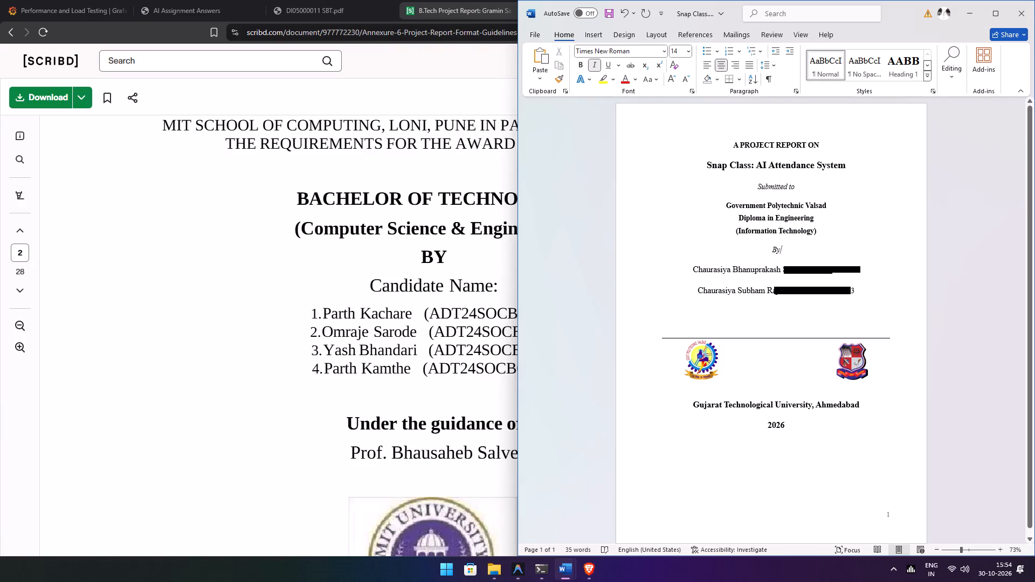
click(796, 258)
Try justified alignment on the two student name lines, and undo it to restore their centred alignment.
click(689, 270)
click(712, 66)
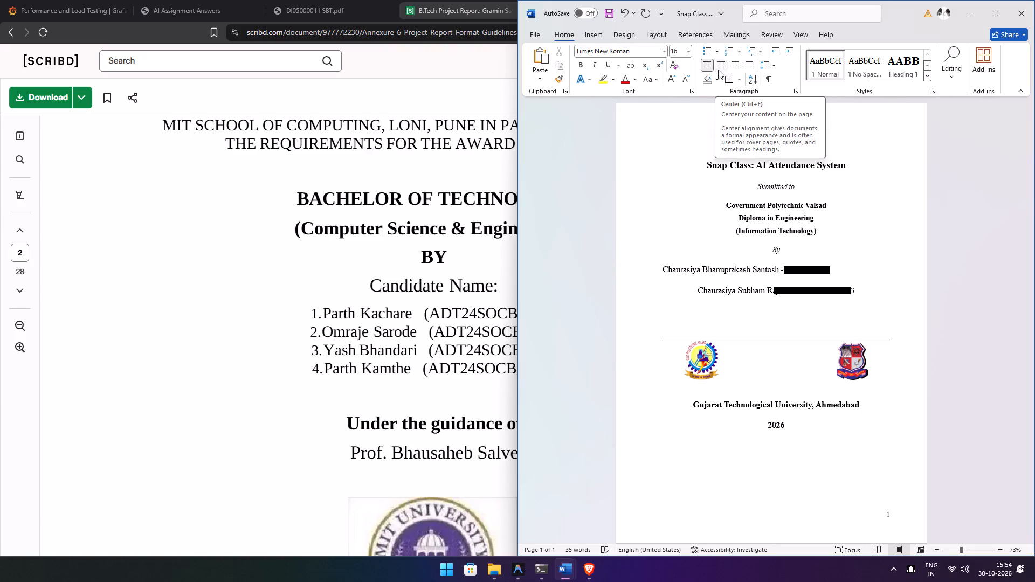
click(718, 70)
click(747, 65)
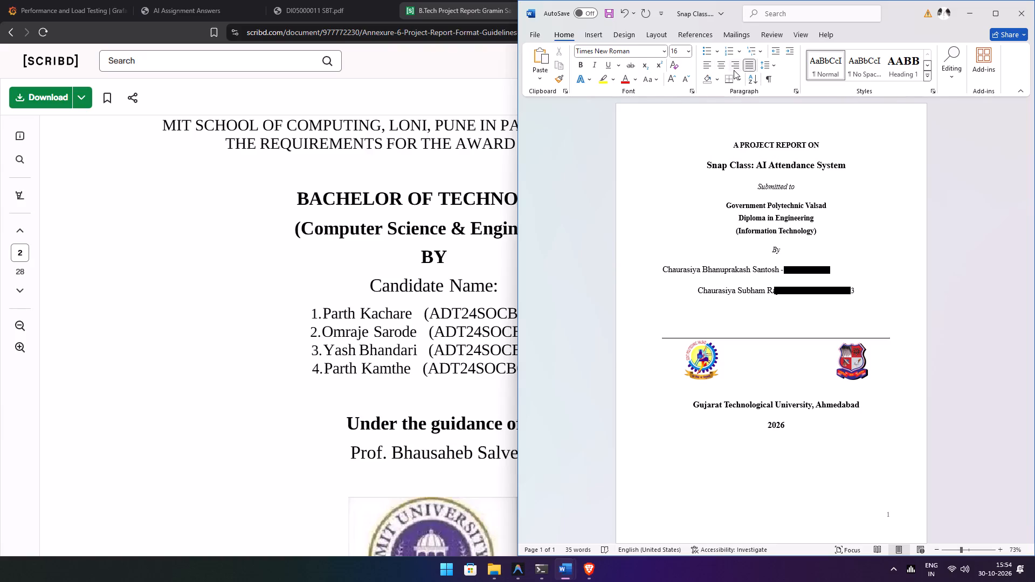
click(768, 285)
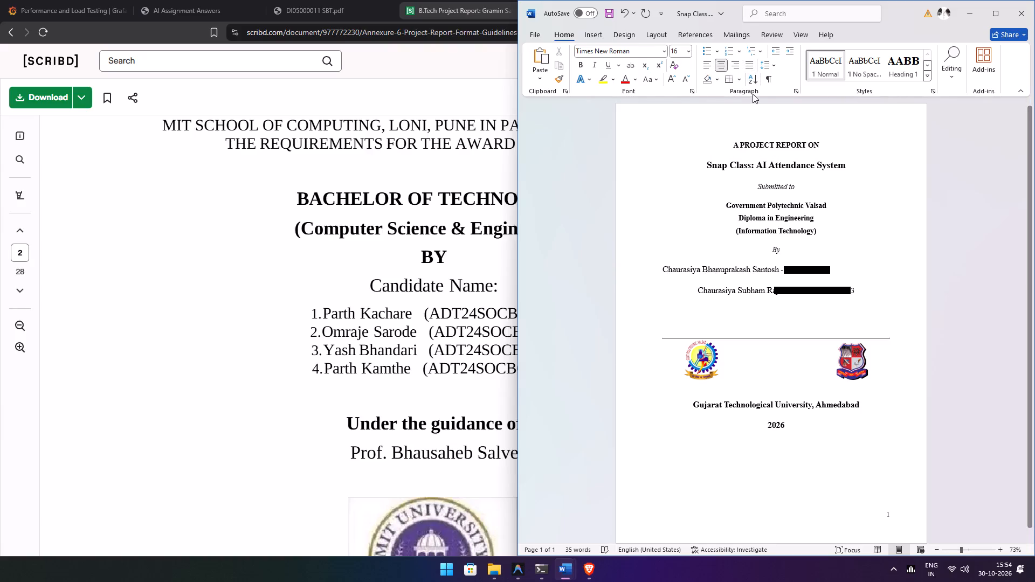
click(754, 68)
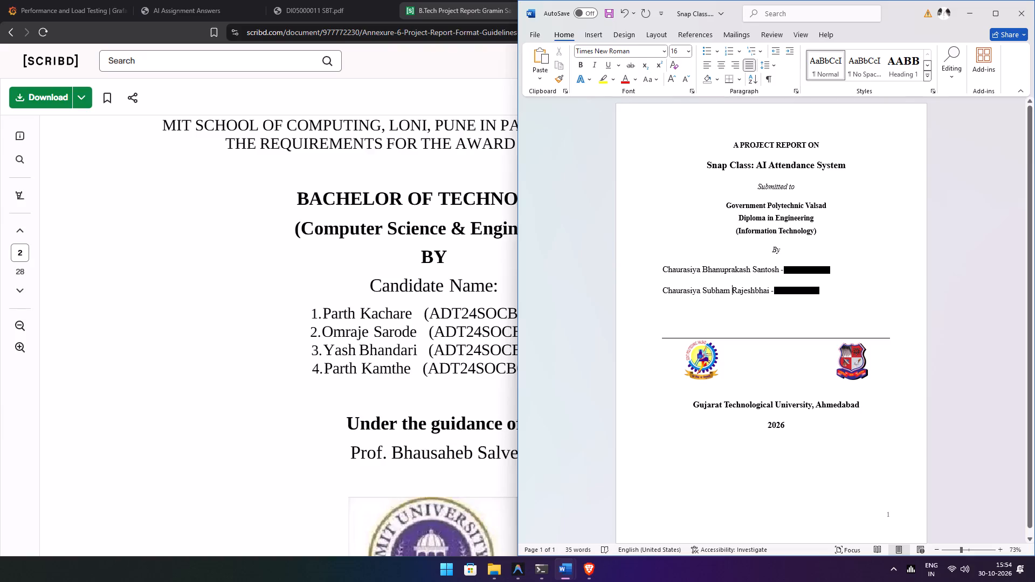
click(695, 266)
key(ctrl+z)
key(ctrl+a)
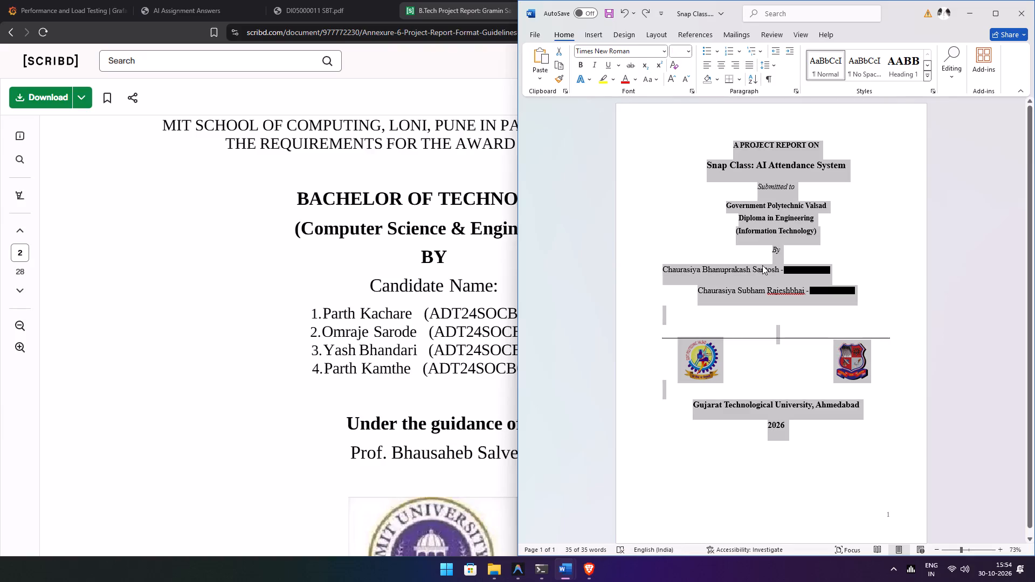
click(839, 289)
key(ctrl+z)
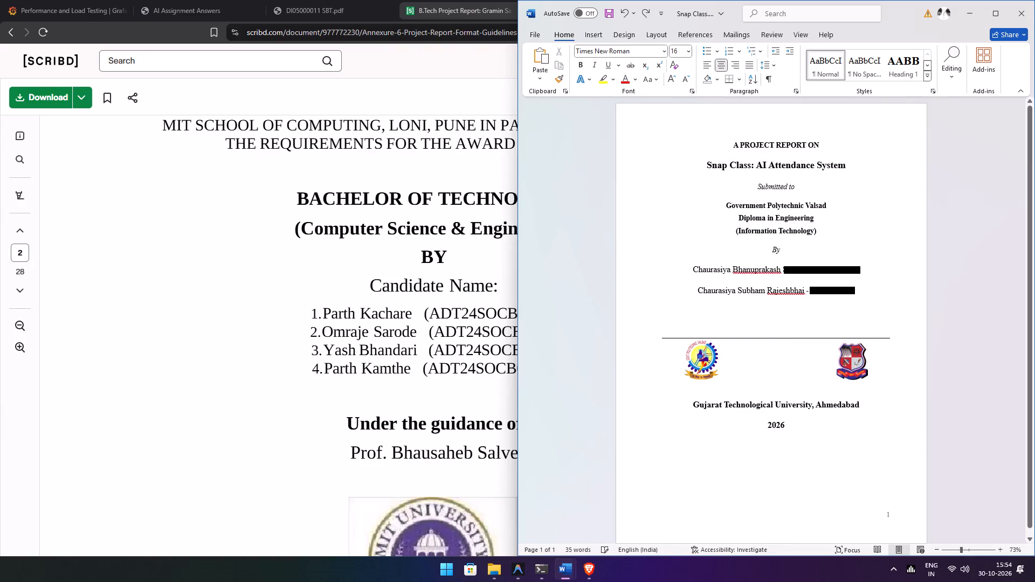
Add a first-line indent to the first student line below "By".
click(712, 283)
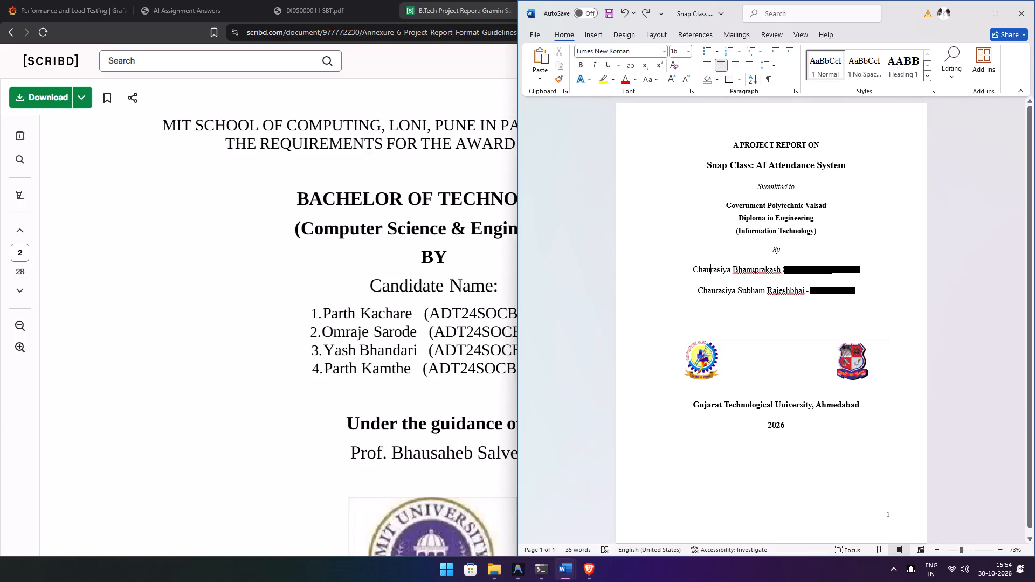
click(691, 274)
click(698, 293)
drag(698, 293, 673, 290)
click(681, 290)
click(694, 271)
key(Tab)
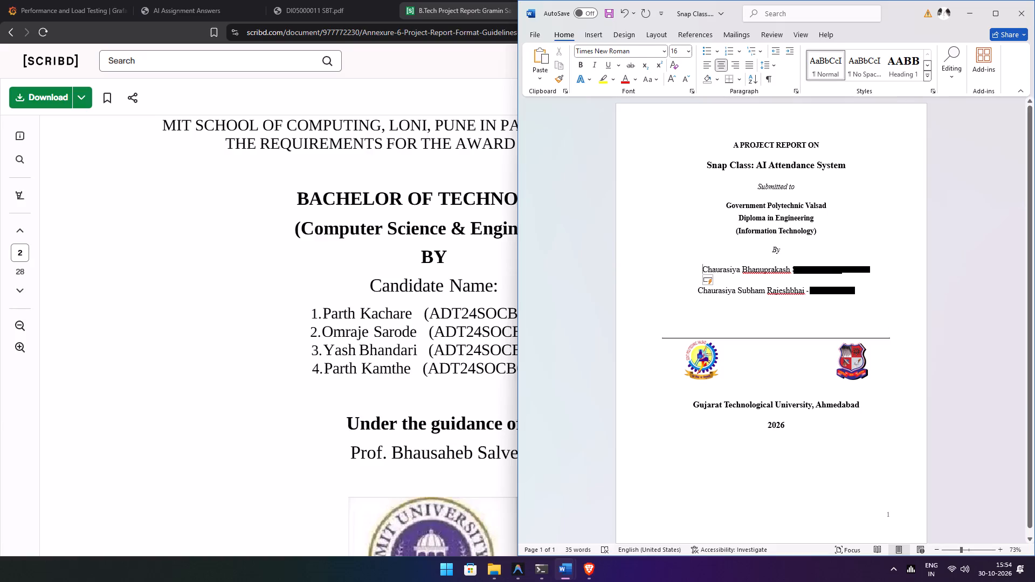
click(708, 281)
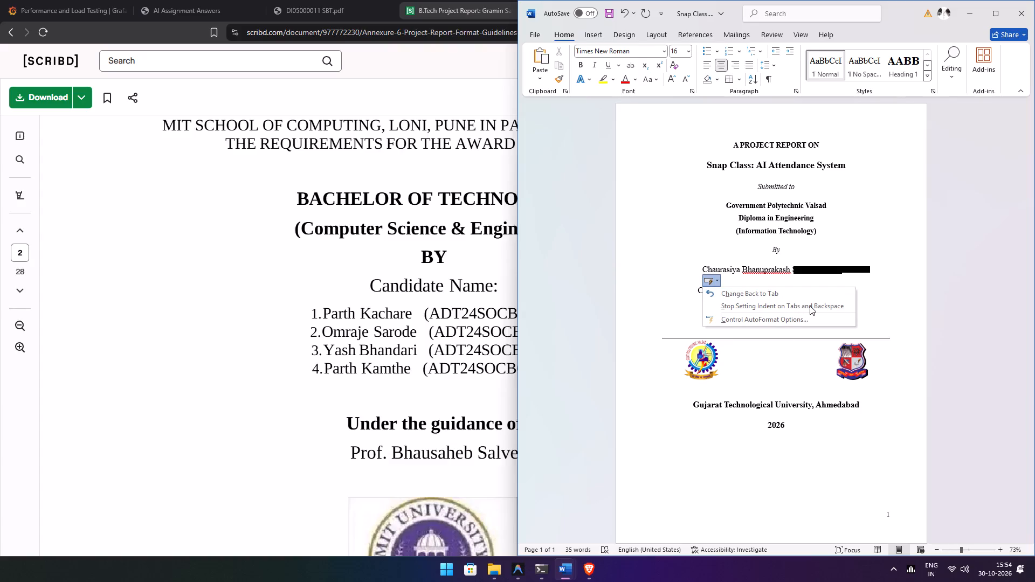
click(805, 271)
Dismiss the spelling flags on the names in the two student lines without changing their spelling.
click(747, 277)
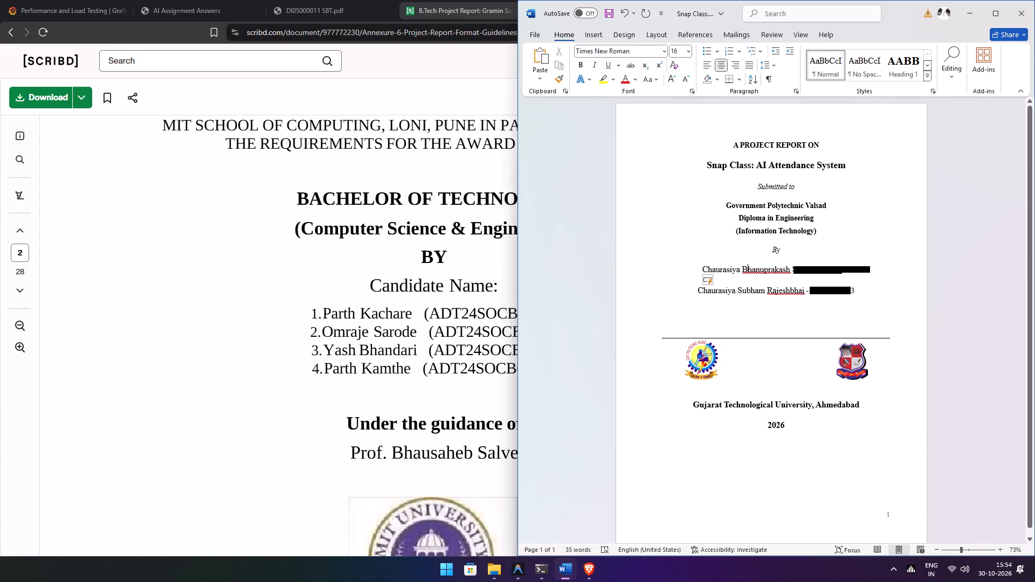
click(758, 272)
right_click(762, 271)
click(761, 295)
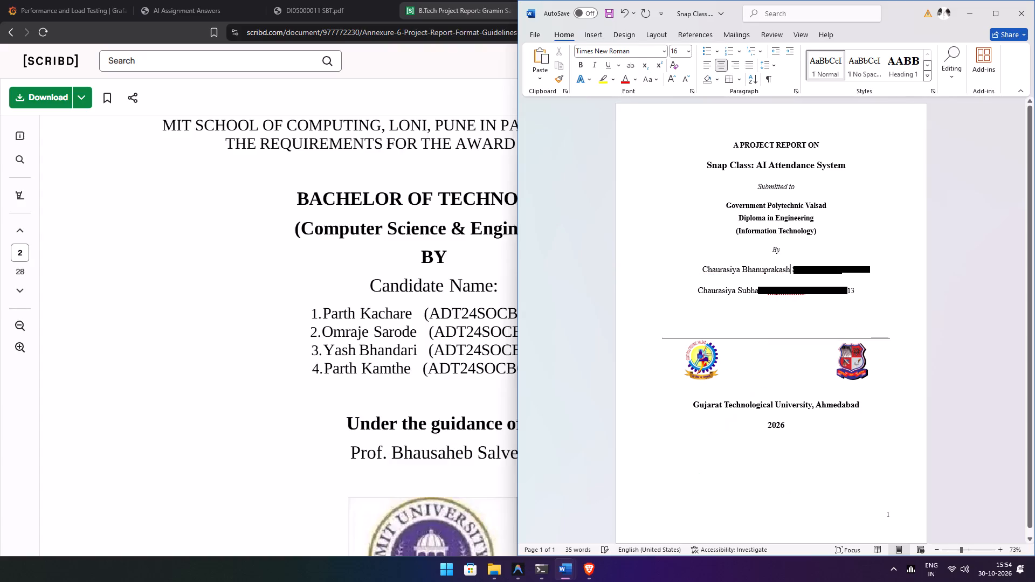
click(788, 292)
right_click(788, 292)
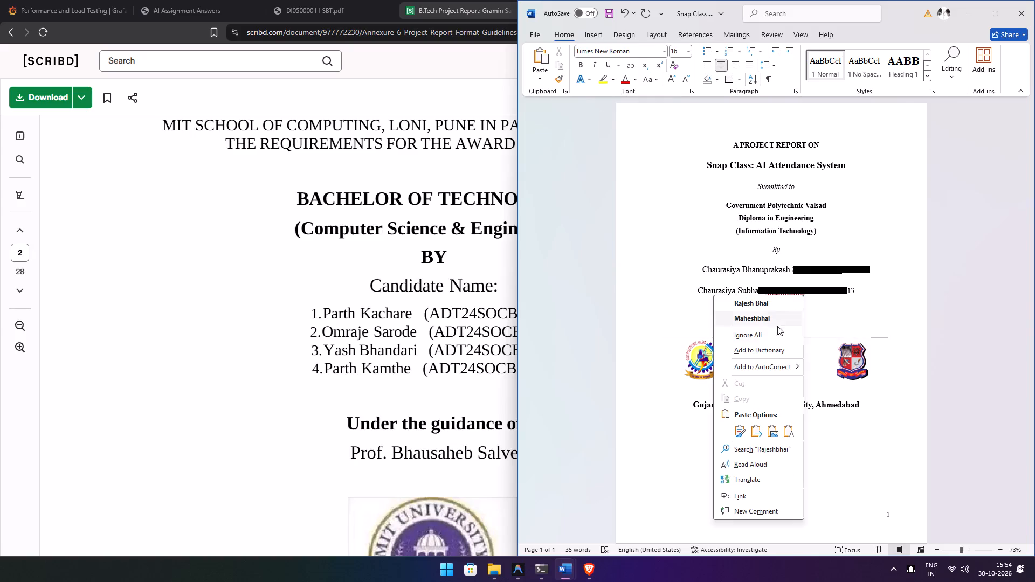
click(770, 341)
Replace the paragraph break between the two student lines with a line break within one paragraph.
click(728, 290)
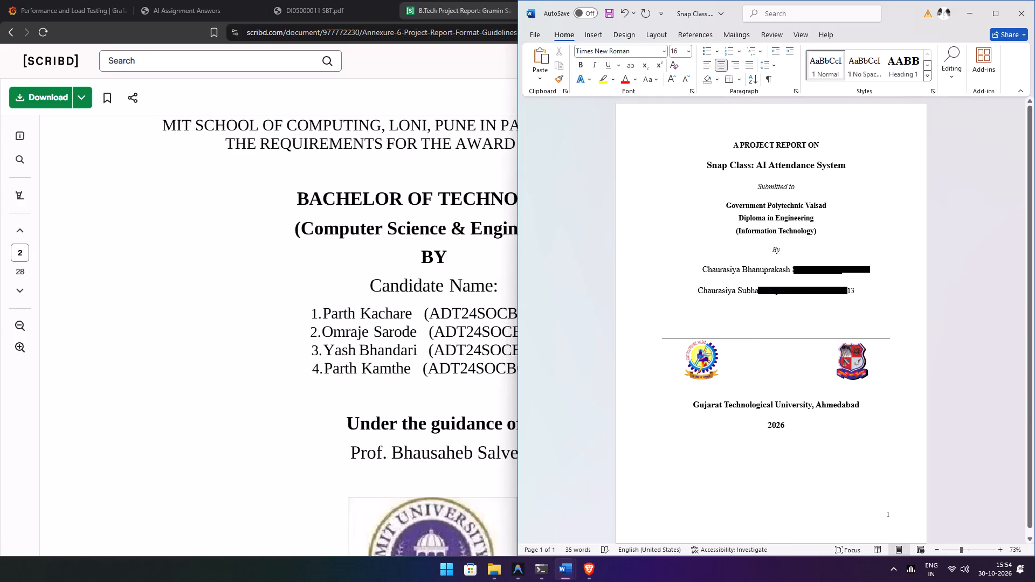
click(737, 281)
click(696, 290)
key(BackSpace)
key(BackSpace)
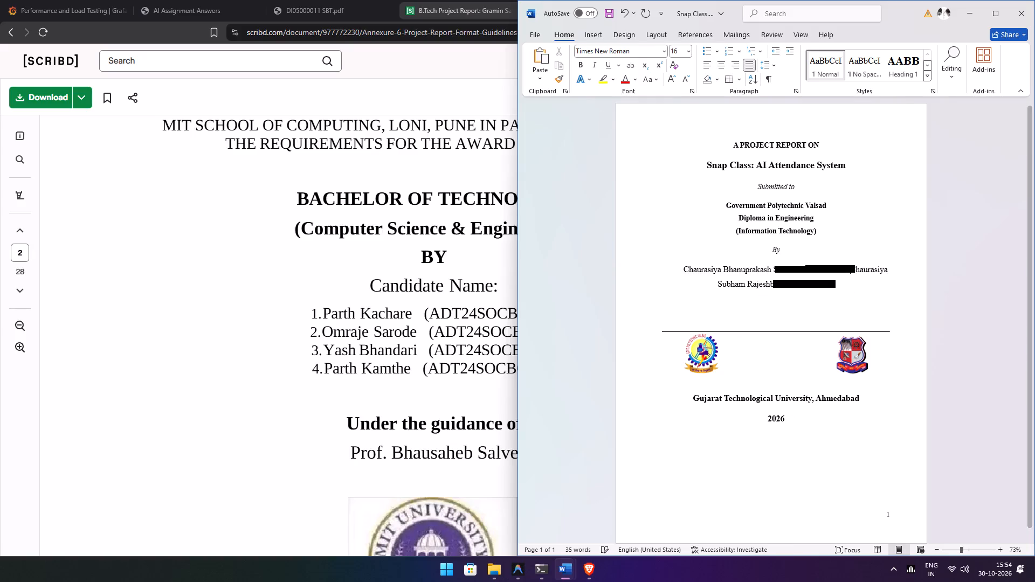
key(shift+Return)
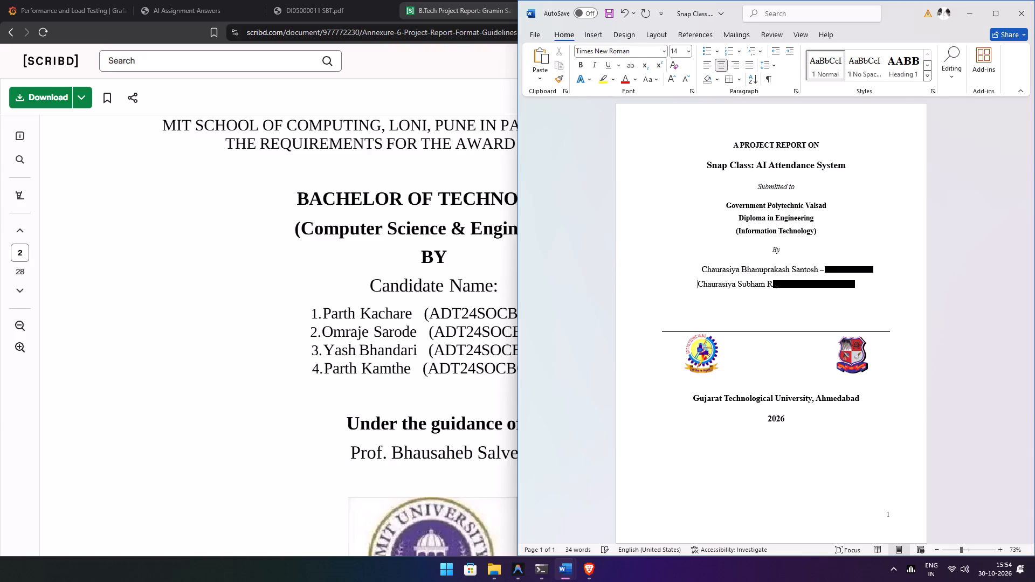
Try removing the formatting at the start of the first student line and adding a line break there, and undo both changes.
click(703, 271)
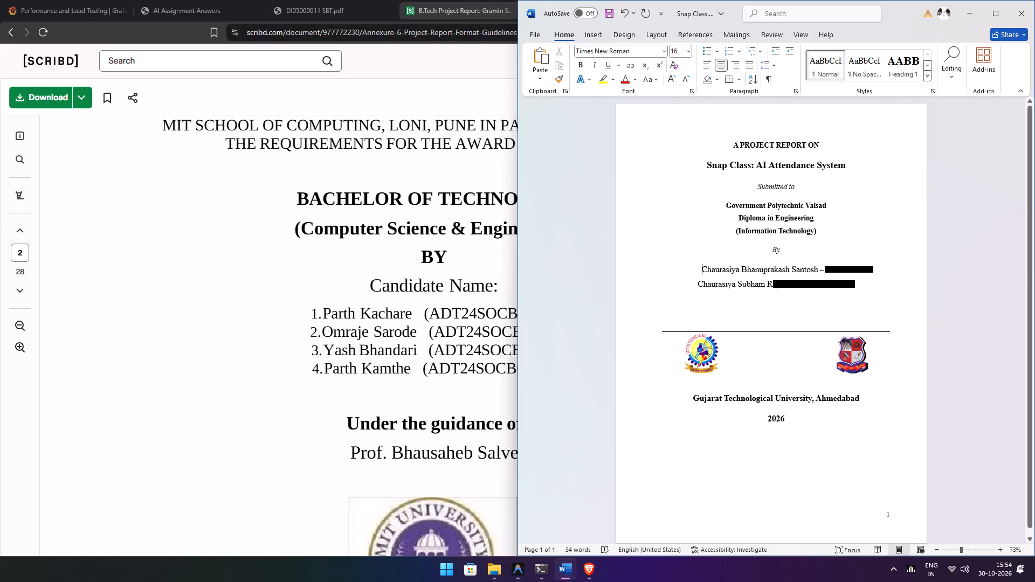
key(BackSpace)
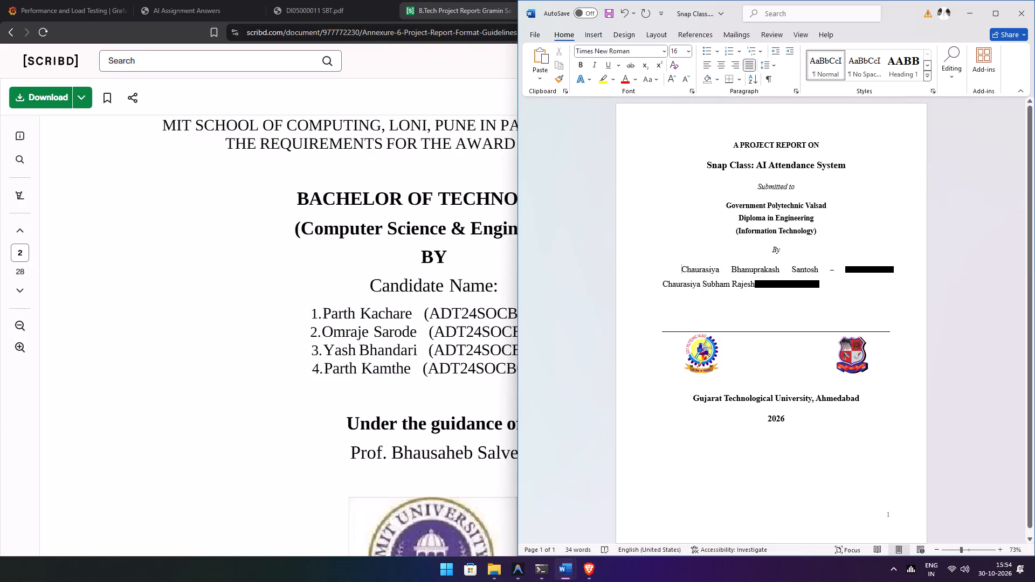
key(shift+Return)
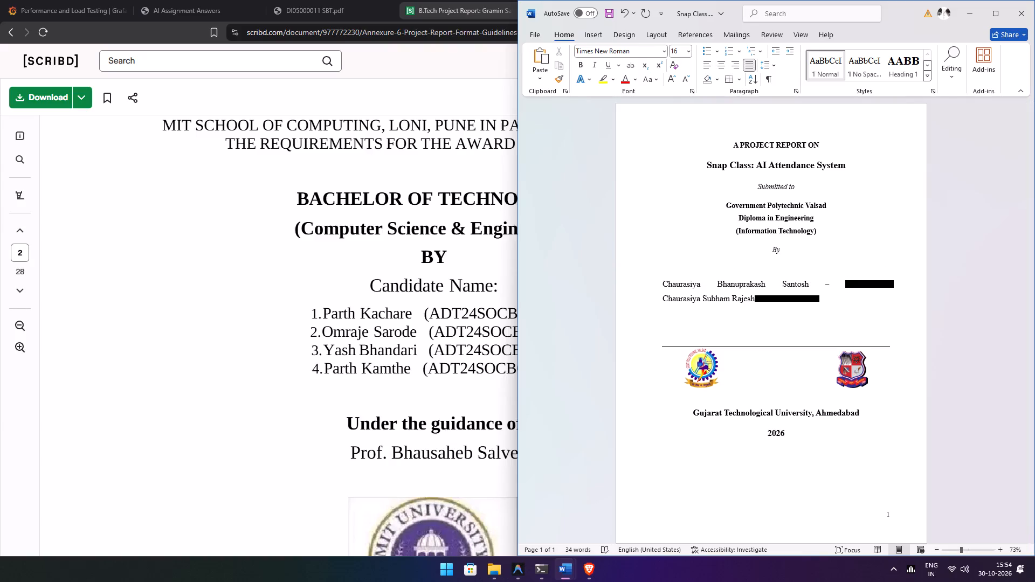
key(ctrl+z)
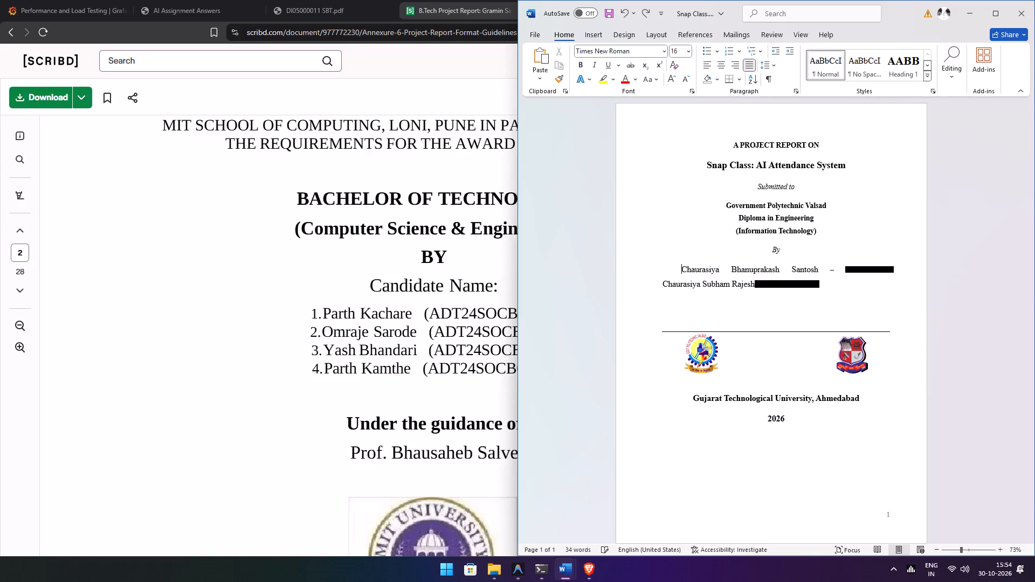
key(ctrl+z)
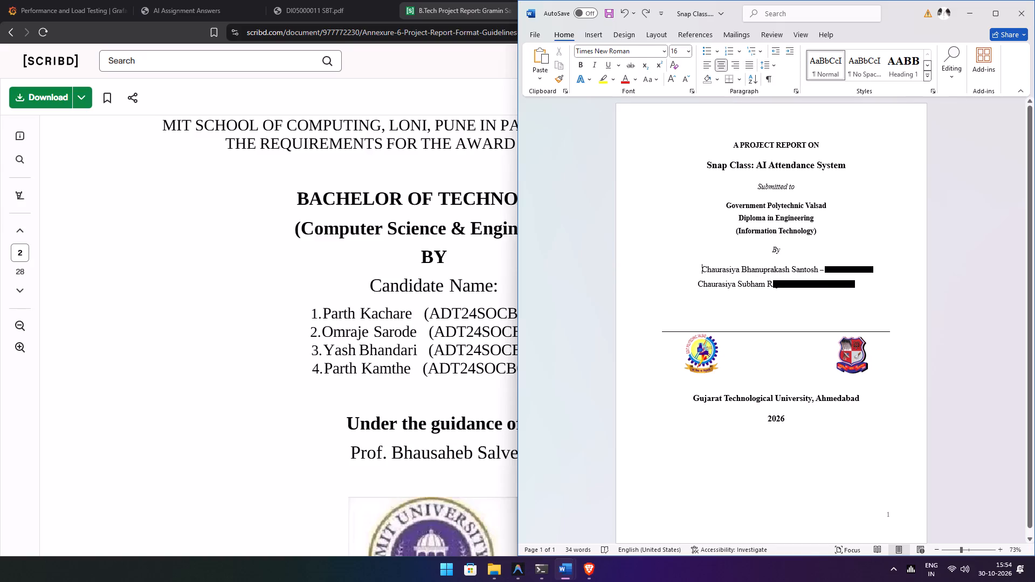
Insert four spaces before the second student's name to line it up with the first student's name.
click(770, 276)
click(694, 268)
drag(694, 269, 653, 271)
click(688, 292)
key(space)
key(space)
key(space)
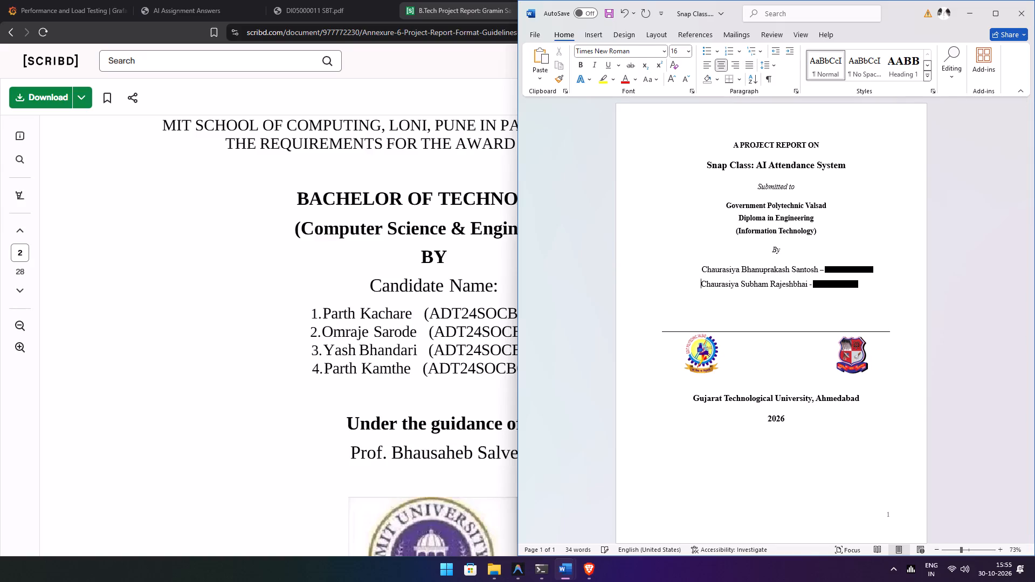
key(space)
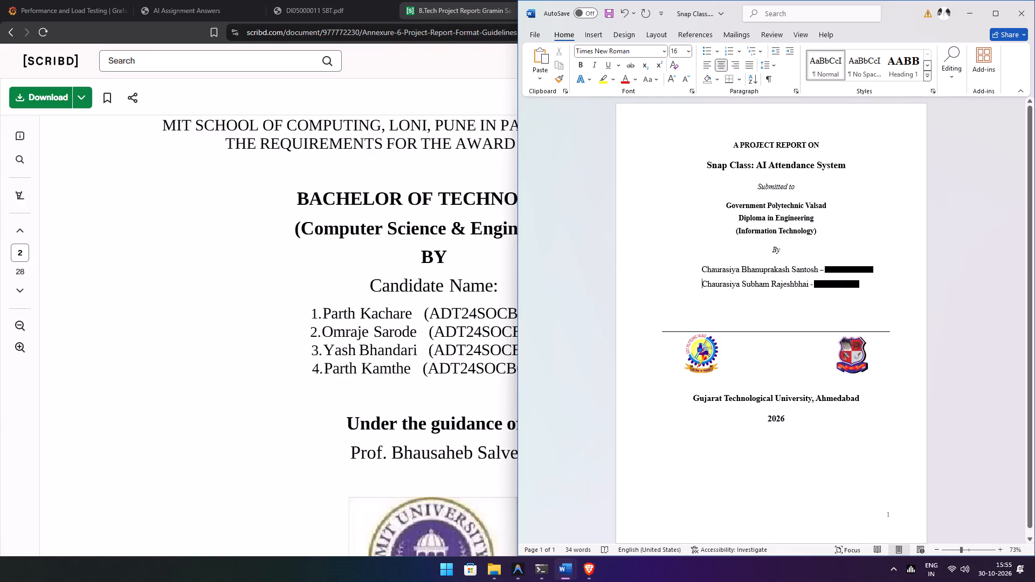
Replace the dash after the first student's name with a plain hyphen.
click(823, 271)
key(BackSpace)
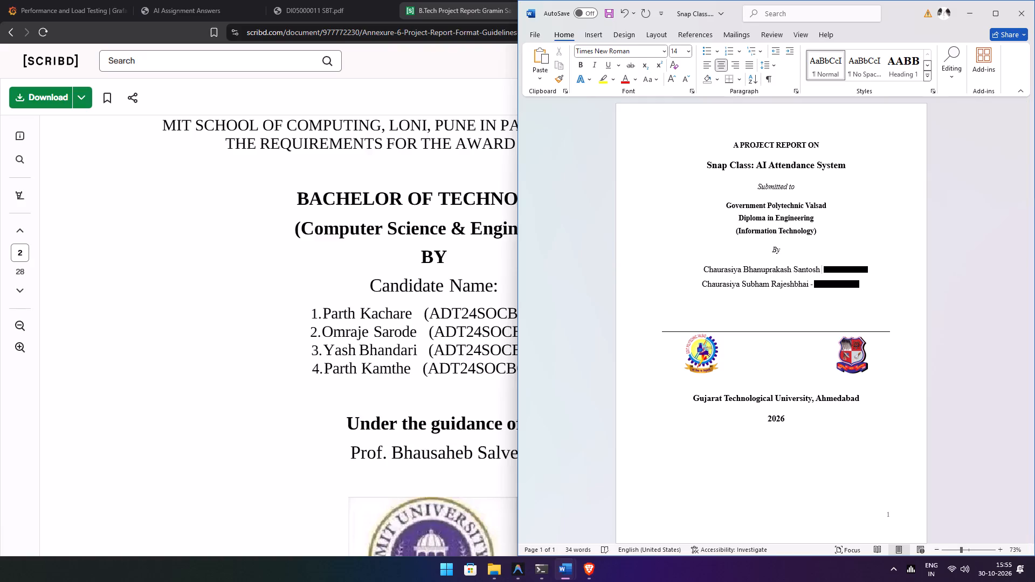
key(minus)
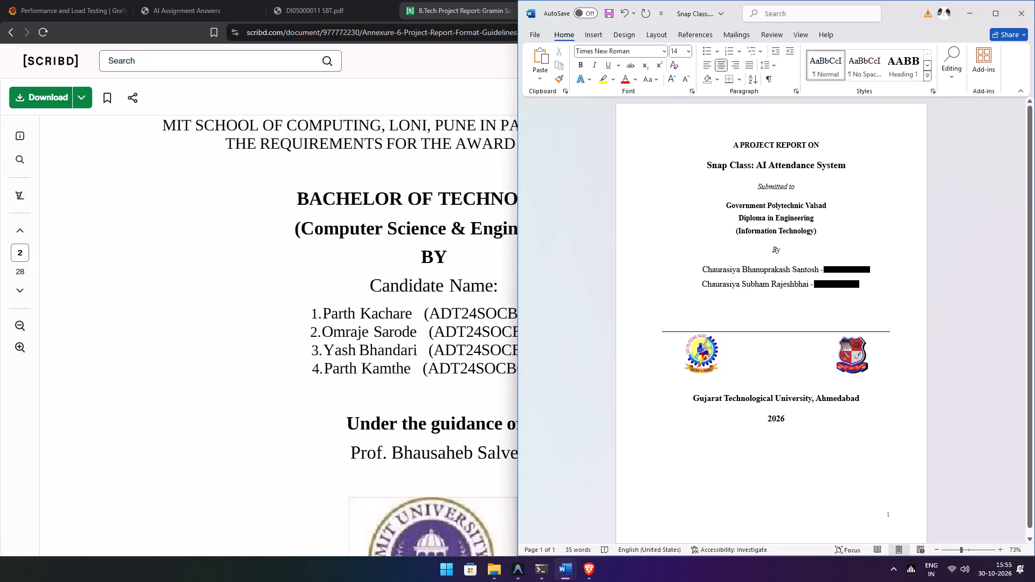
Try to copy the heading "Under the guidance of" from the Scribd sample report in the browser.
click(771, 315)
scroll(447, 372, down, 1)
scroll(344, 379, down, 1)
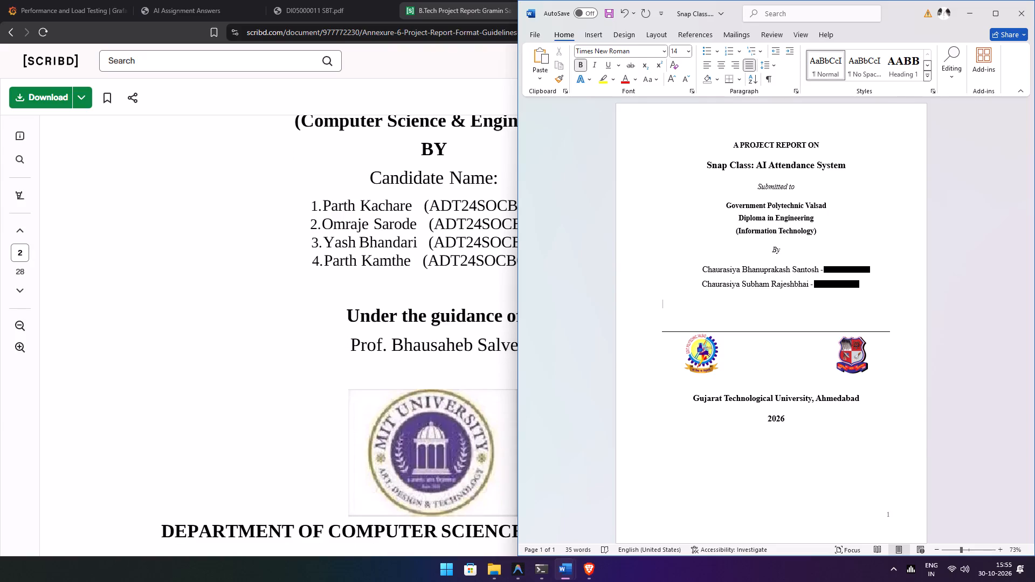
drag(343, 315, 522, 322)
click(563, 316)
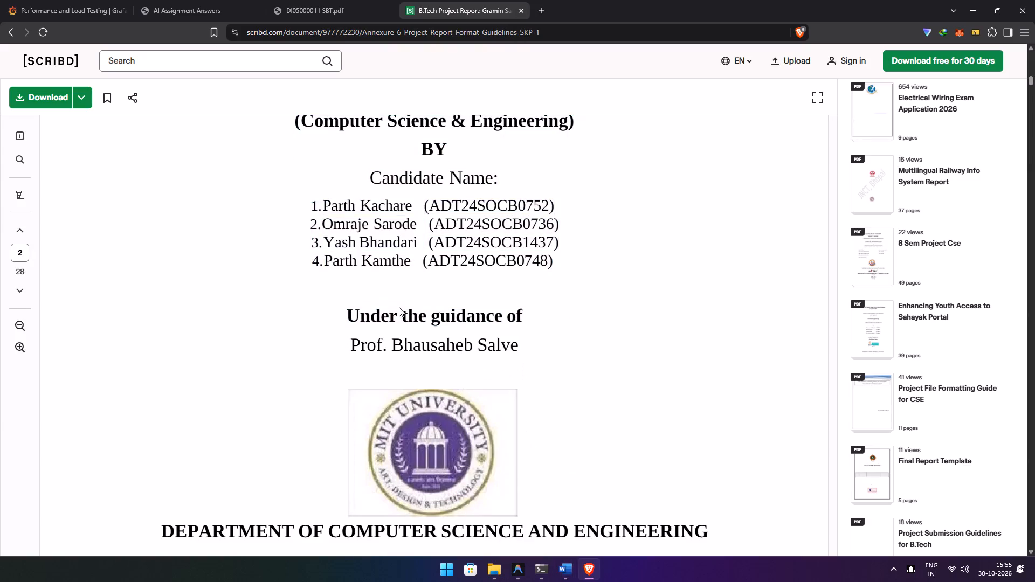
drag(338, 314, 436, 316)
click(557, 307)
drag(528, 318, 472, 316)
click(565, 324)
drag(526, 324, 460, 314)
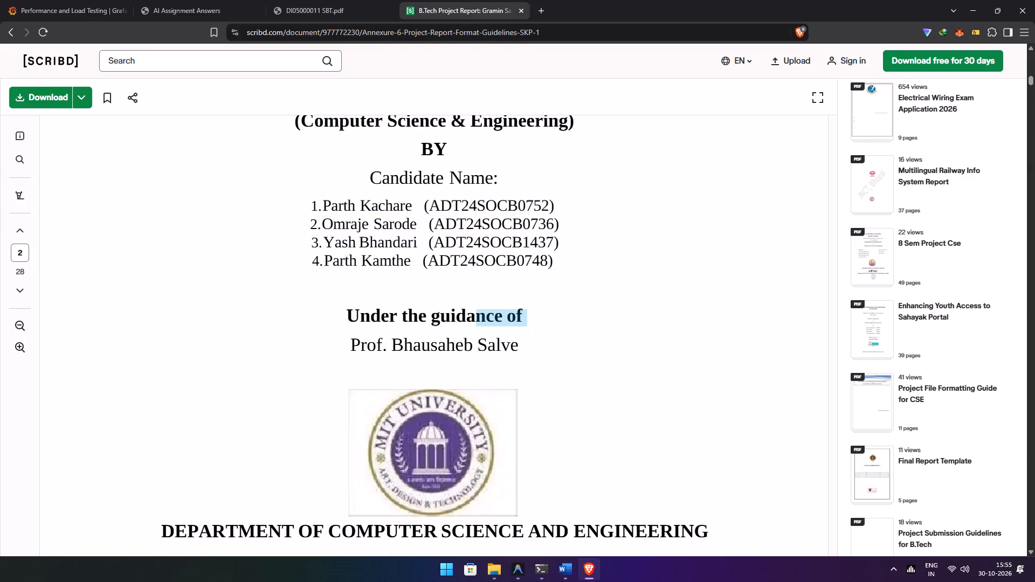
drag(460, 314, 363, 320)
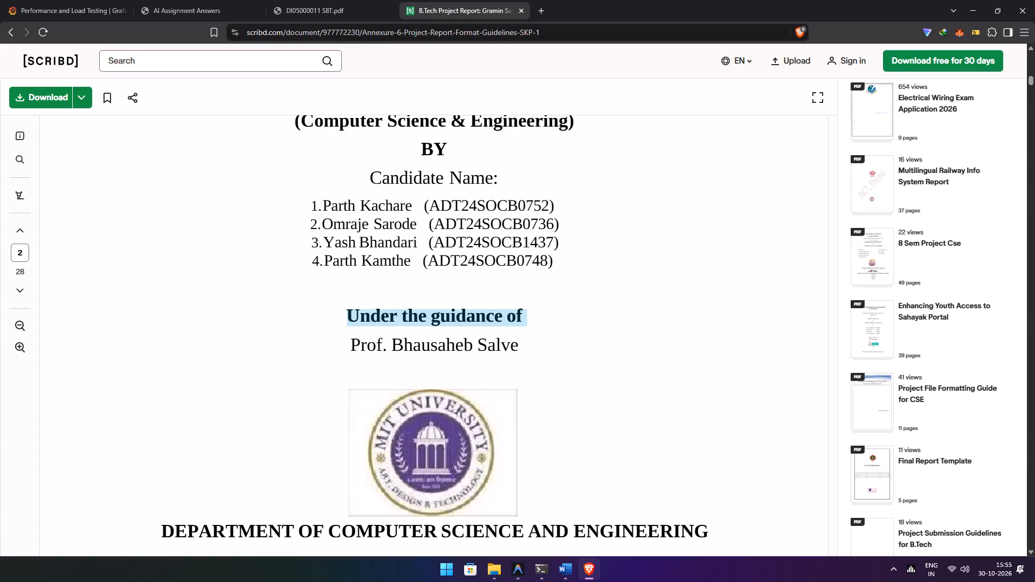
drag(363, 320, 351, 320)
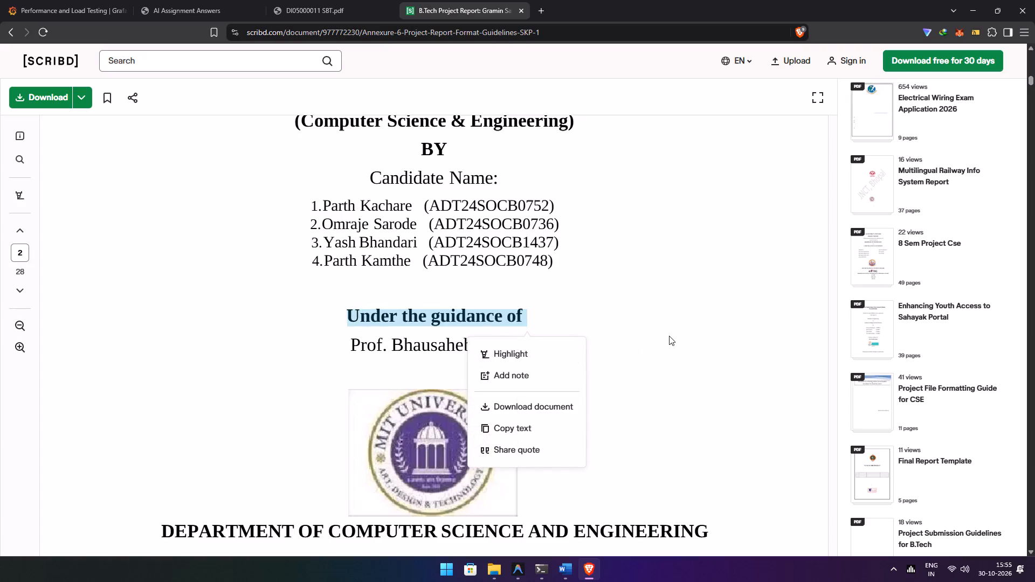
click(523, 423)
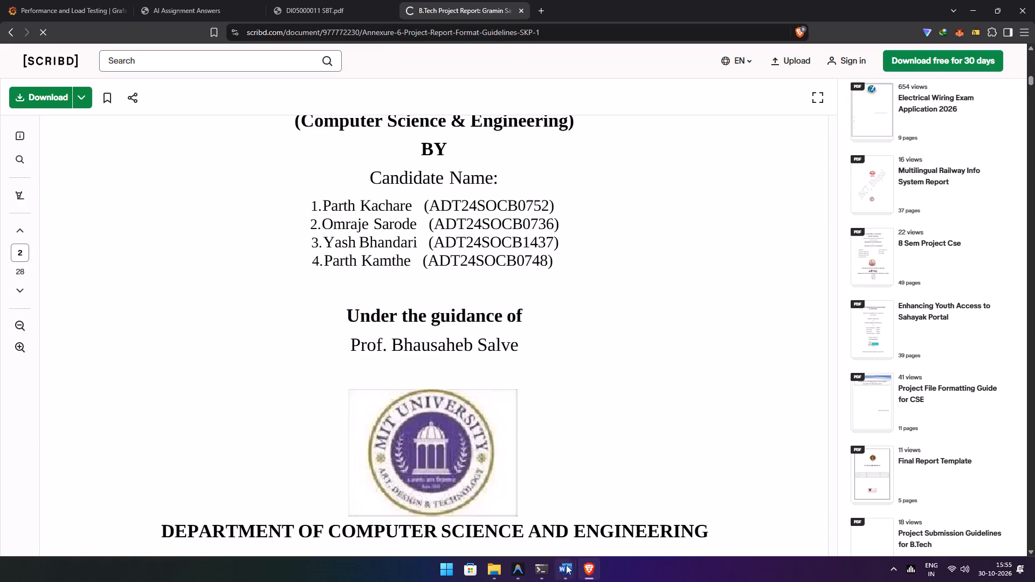
Switch to the Word document and centre the empty line below the two student lines.
click(566, 565)
click(758, 302)
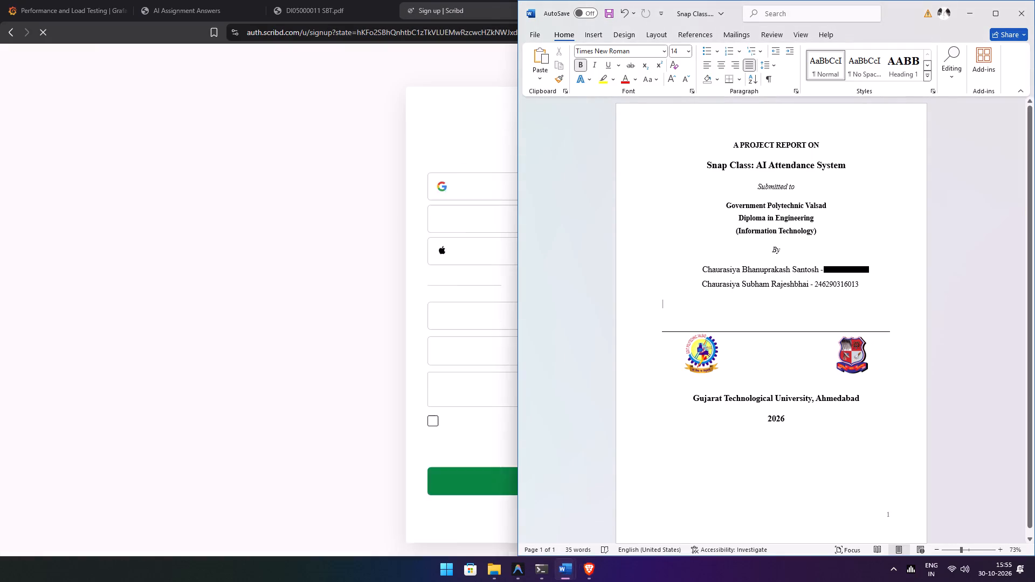
click(723, 68)
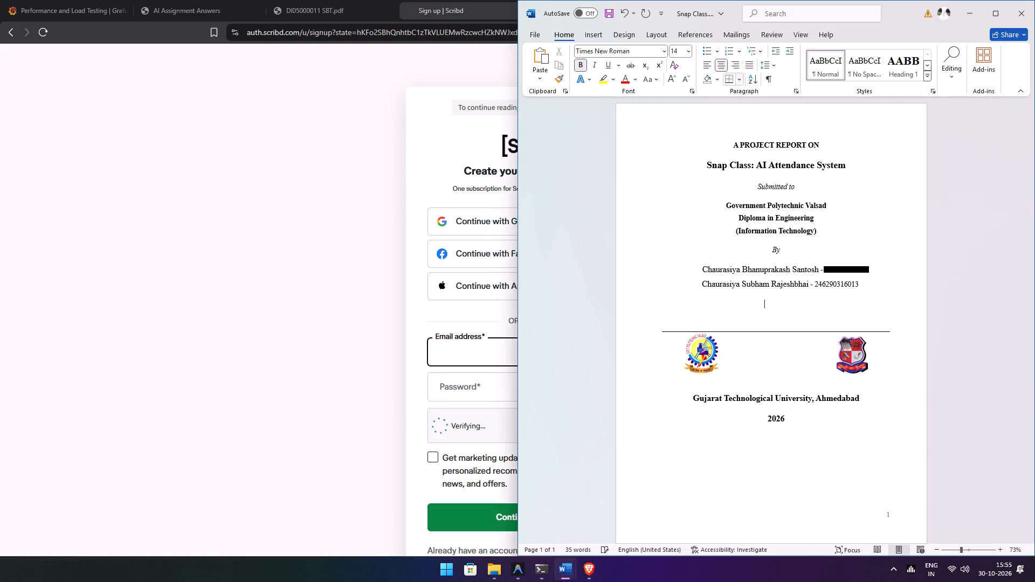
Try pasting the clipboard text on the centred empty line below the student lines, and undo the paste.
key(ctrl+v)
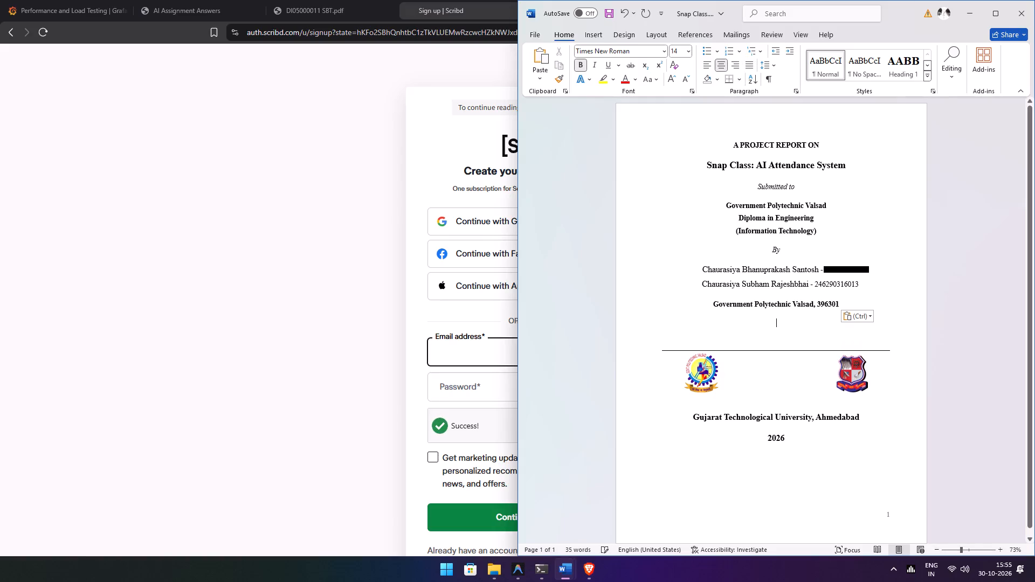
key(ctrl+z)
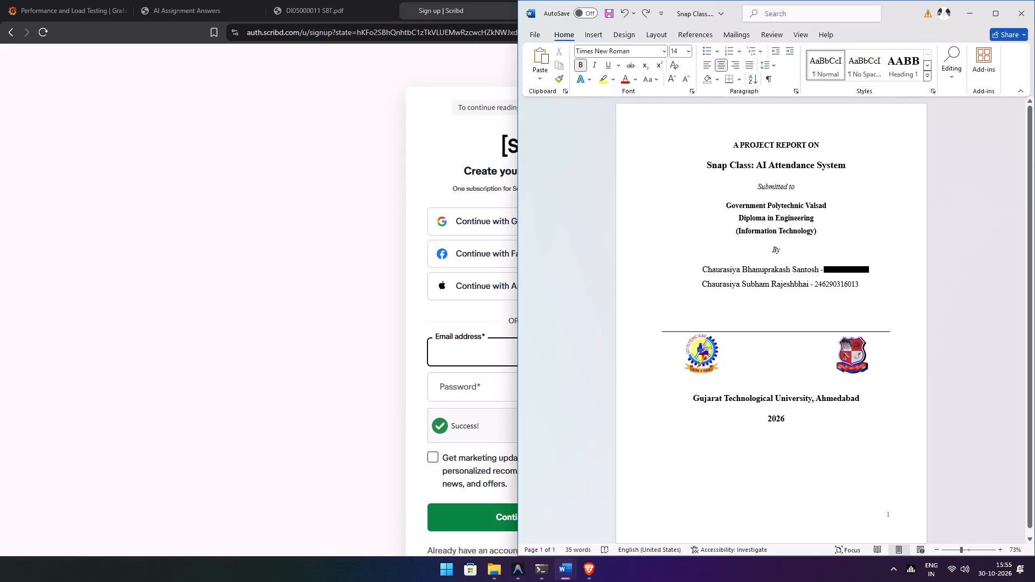
Try to select the horizontal line above the two logos on the cover page.
scroll(812, 414, up, 1)
click(765, 363)
click(791, 334)
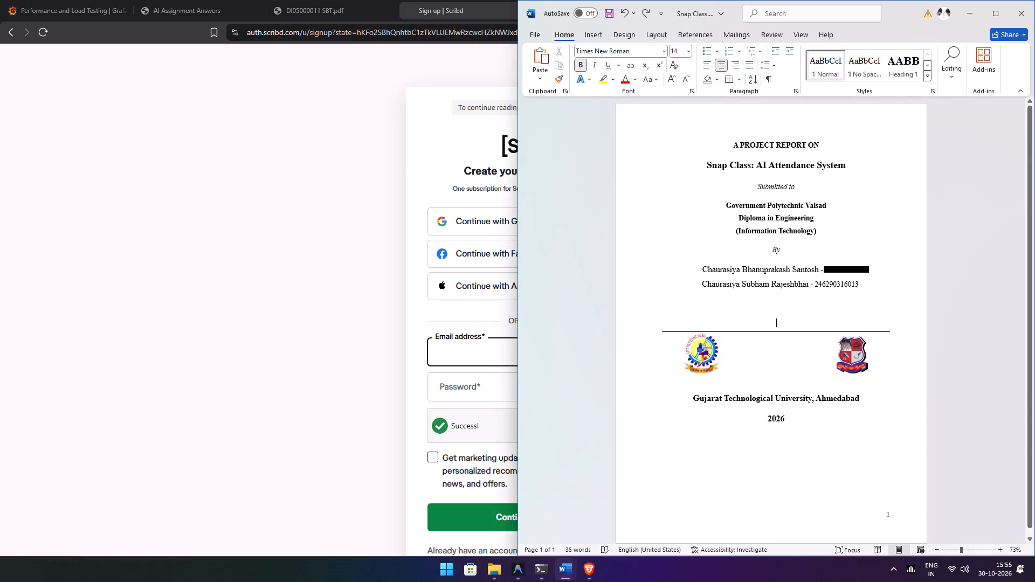
click(794, 330)
click(893, 331)
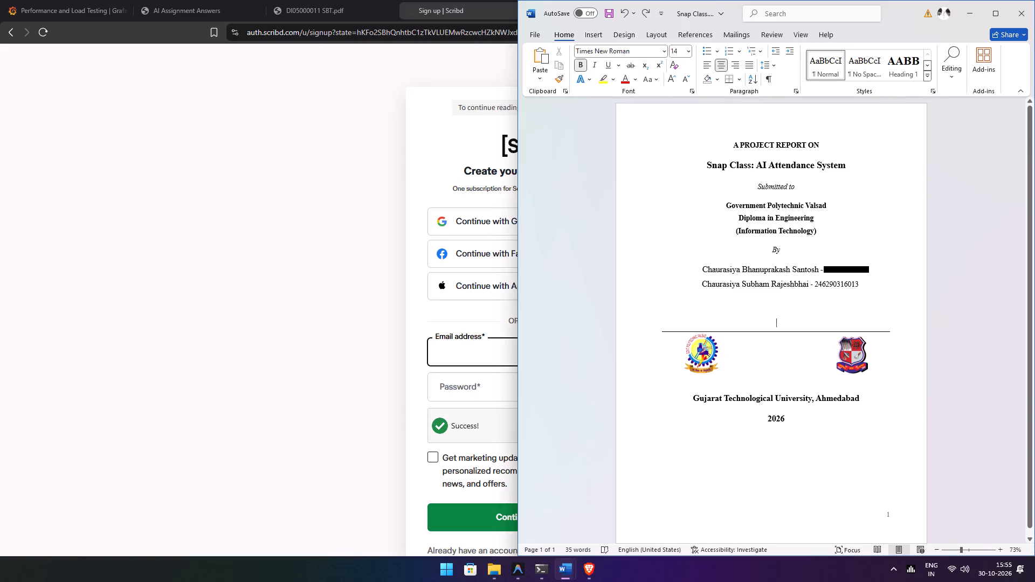
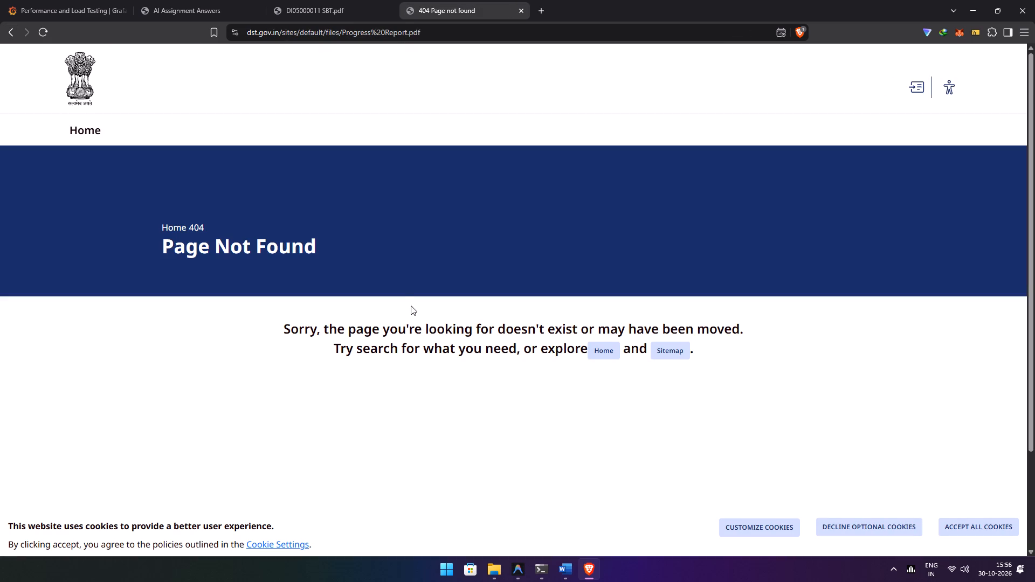
Return to the search results and look through Scribd's Project Report Structure and Annexure Guide for a usable report format.
scroll(411, 308, down, 1)
click(15, 37)
scroll(459, 523, down, 3)
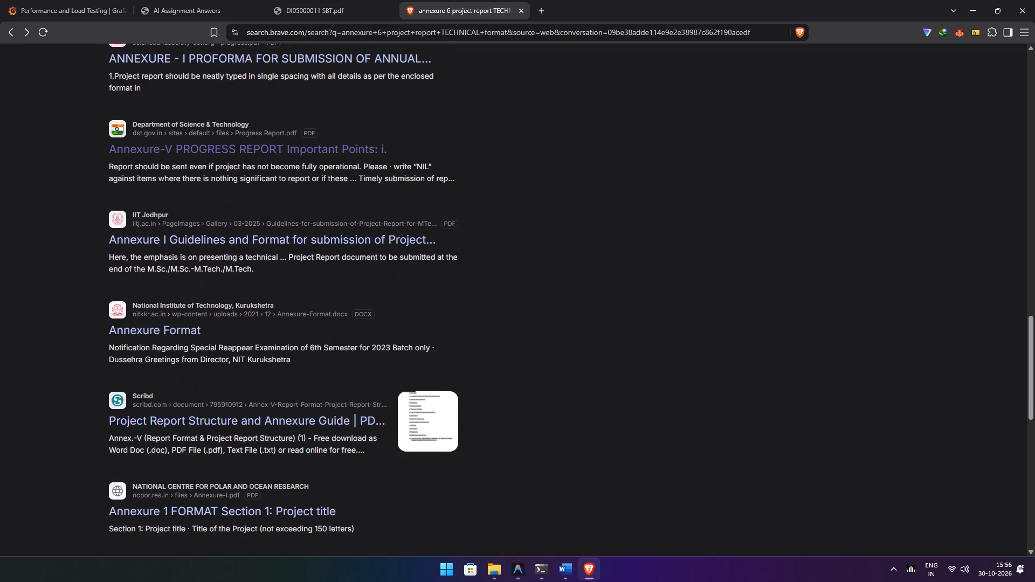
click(212, 413)
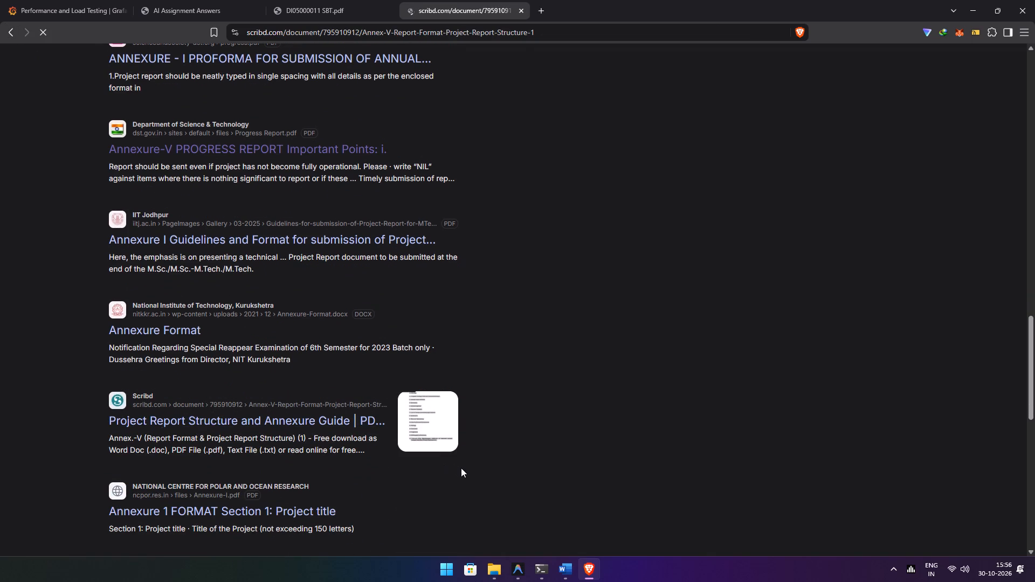
scroll(395, 444, down, 14)
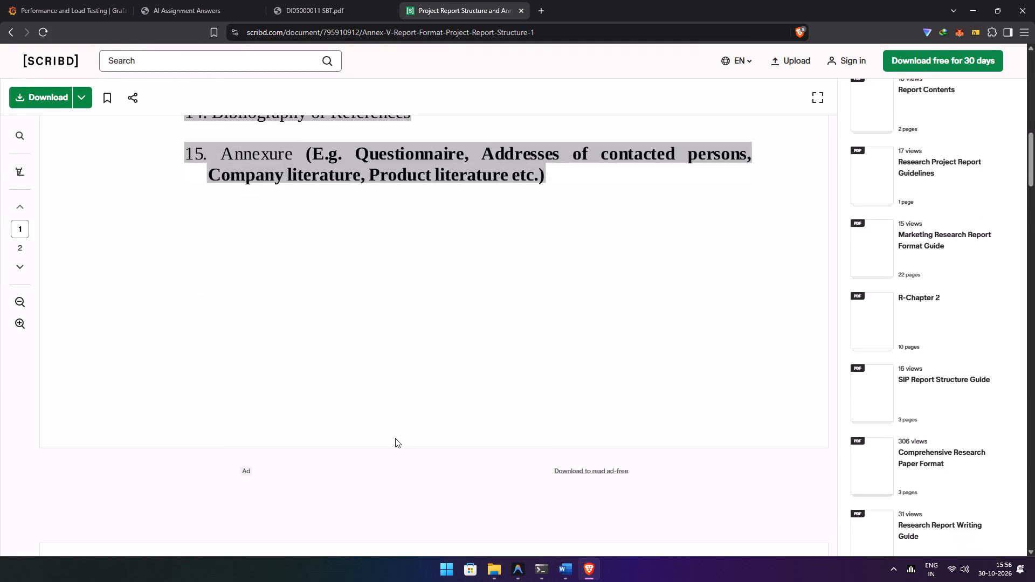
scroll(395, 438, down, 16)
scroll(395, 438, down, 9)
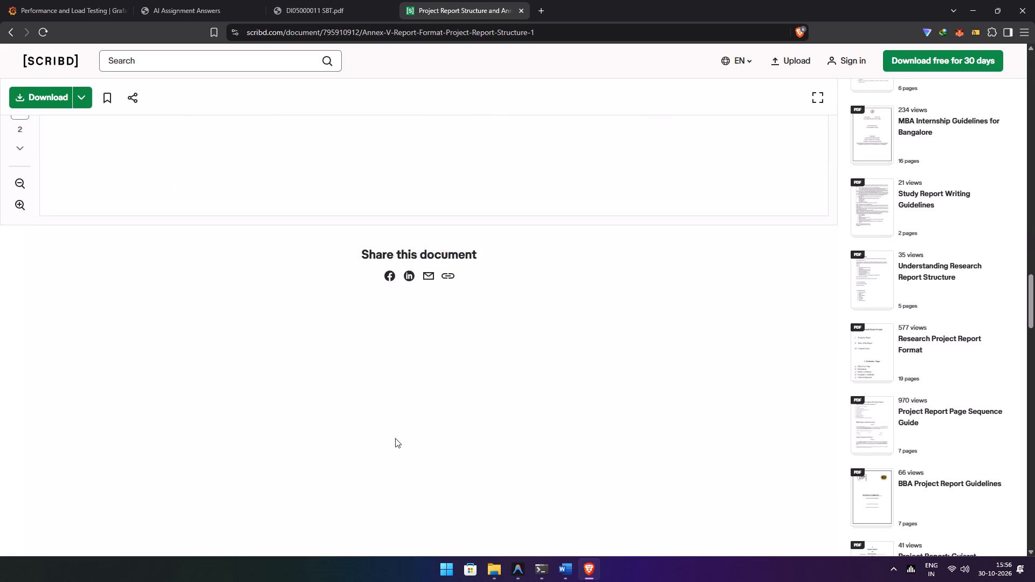
scroll(395, 438, down, 17)
scroll(396, 434, down, 5)
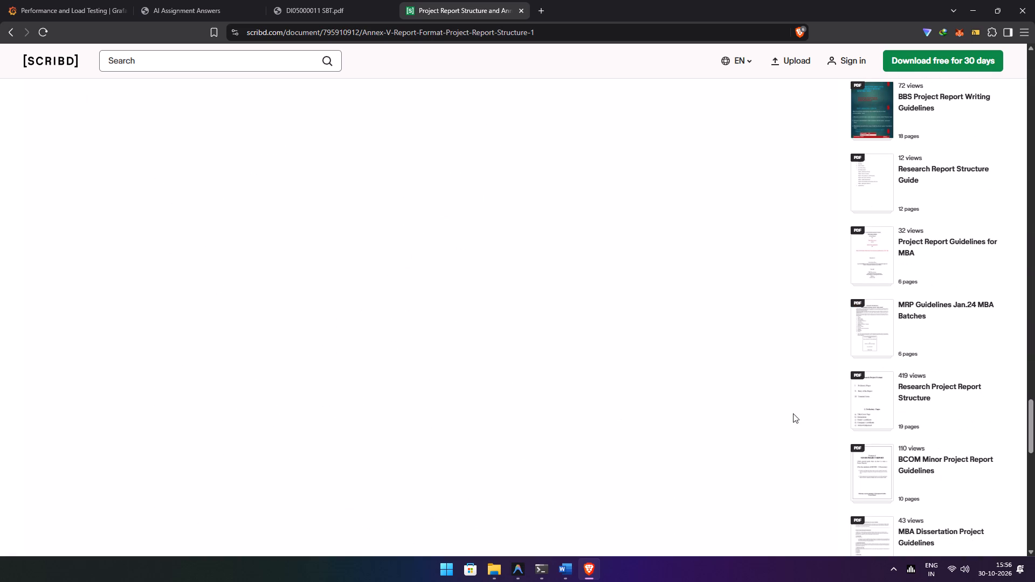
Open the related Scribd document Project Report Guidelines for MBA, close the previous document, and examine its title page format.
click(880, 266)
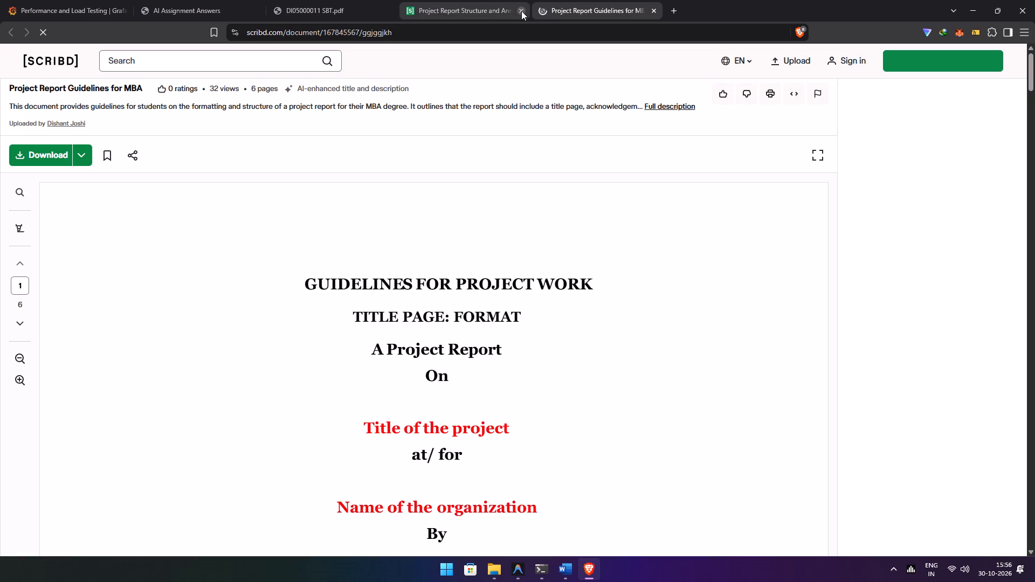
click(521, 11)
scroll(487, 354, down, 2)
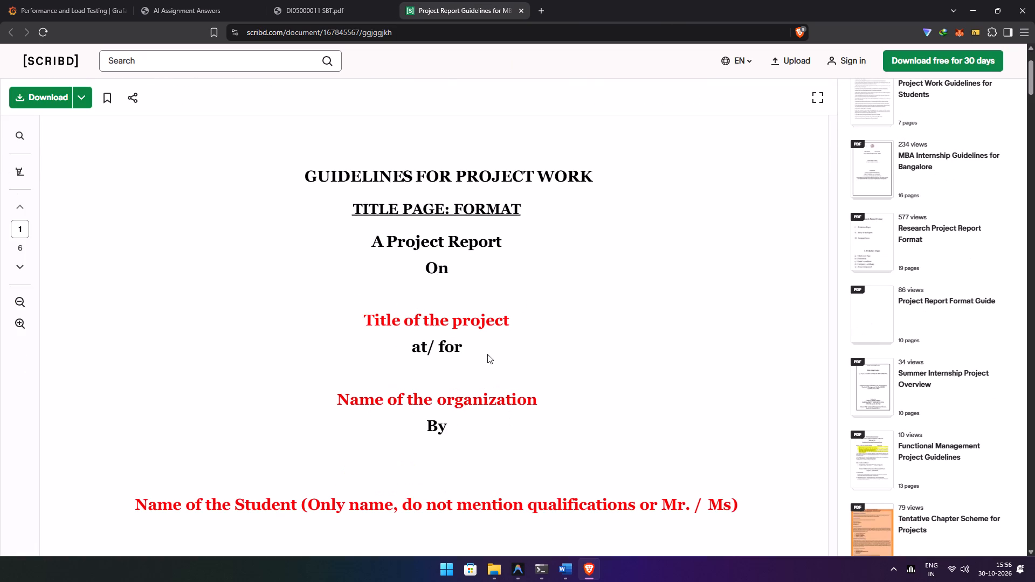
scroll(487, 354, down, 4)
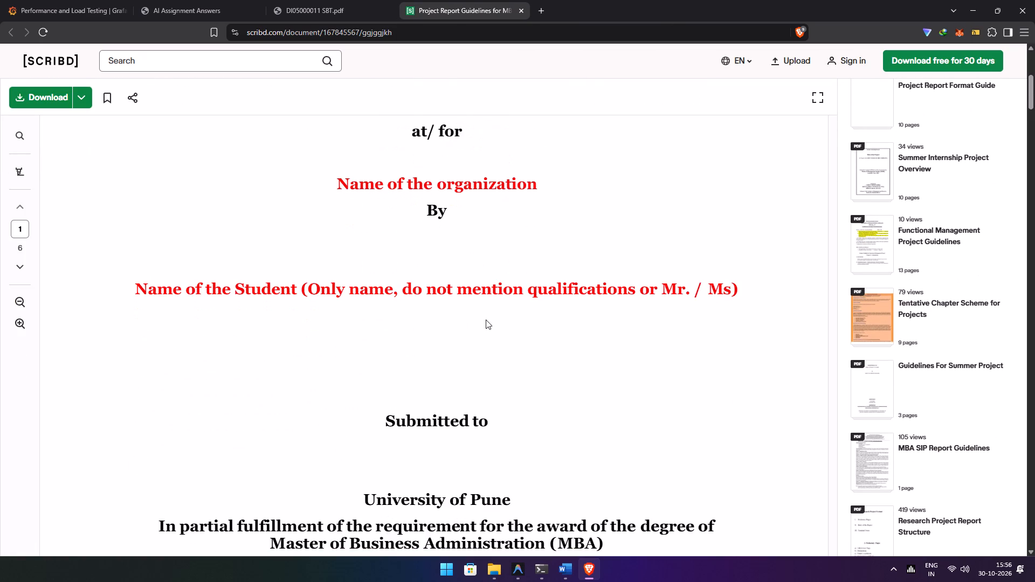
scroll(518, 275, up, 3)
scroll(504, 356, up, 2)
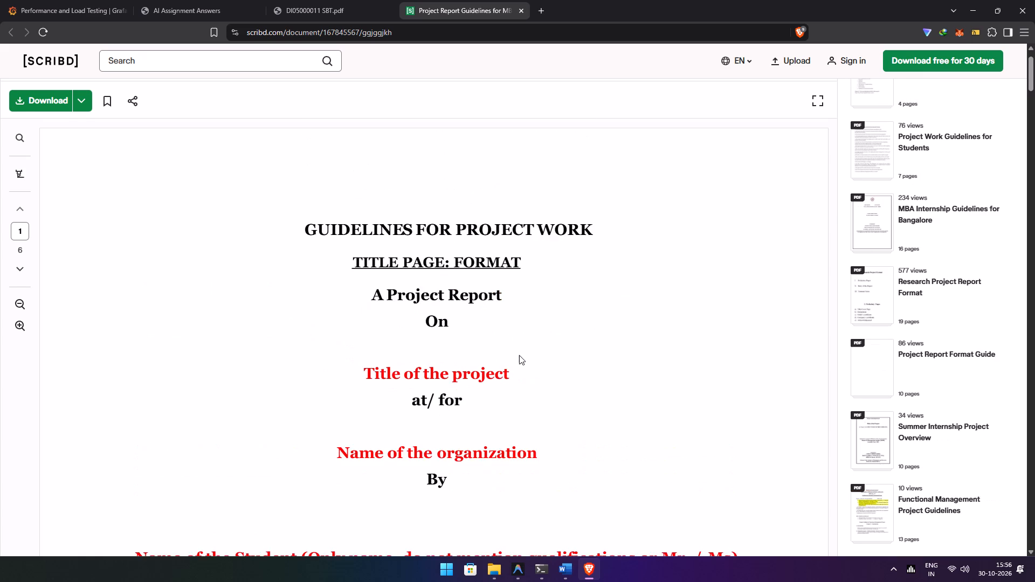
scroll(520, 355, down, 1)
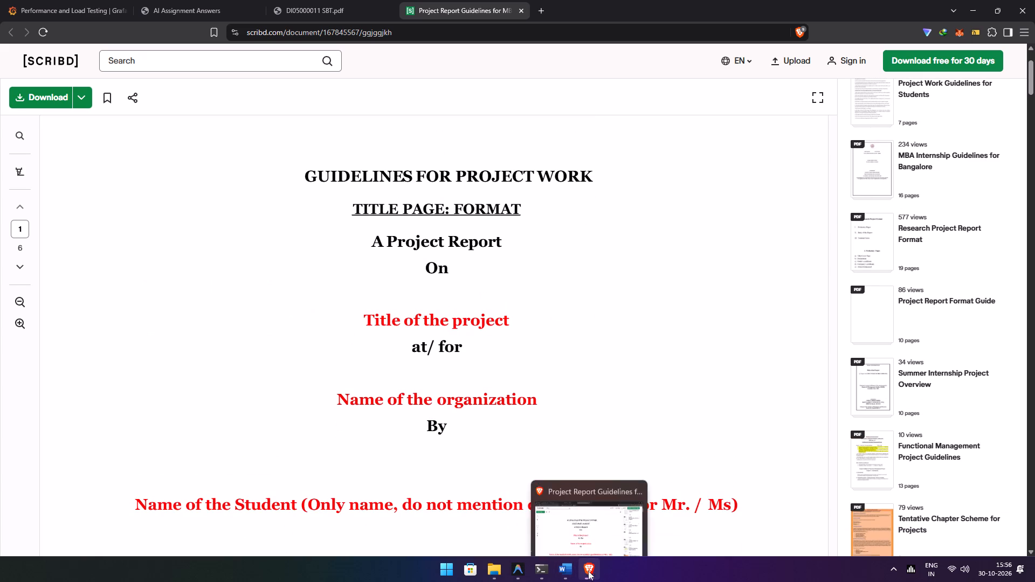
Bring up the Word cover page beside the MBA guidelines and compare its section order with the sample title page.
click(651, 511)
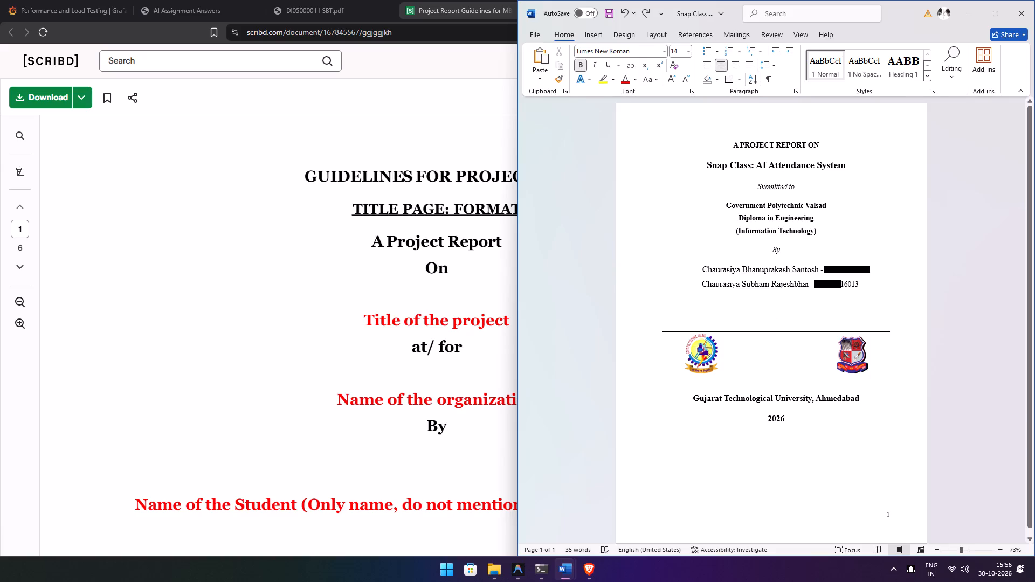
scroll(478, 398, down, 4)
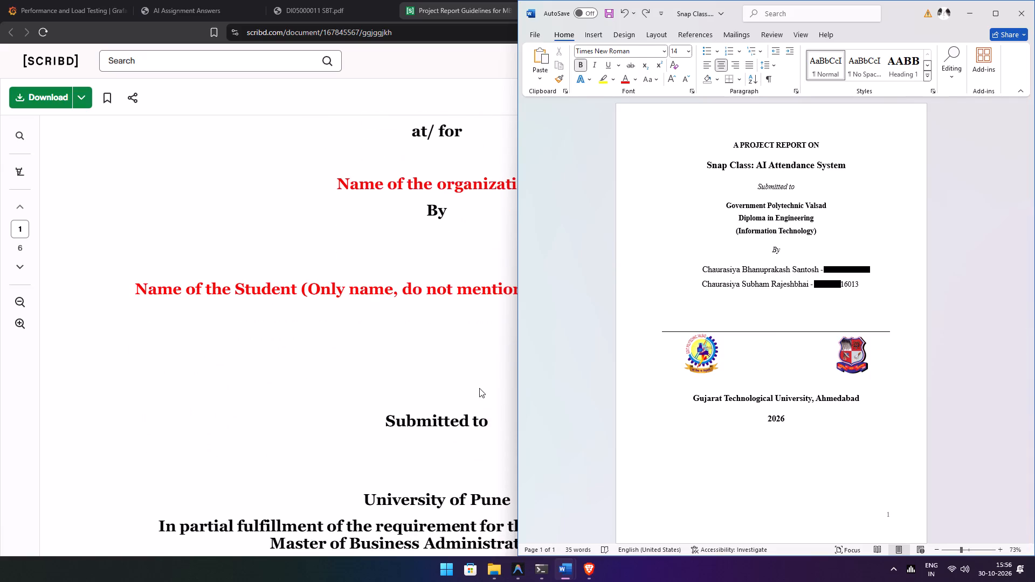
scroll(479, 387, down, 3)
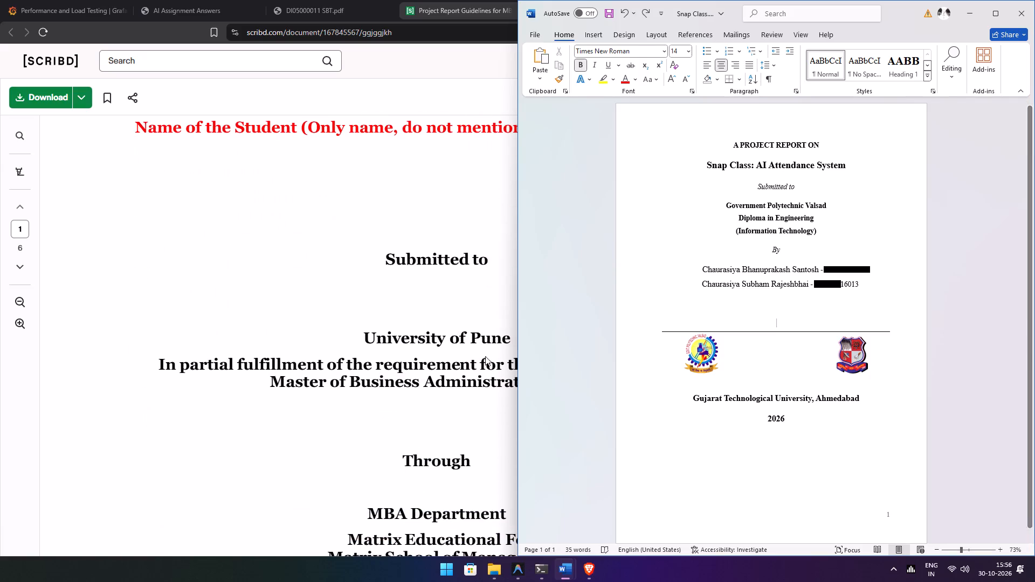
scroll(472, 364, up, 7)
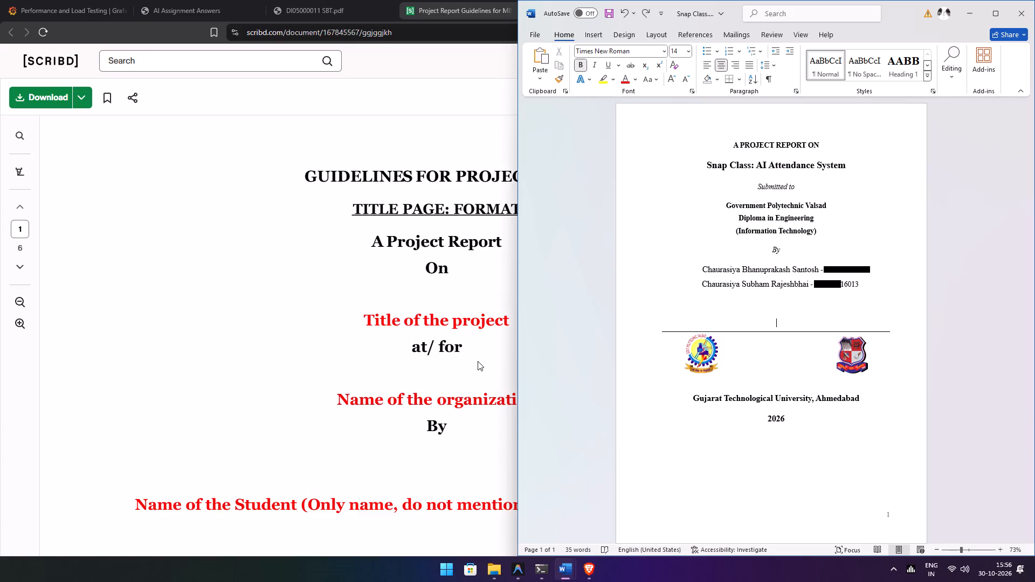
scroll(478, 361, down, 7)
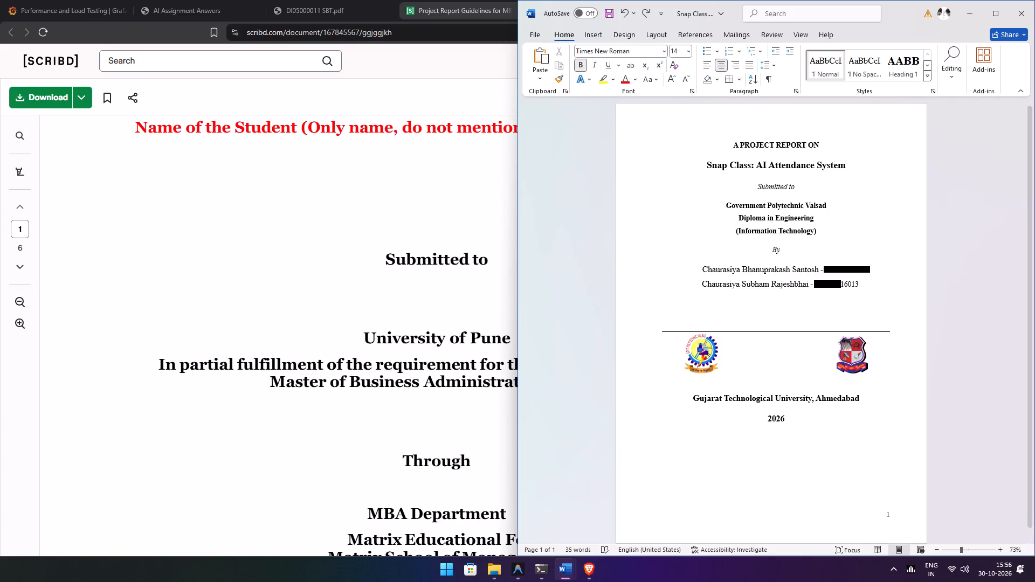
scroll(453, 335, up, 1)
scroll(456, 335, down, 2)
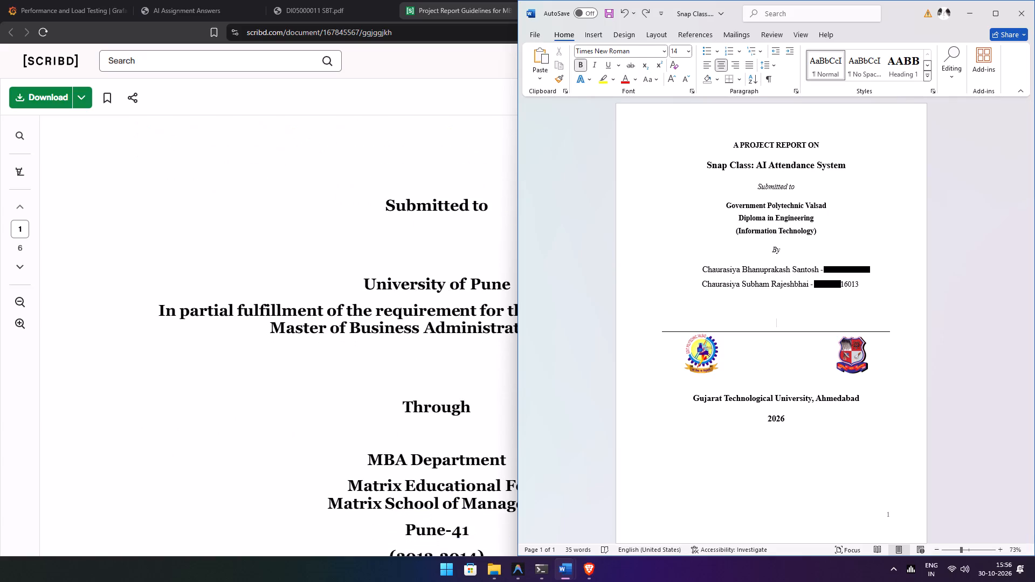
scroll(464, 334, up, 2)
scroll(456, 346, down, 2)
scroll(464, 346, up, 1)
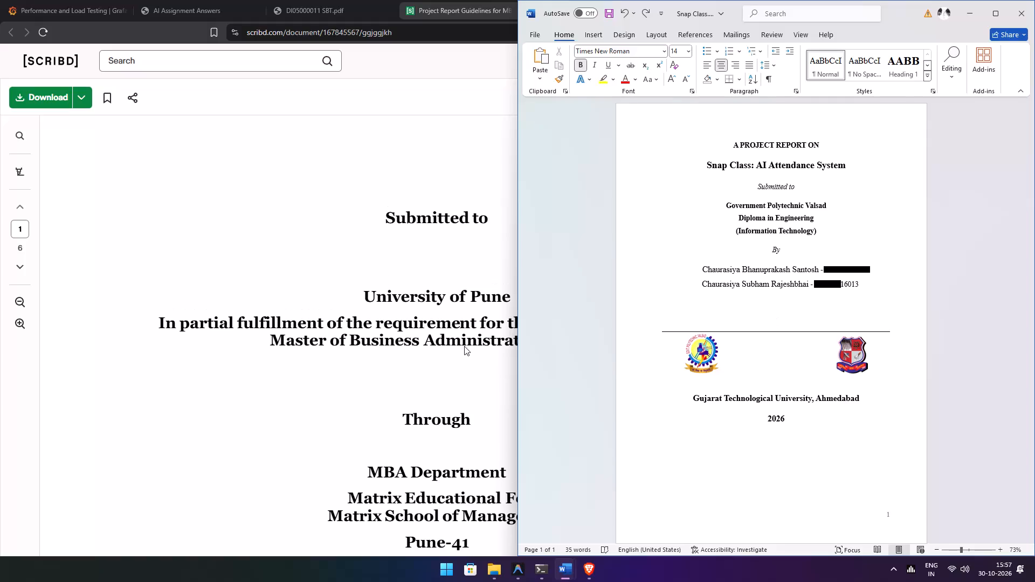
scroll(464, 346, up, 1)
scroll(464, 346, down, 5)
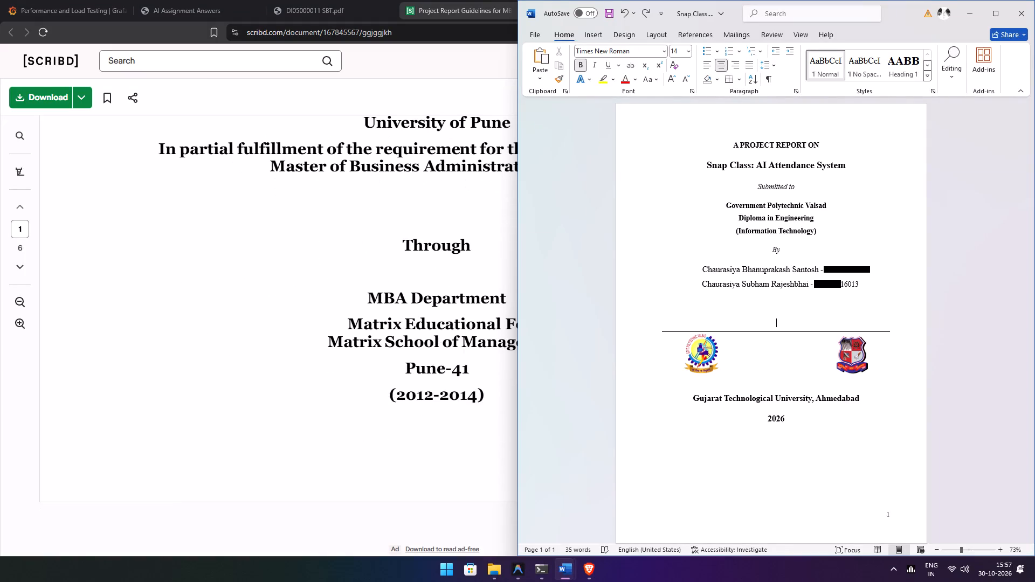
scroll(467, 346, up, 1)
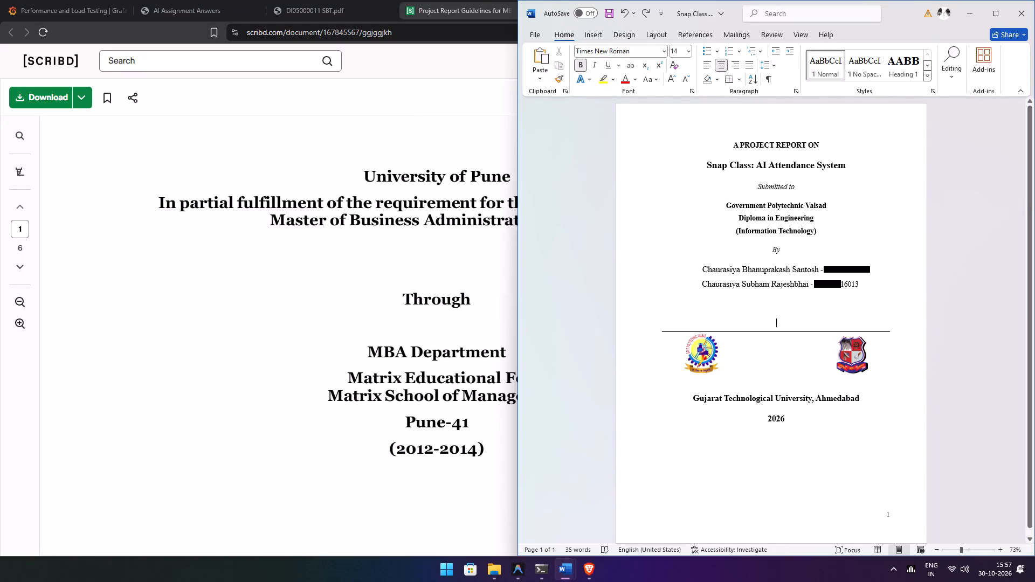
scroll(414, 289, up, 2)
scroll(488, 287, down, 2)
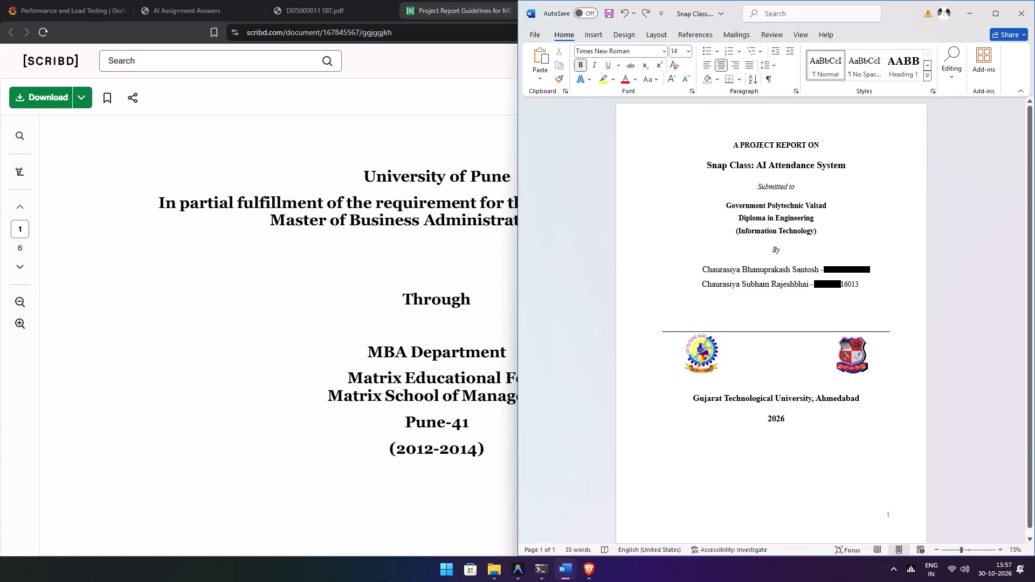
scroll(454, 237, up, 4)
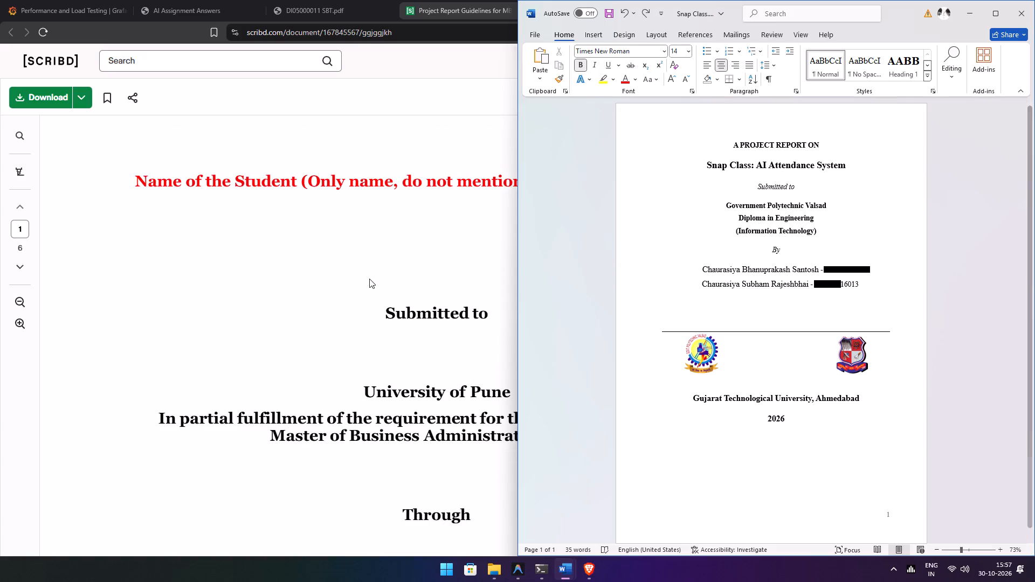
scroll(369, 279, down, 3)
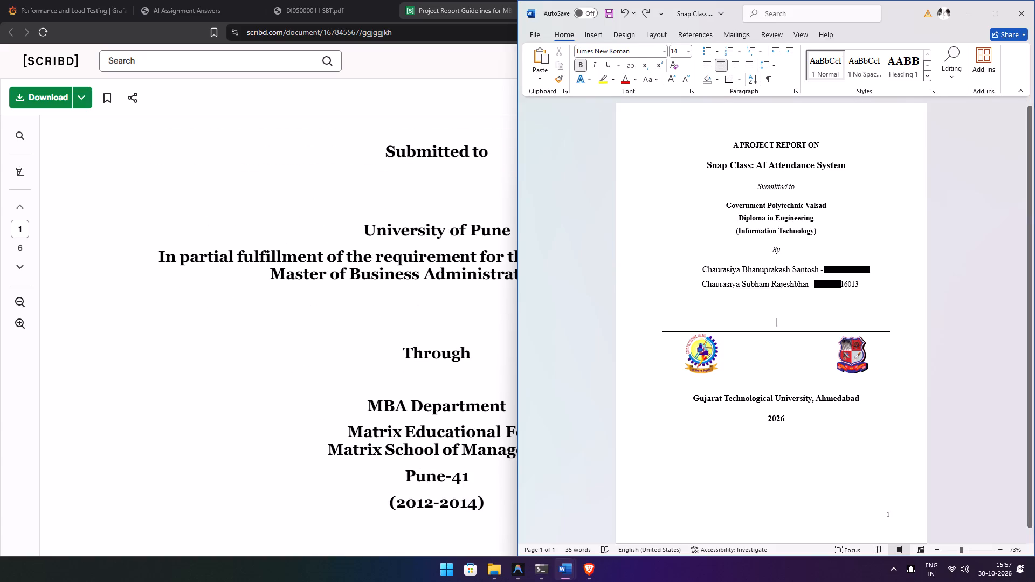
scroll(423, 230, up, 2)
Cut the block from "Submitted to" through "(Information Technology)" out of the Word cover page.
click(818, 196)
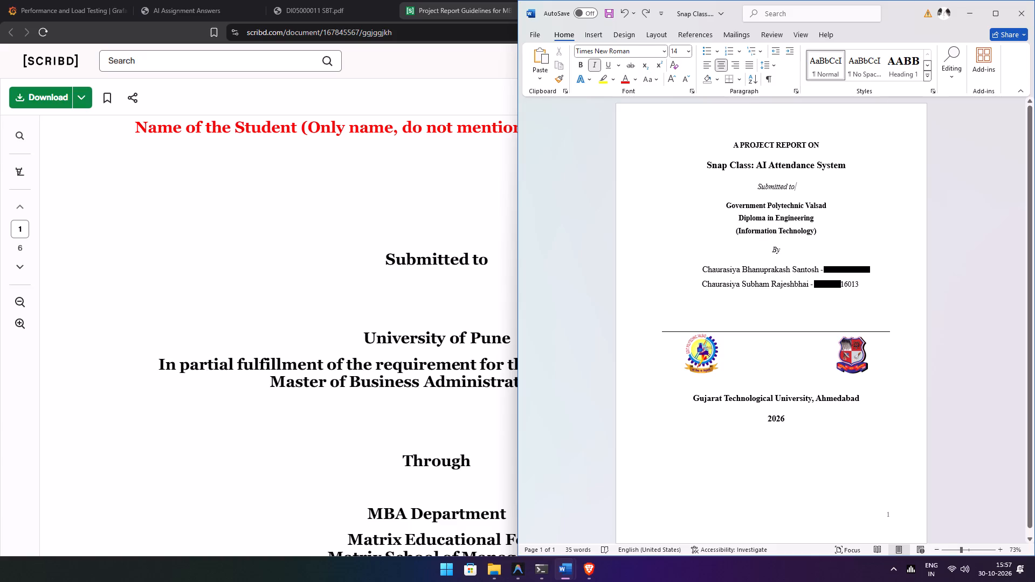
scroll(463, 257, up, 2)
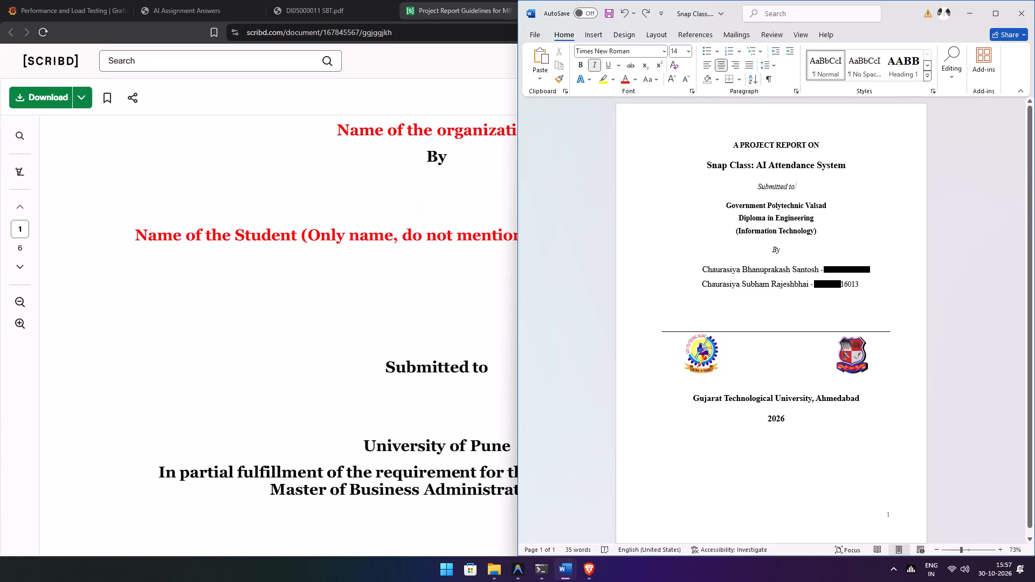
drag(825, 231, 766, 191)
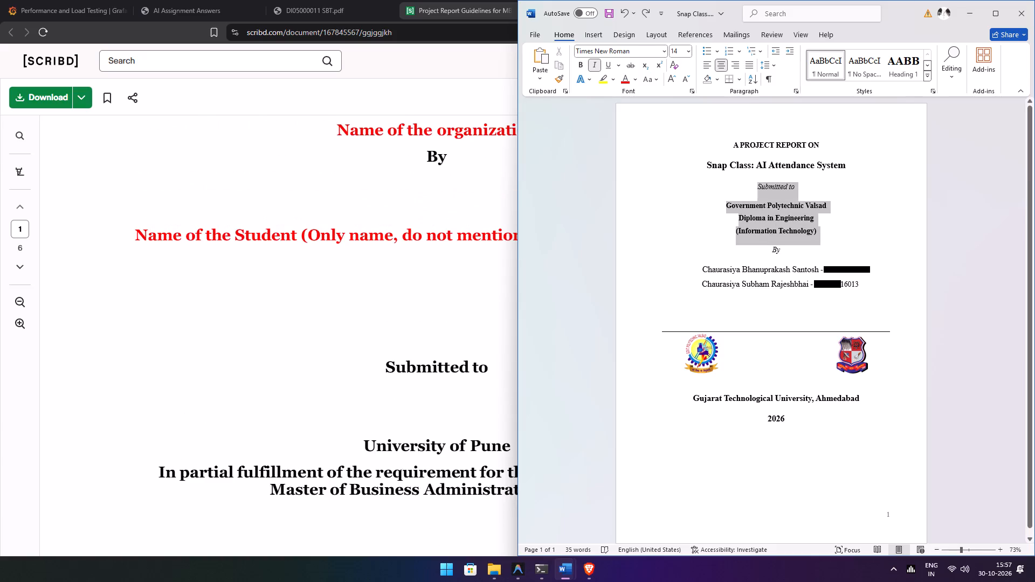
drag(766, 191, 765, 190)
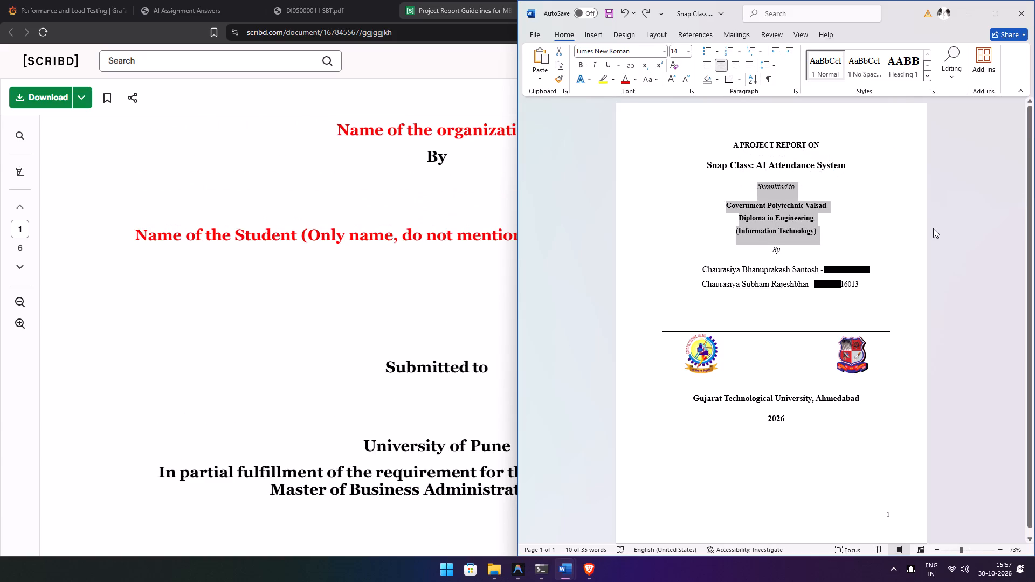
key(ctrl+x)
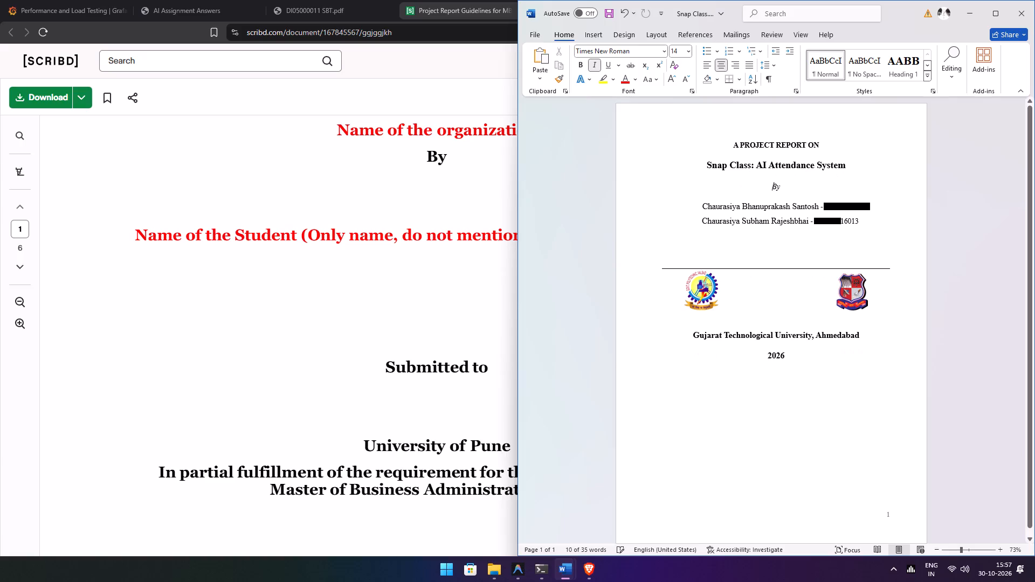
Check the sample's title page order and delete the word "By" above the two student lines on the cover page.
scroll(401, 276, up, 2)
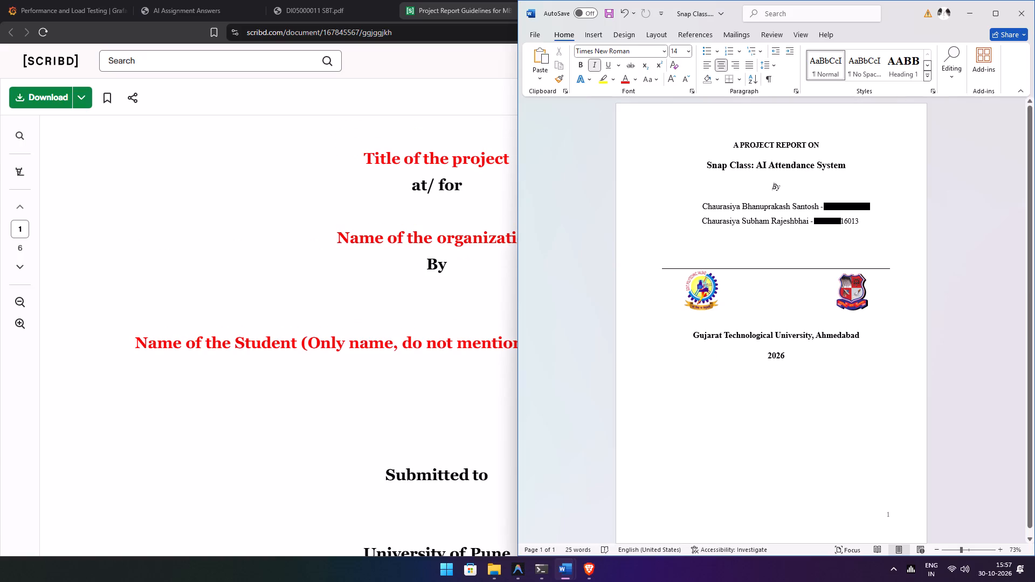
scroll(770, 210, up, 2)
click(783, 190)
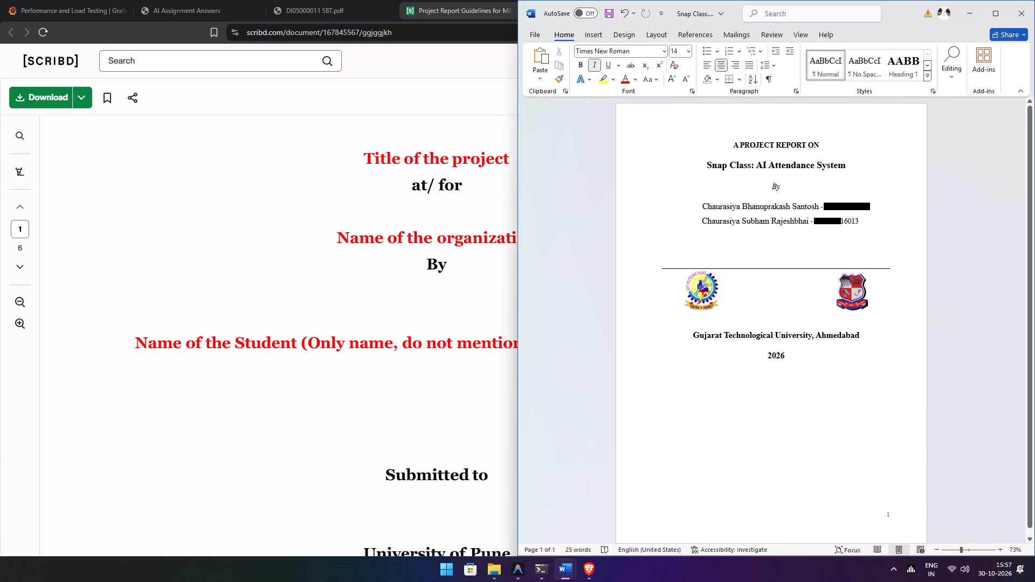
scroll(426, 300, up, 1)
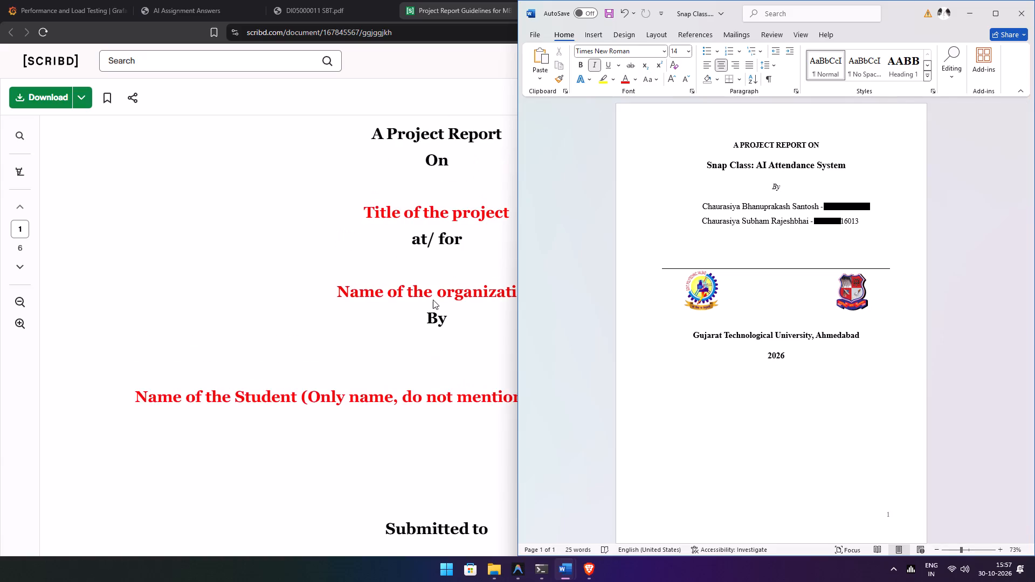
scroll(433, 300, down, 3)
scroll(440, 300, up, 3)
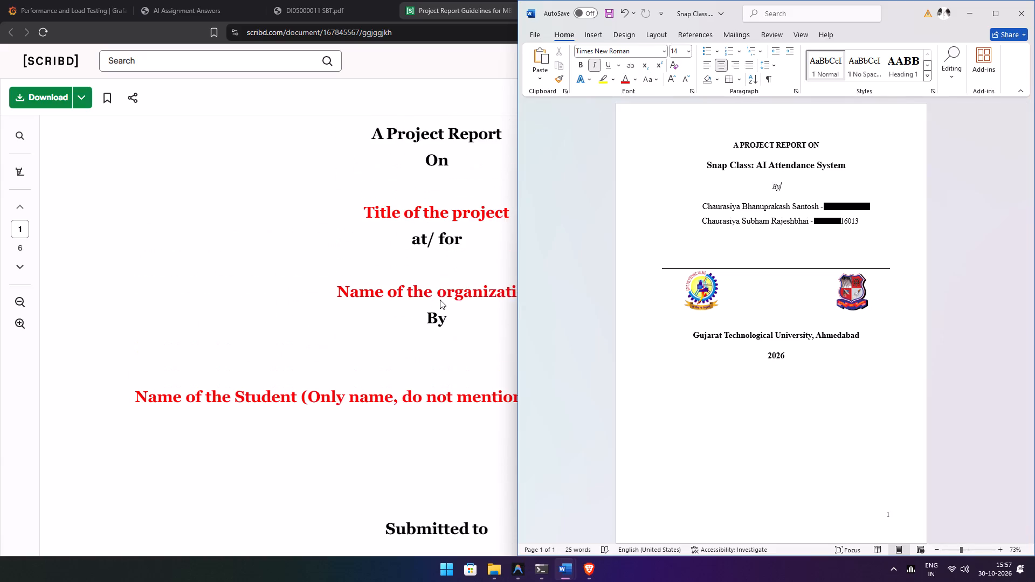
scroll(440, 300, down, 2)
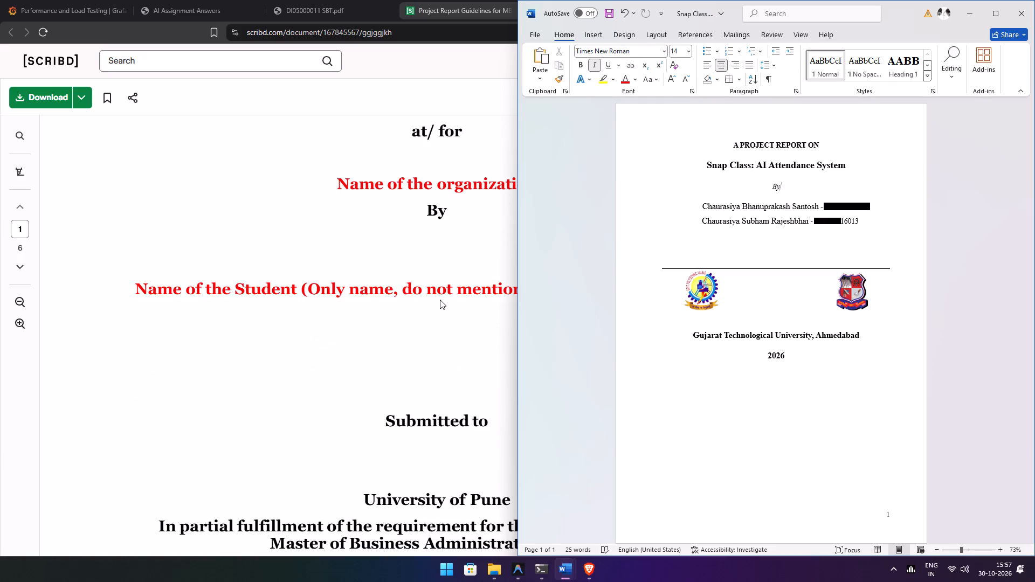
key(BackSpace)
key(BackSpace)
Enter "Submitted by" in italics above the two student lines on the Word cover page.
key(shift+s)
text(ubmitted t)
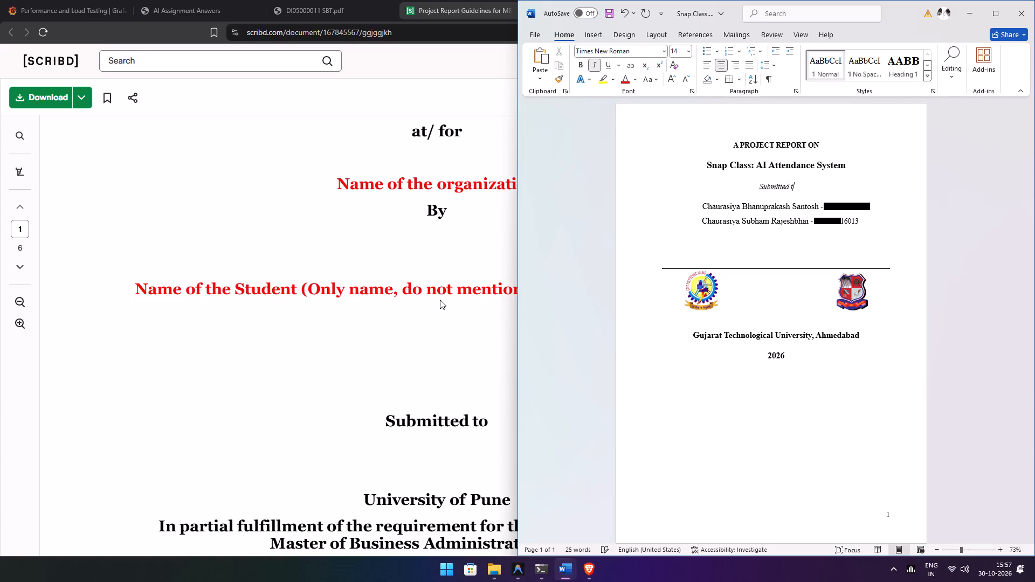
key(o)
click(881, 225)
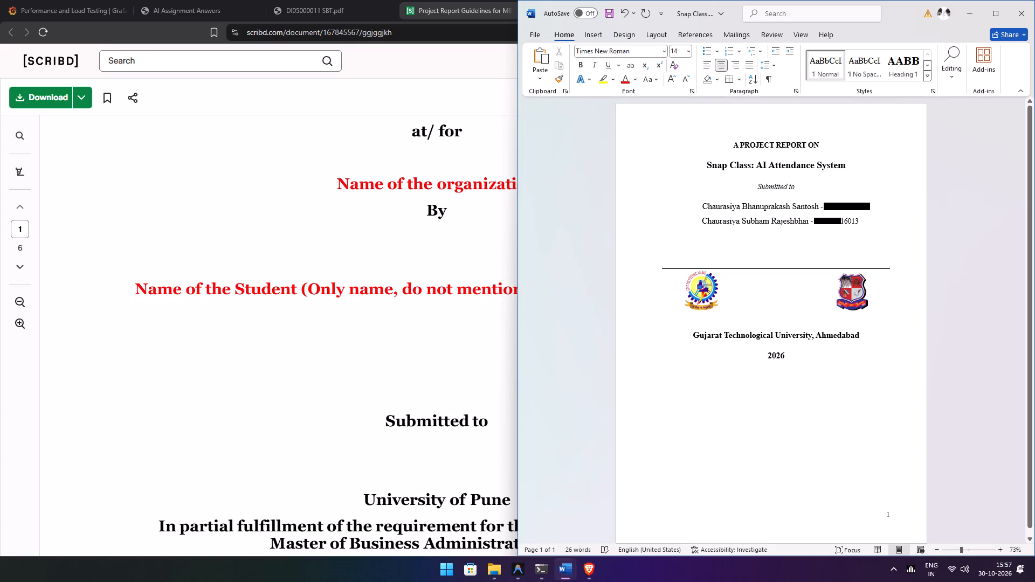
click(845, 190)
key(Left)
key(BackSpace)
key(BackSpace)
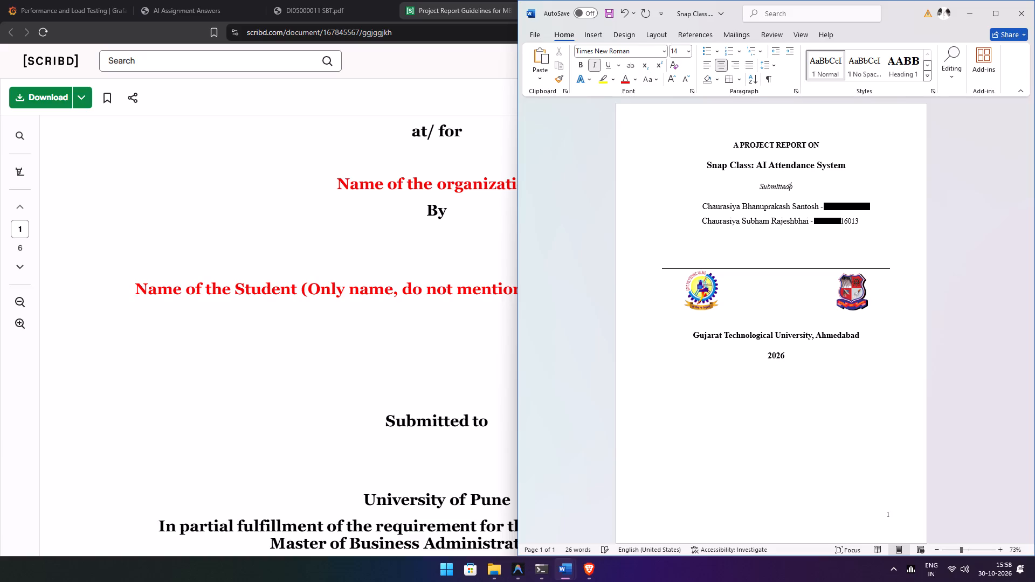
key(space)
key(Right)
key(BackSpace)
text(by)
Enter "Submitted to" in non-bold italics below the two student lines and start a bold, upright line directly beneath it.
click(862, 238)
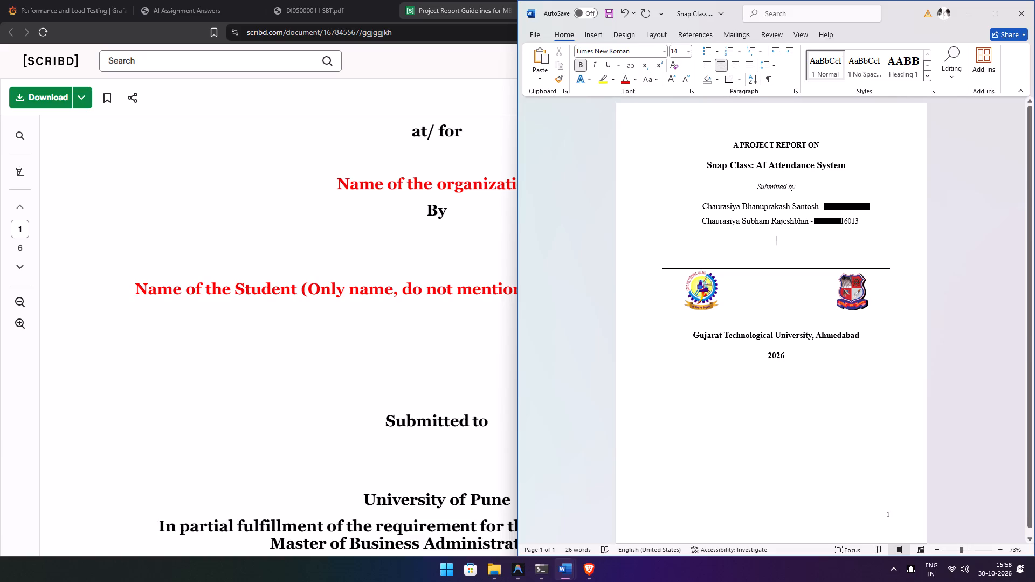
click(595, 66)
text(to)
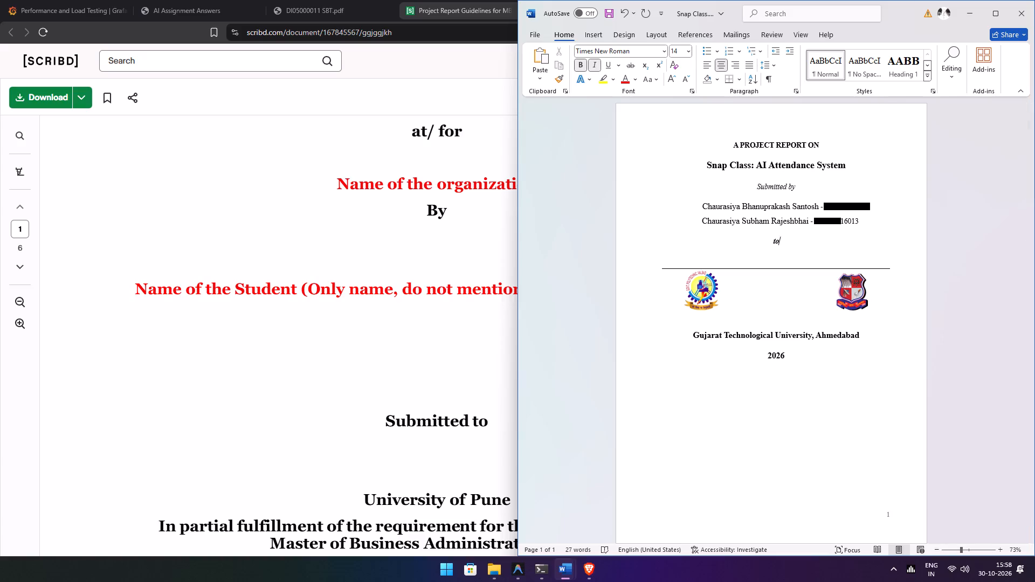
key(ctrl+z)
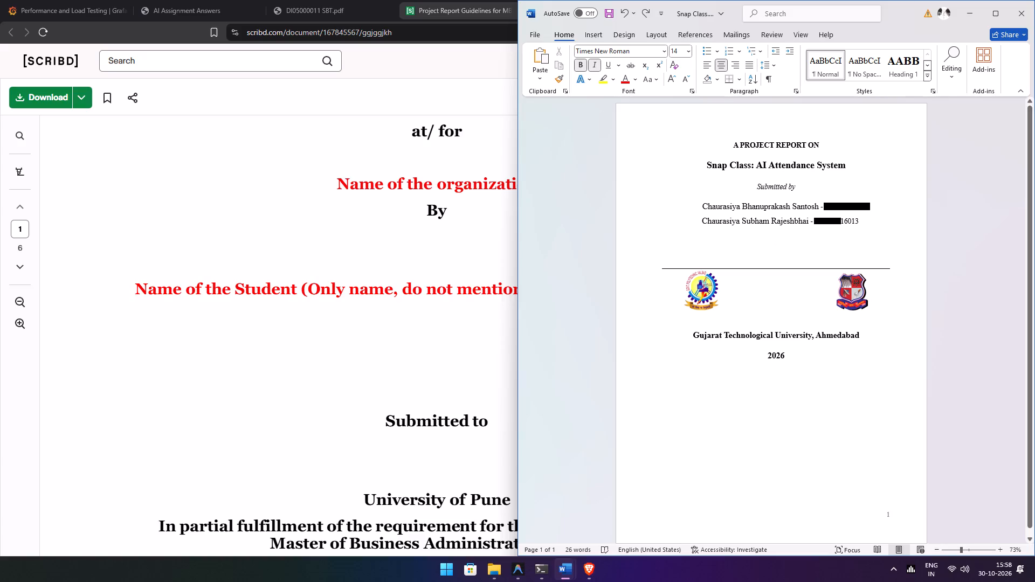
click(578, 70)
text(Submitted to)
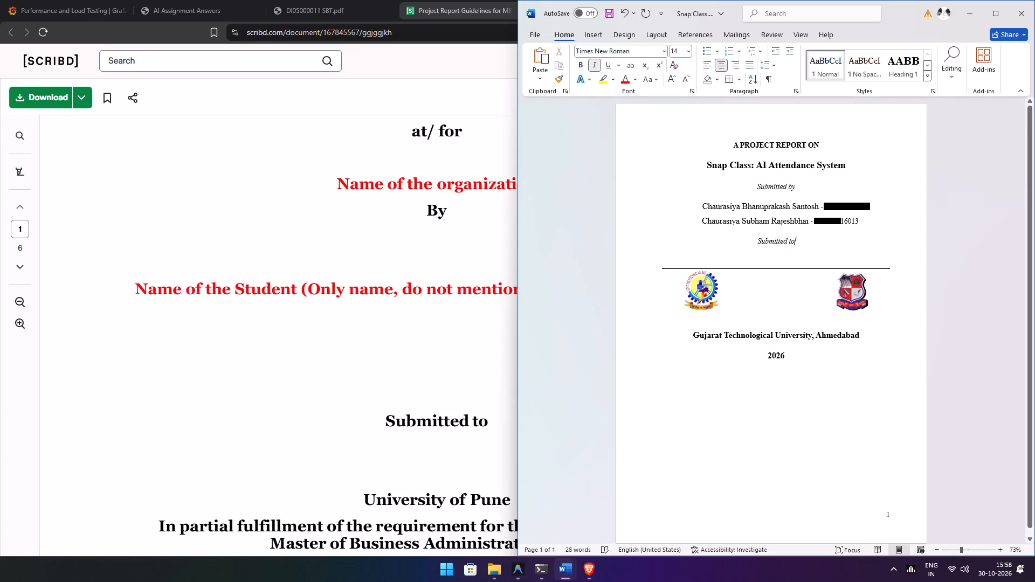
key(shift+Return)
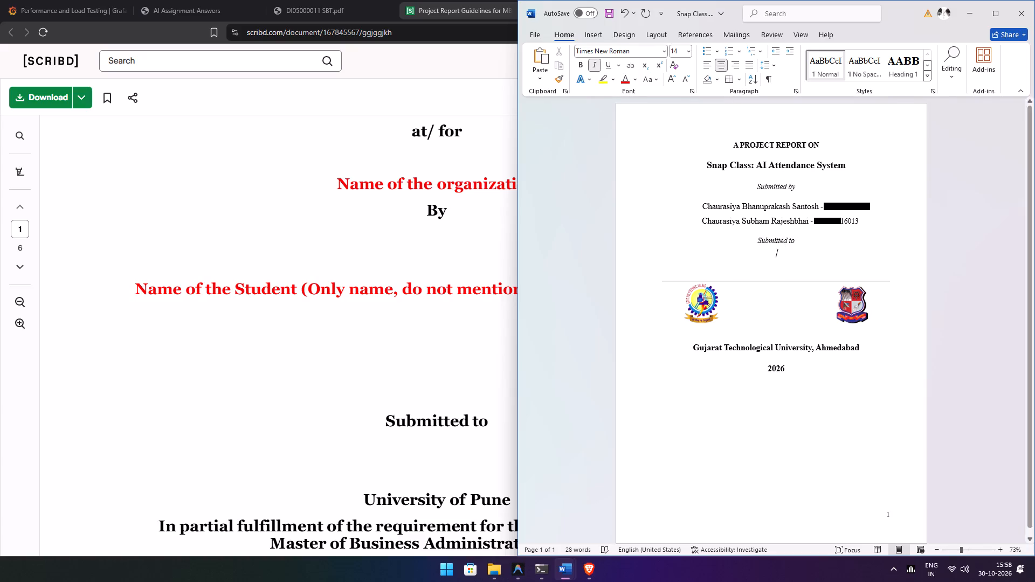
click(592, 65)
click(577, 69)
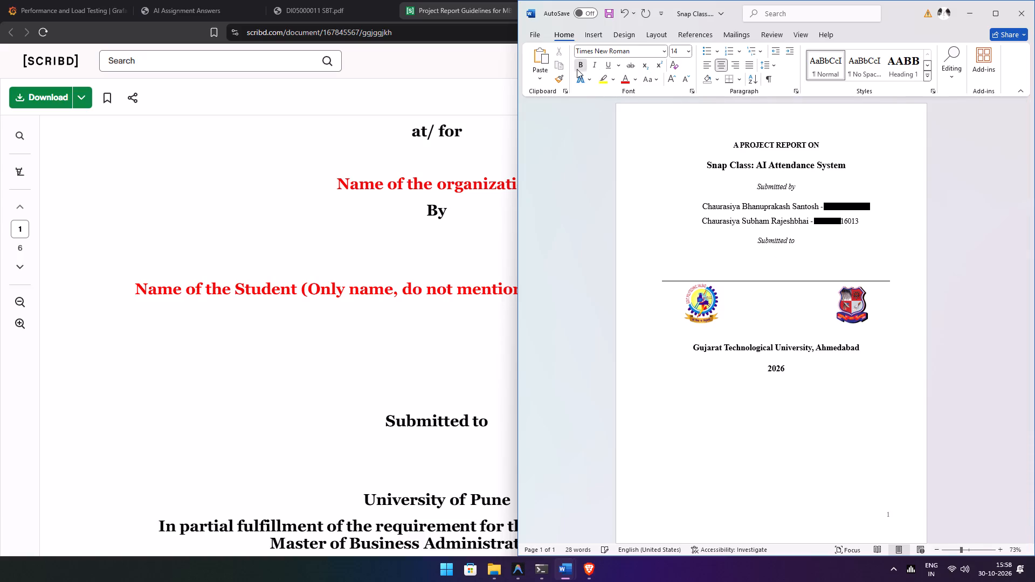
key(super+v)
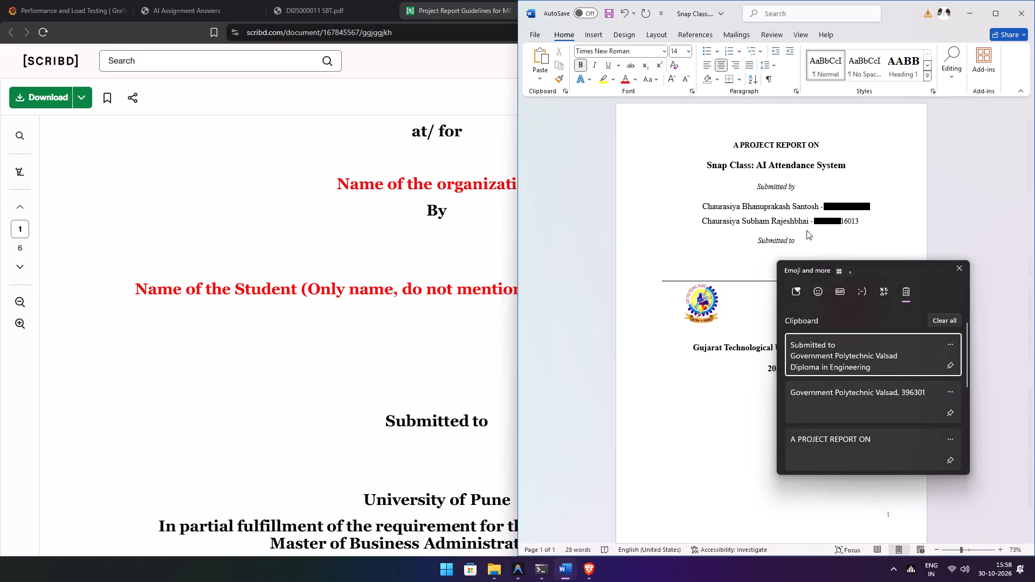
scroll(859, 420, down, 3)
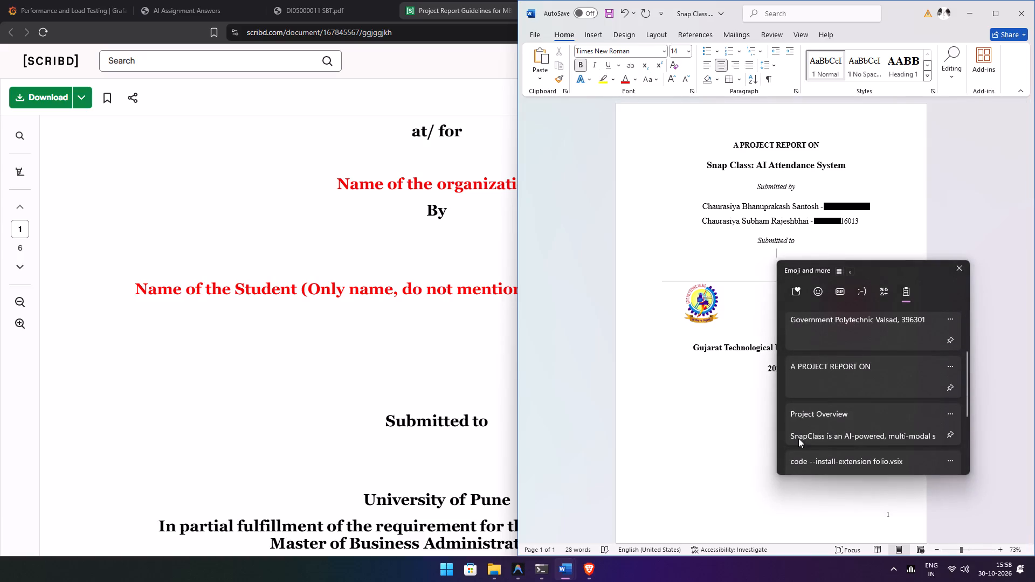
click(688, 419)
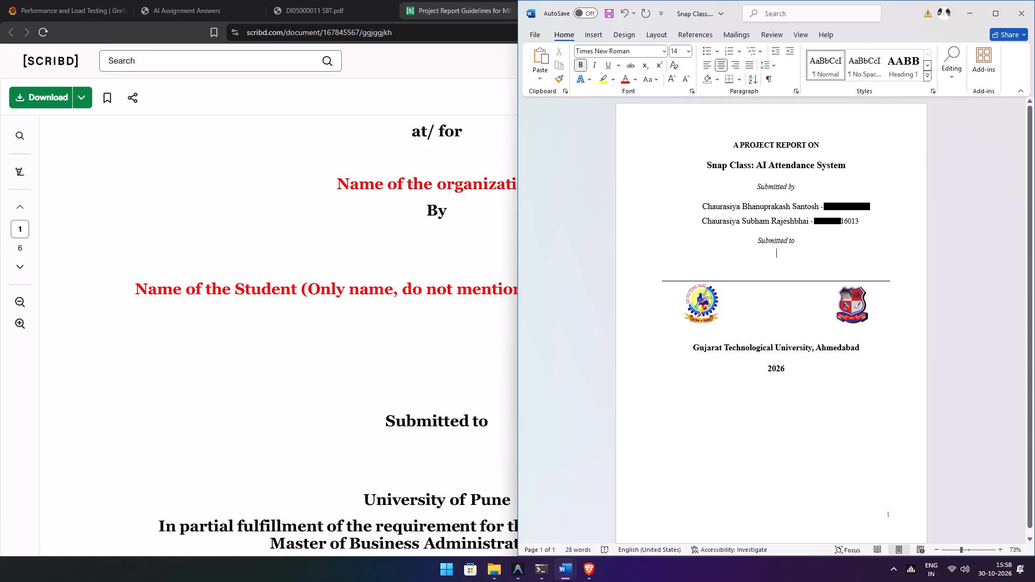
Copy the line "Gujarat Technological University, Ahmedabad" and place the cursor on the empty line beneath "Submitted to".
drag(859, 350, 702, 356)
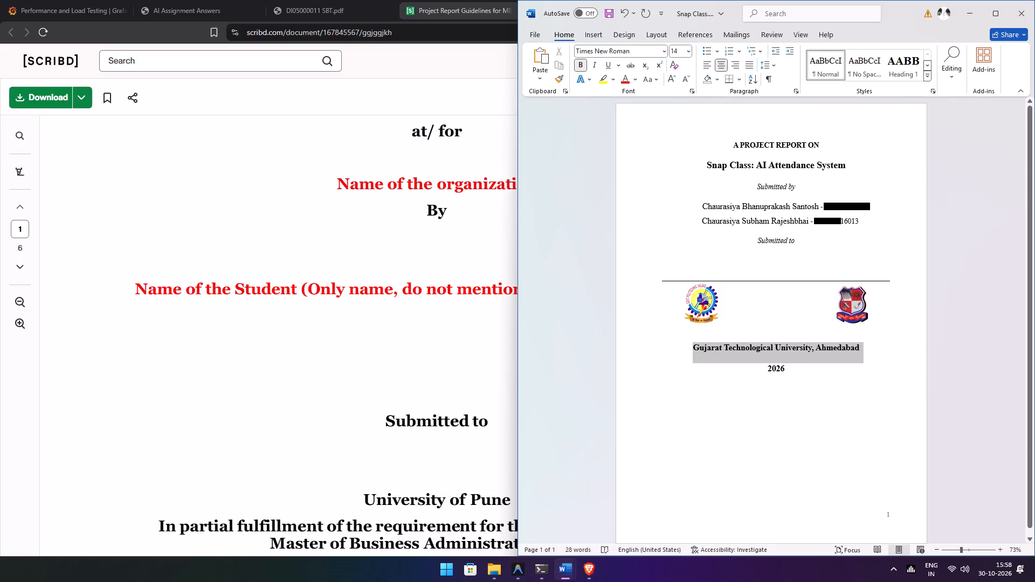
drag(702, 356, 795, 350)
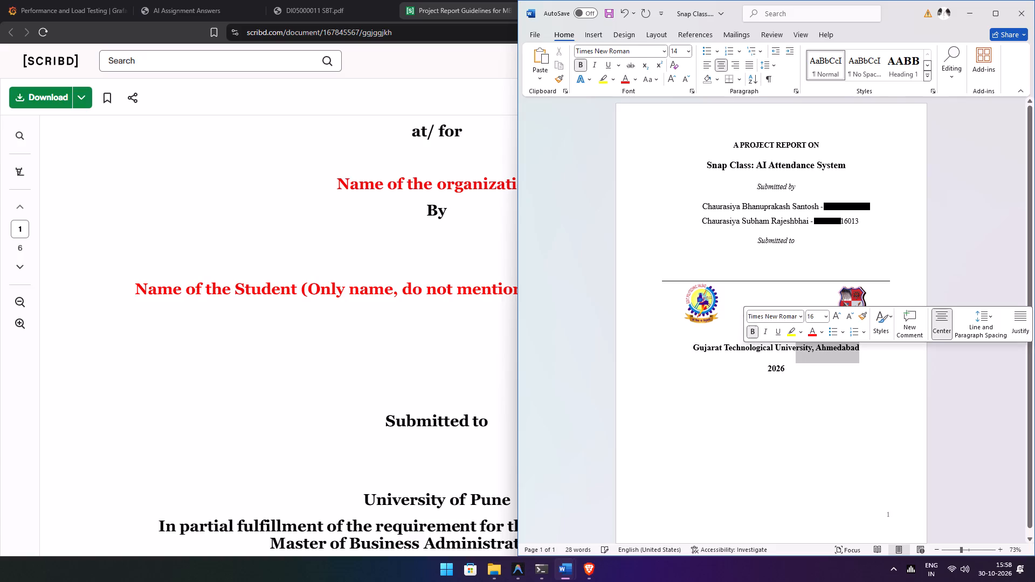
click(716, 355)
drag(693, 348, 825, 343)
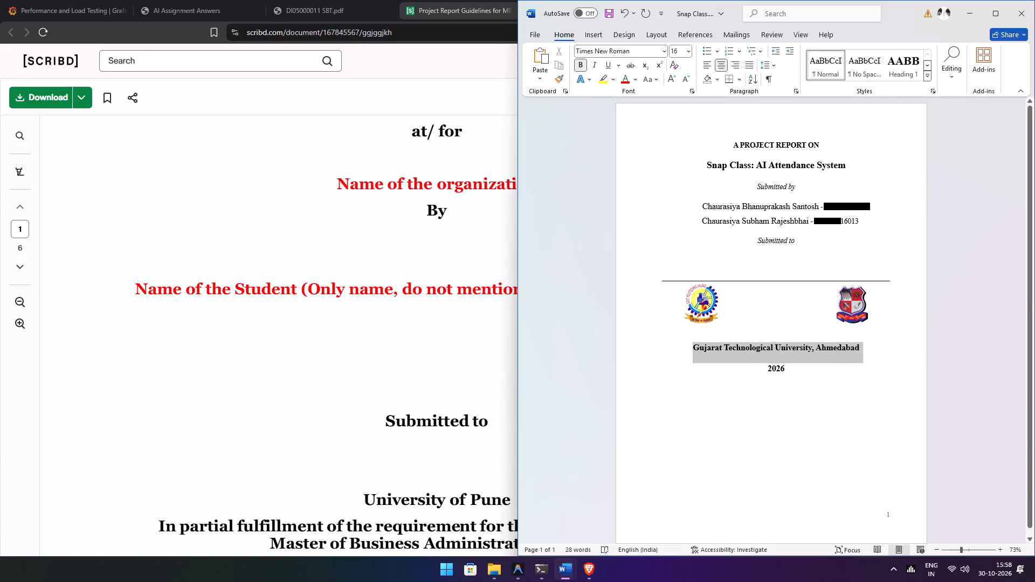
drag(825, 343, 858, 353)
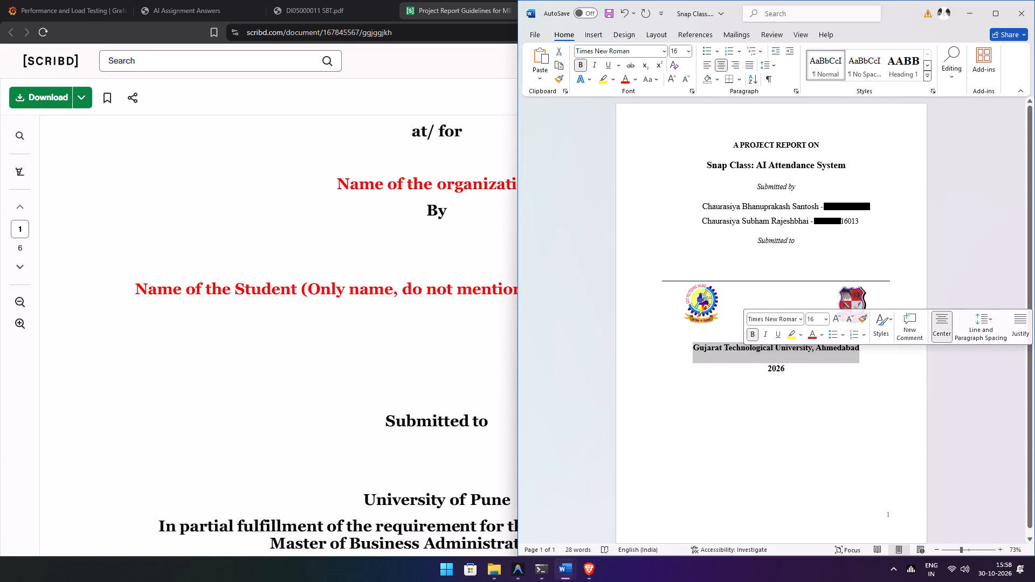
key(ctrl+c)
click(797, 252)
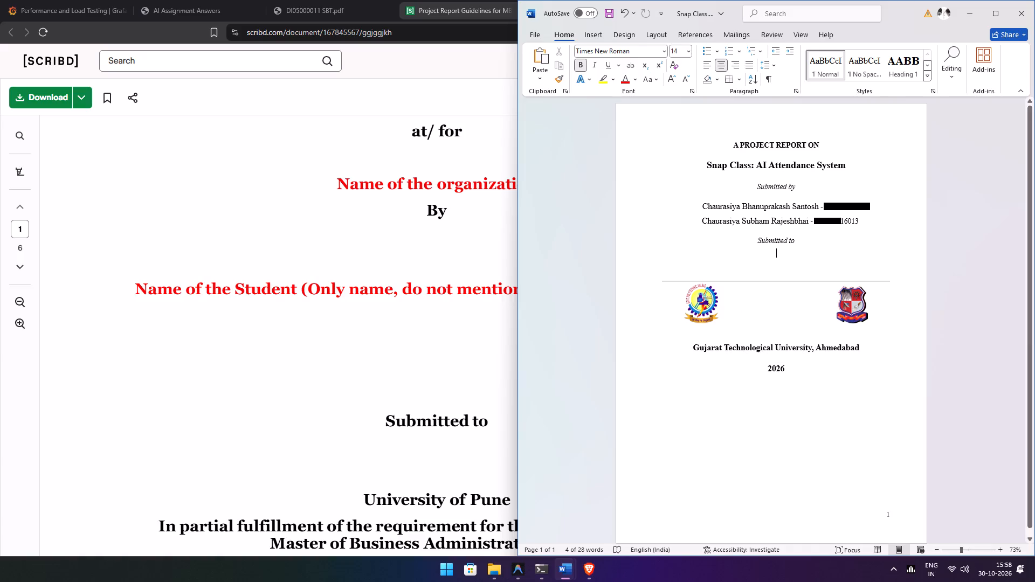
Paste "Gujarat Technological University, Ahmedabad" beneath the "Submitted to" line.
key(ctrl+v)
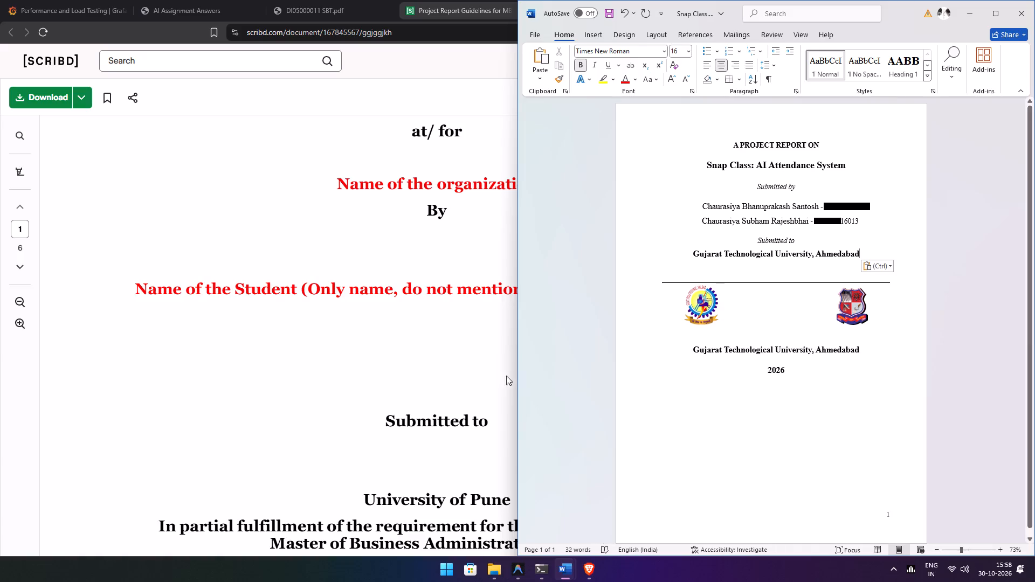
Check the rest of the sample title page and add "Through" in non-bold italic 14 pt on a new line below the pasted university name.
scroll(476, 368, down, 1)
scroll(420, 375, down, 3)
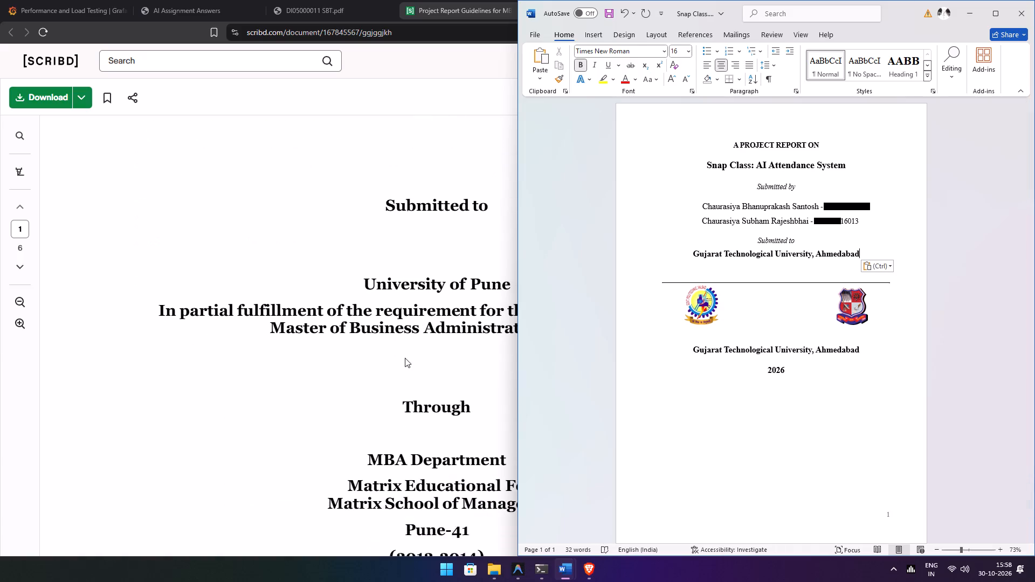
scroll(401, 349, down, 3)
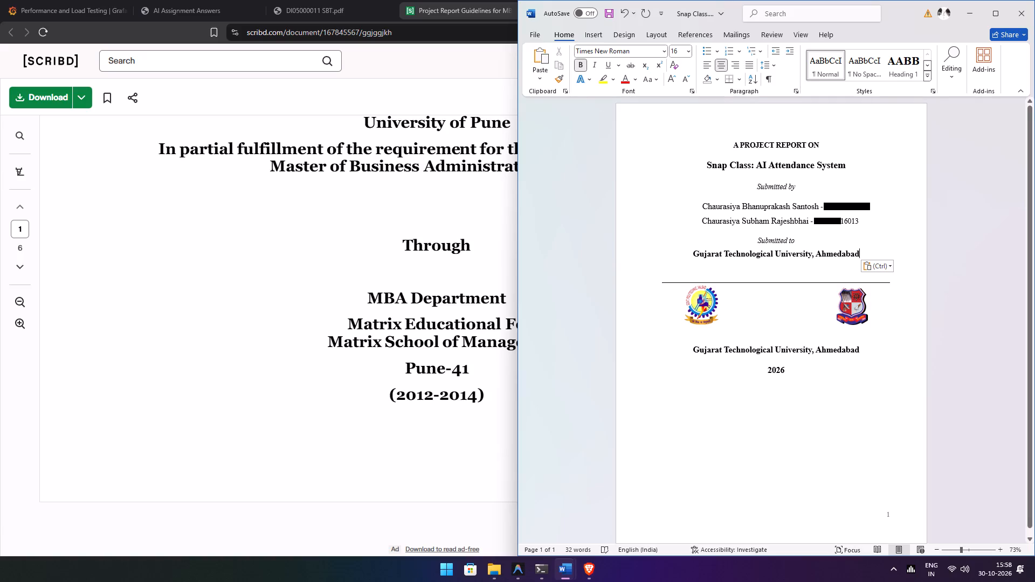
click(867, 254)
key(shift+Return)
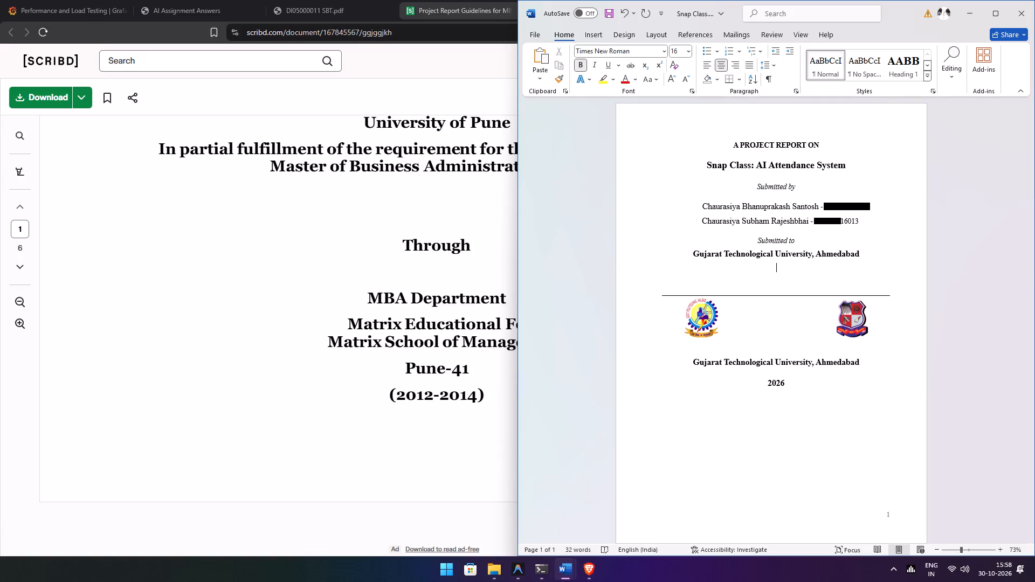
text(throu)
key(BackSpace)
key(BackSpace)
key(BackSpace)
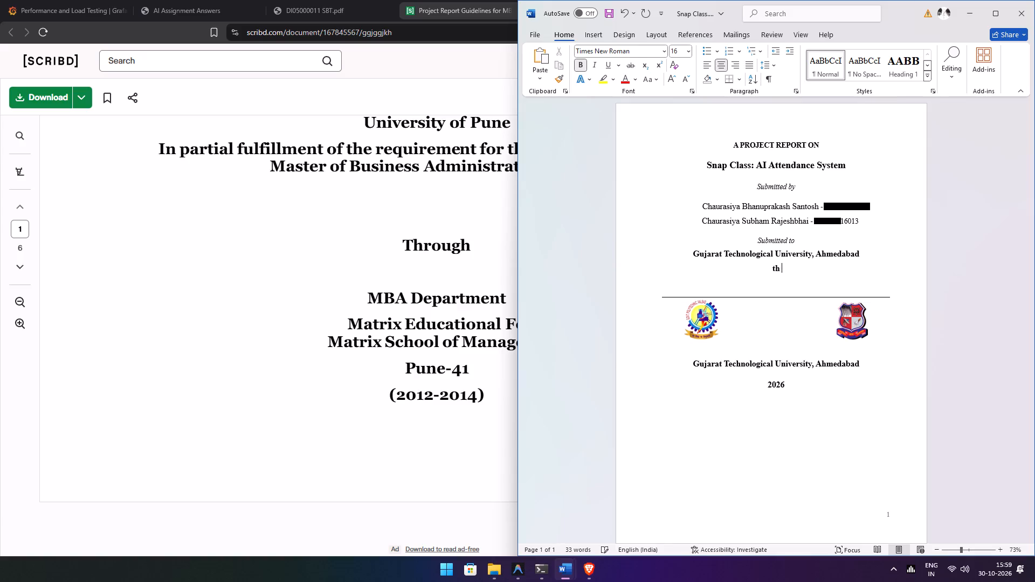
key(BackSpace)
key(BackSpace)
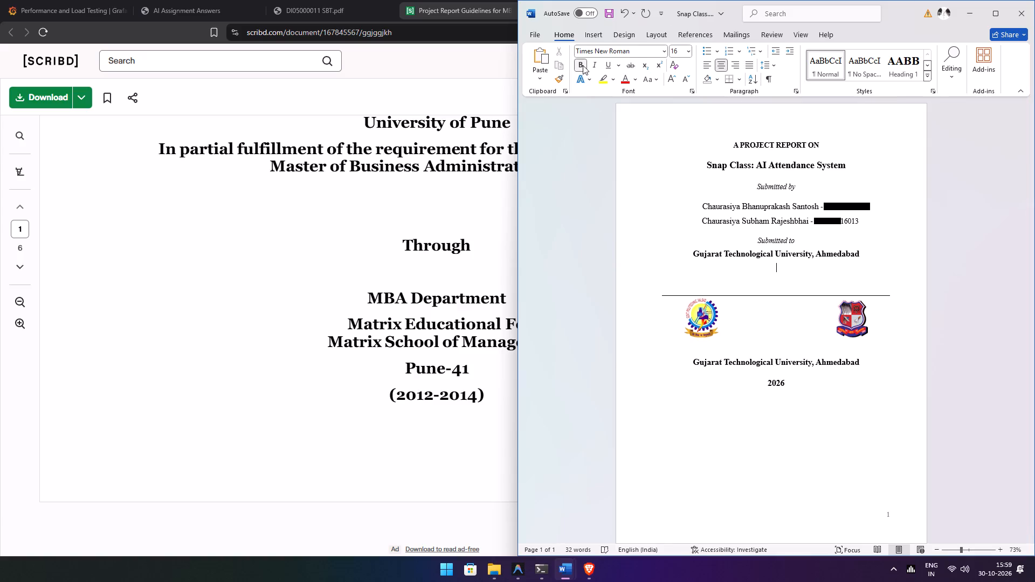
click(592, 64)
click(576, 65)
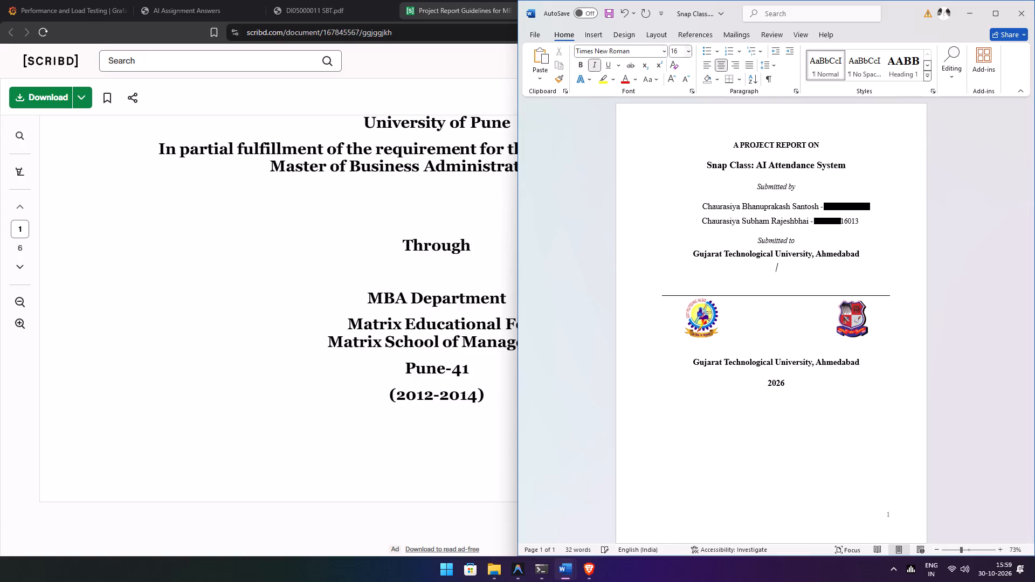
click(691, 53)
click(683, 122)
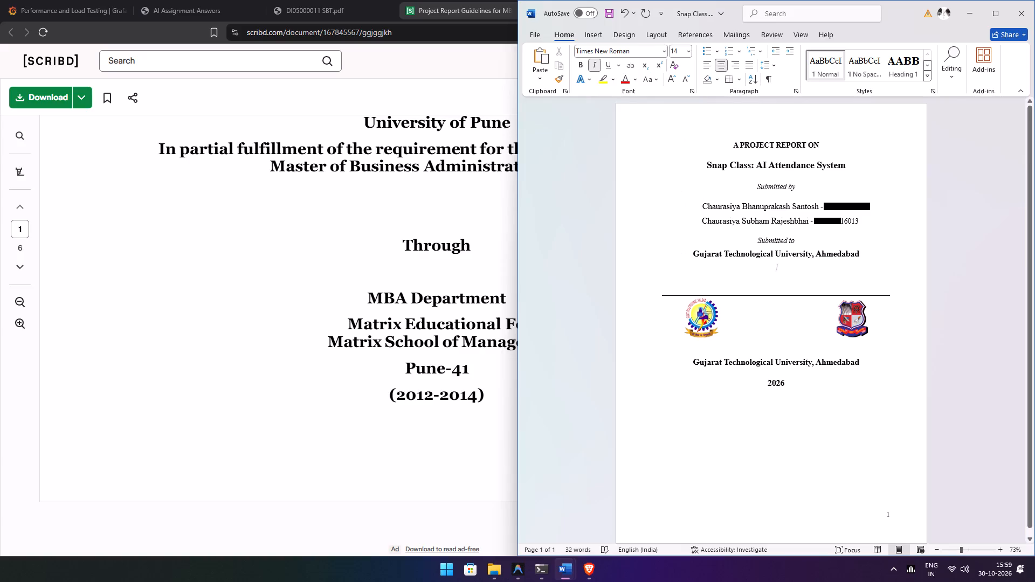
key(shift+t)
text(hr)
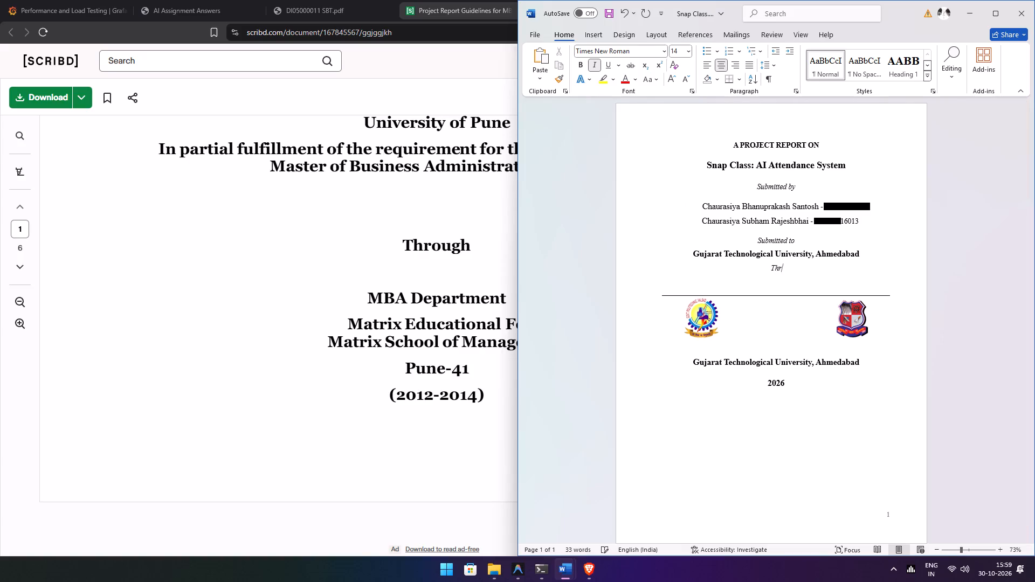
text(ough)
key(space)
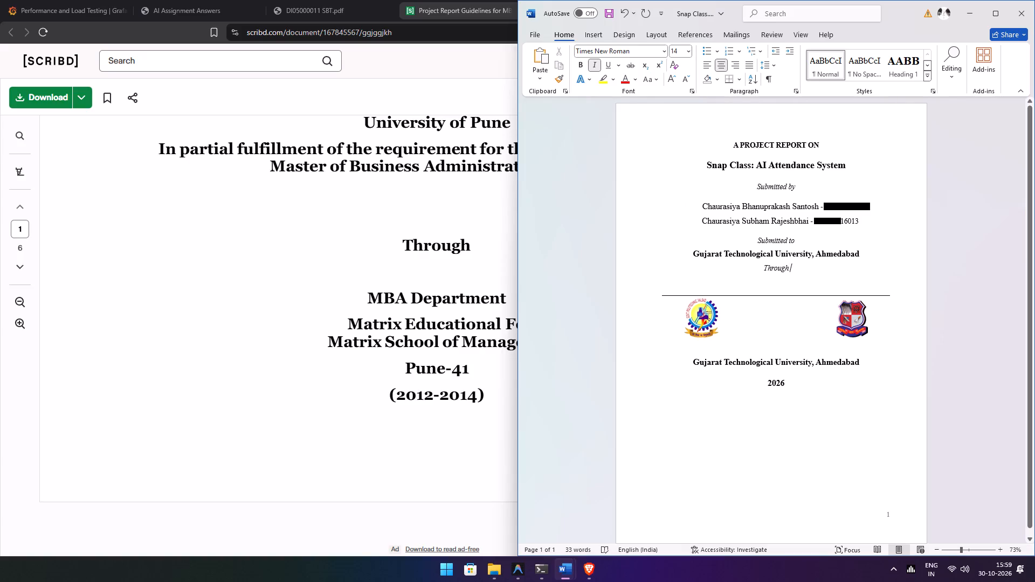
Paste the previously cut "Submitted to" through "(Information Technology)" block into a new paragraph below "Through".
key(Return)
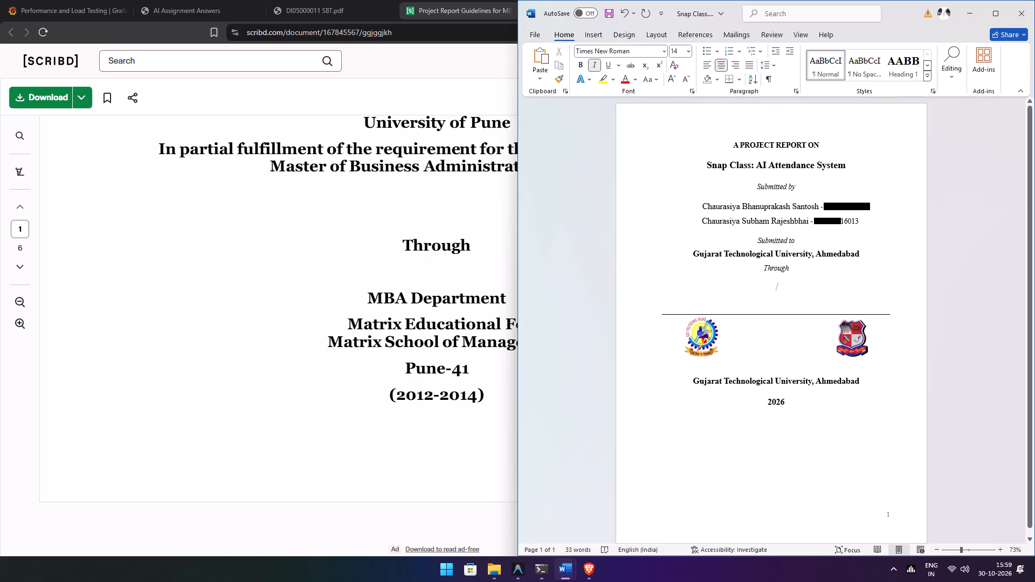
right_click(817, 289)
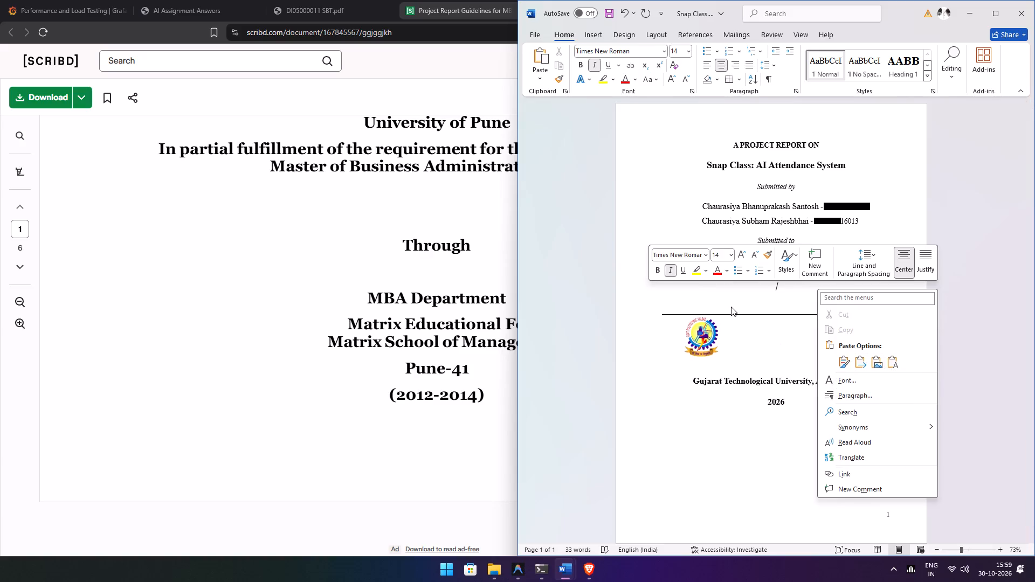
key(super+v)
click(880, 433)
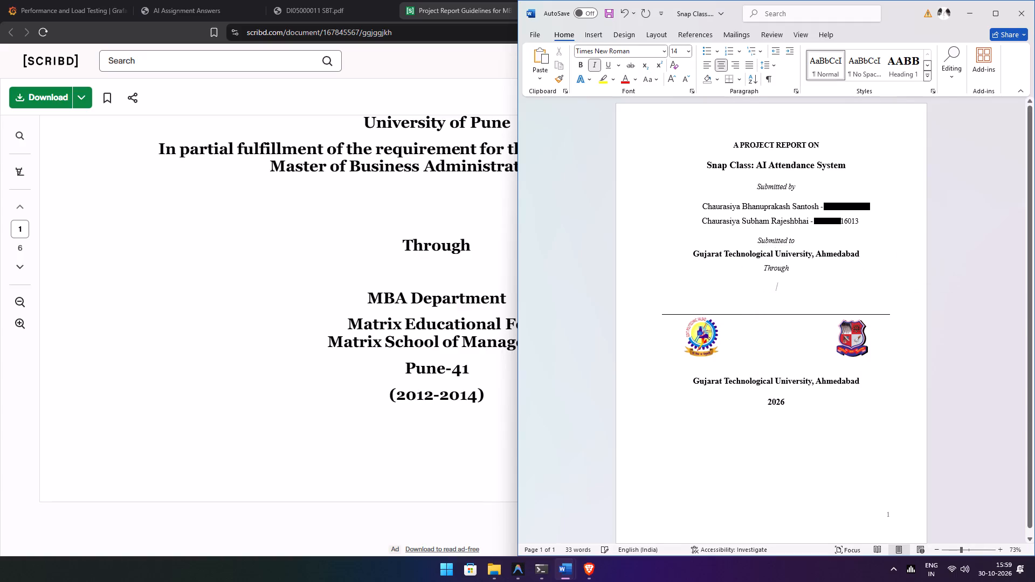
key(super+v)
click(847, 442)
key(ctrl+v)
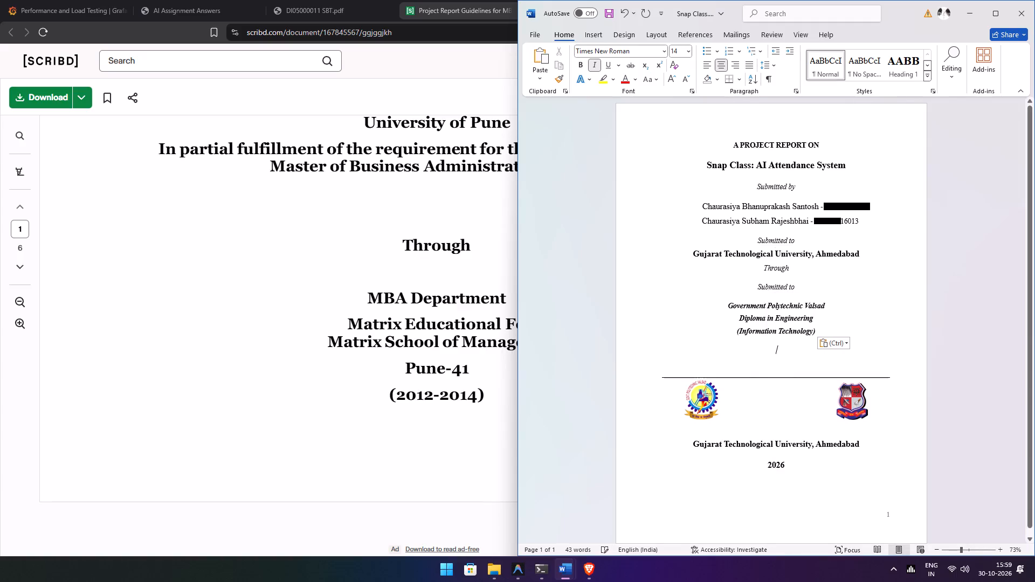
Delete the duplicate "Submitted to" line between "Through" and "Government Polytechnic Valsad", along with the trailing space after "Through".
click(810, 293)
key(BackSpace)
key(BackSpace)
key(BackSpace)
key(BackSpace)
key(BackSpace)
key(BackSpace)
key(BackSpace)
key(BackSpace)
key(BackSpace)
key(BackSpace)
key(BackSpace)
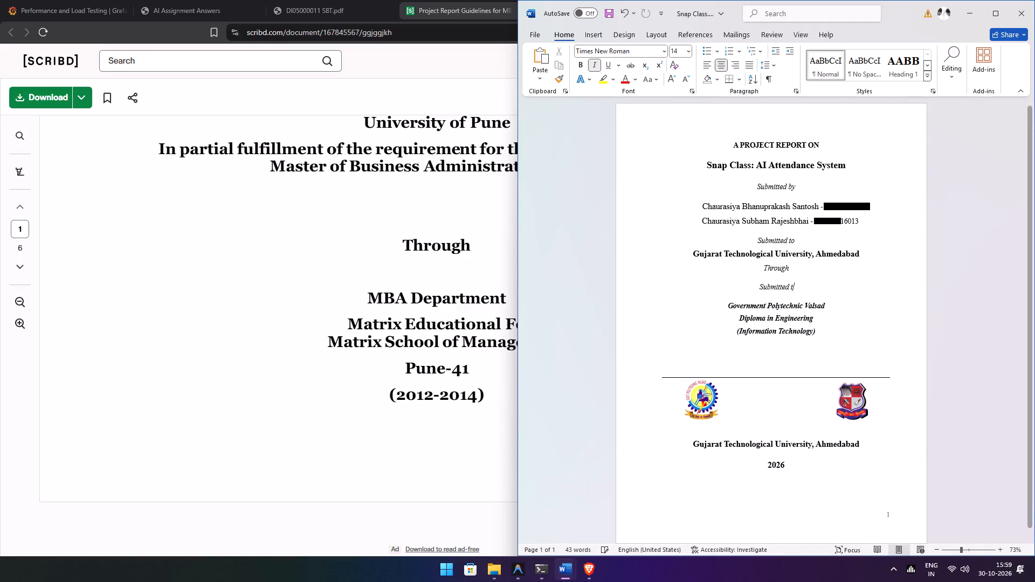
key(BackSpace)
key(BackSpace)
key(BackSpace)
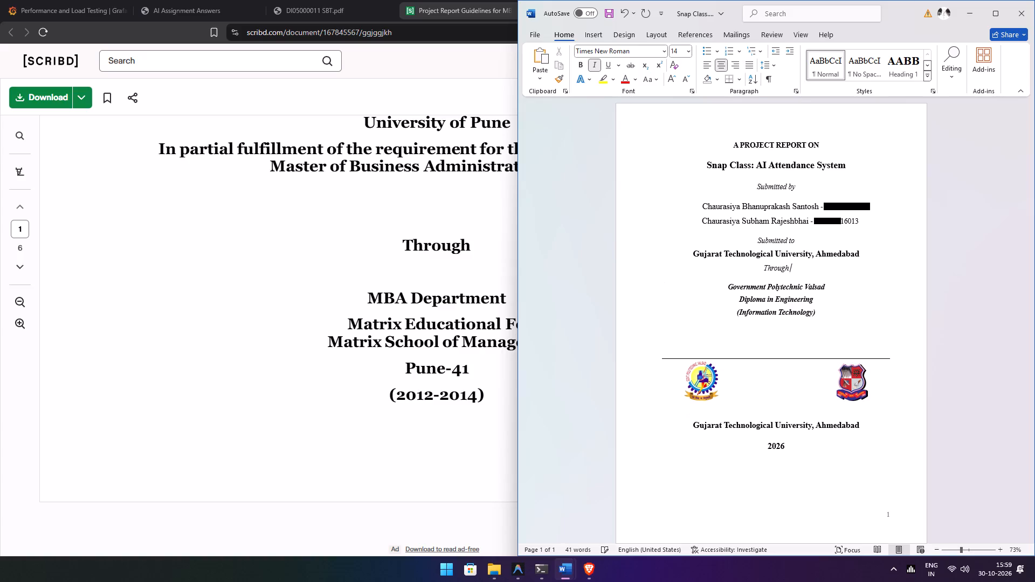
key(BackSpace)
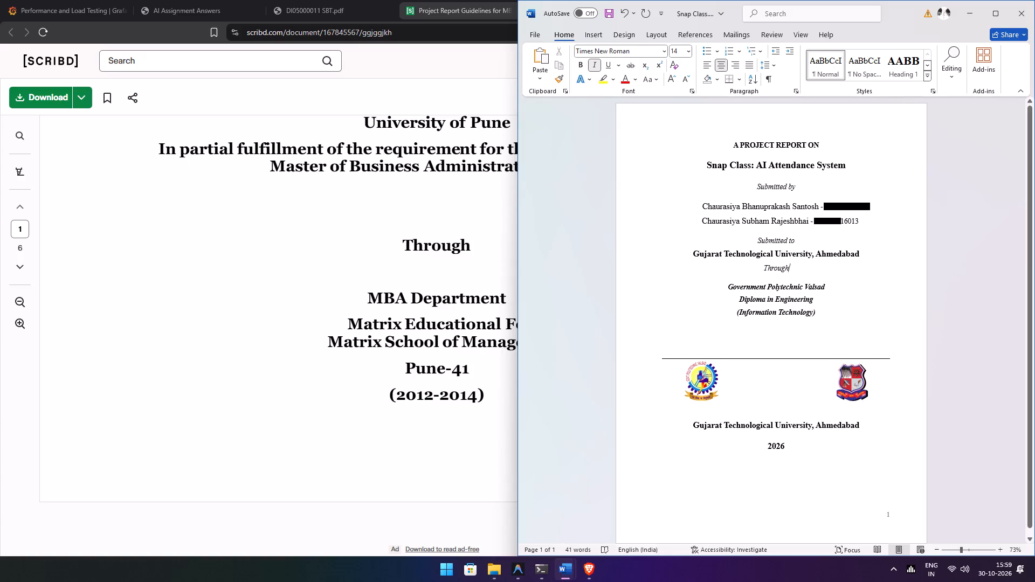
Format the lines from "Government Polytechnic Valsad" to "(Information Technology)" as bold, non-italic 16 pt text.
click(793, 293)
drag(729, 289, 818, 313)
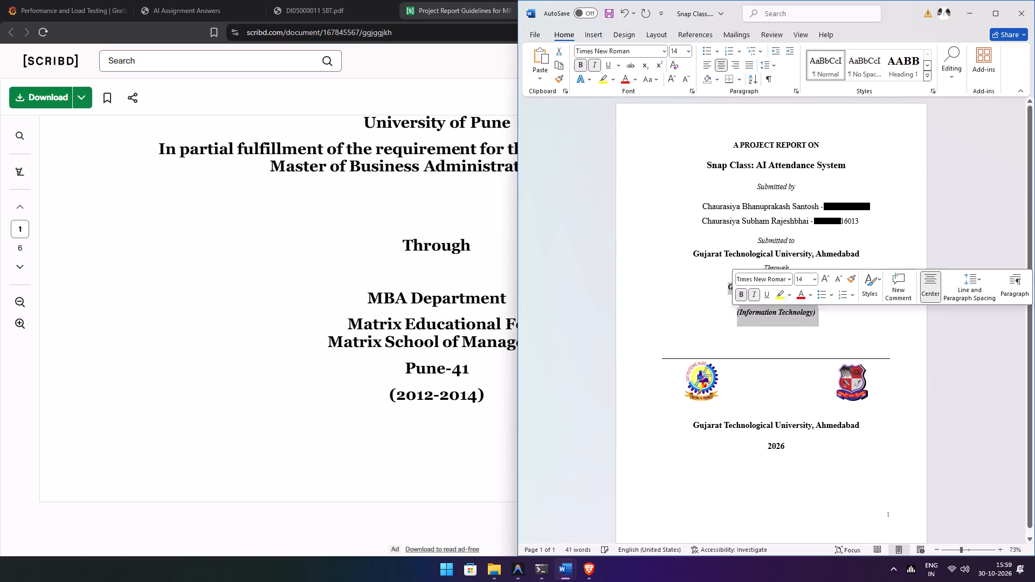
click(578, 65)
click(578, 65)
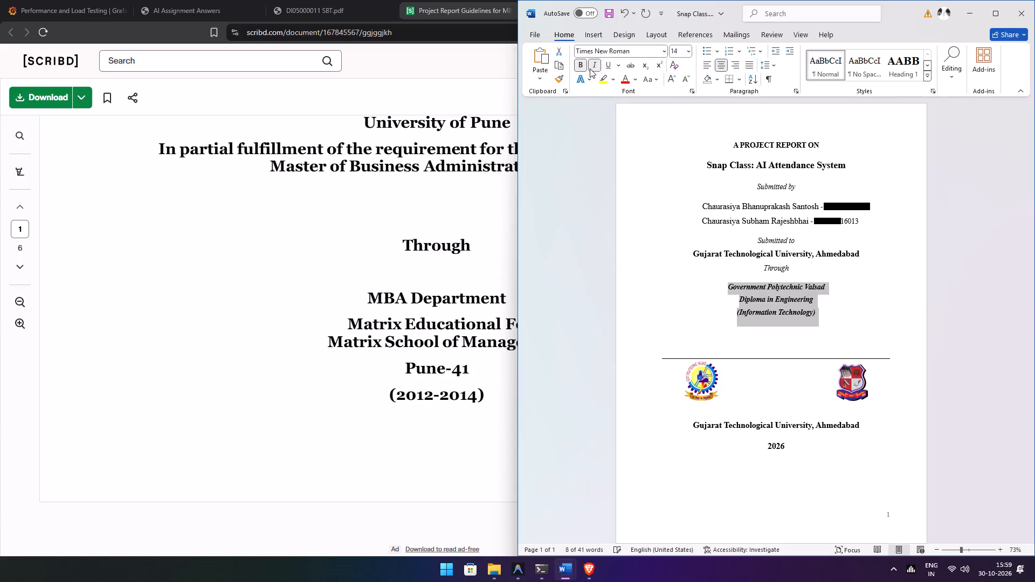
click(590, 68)
click(688, 56)
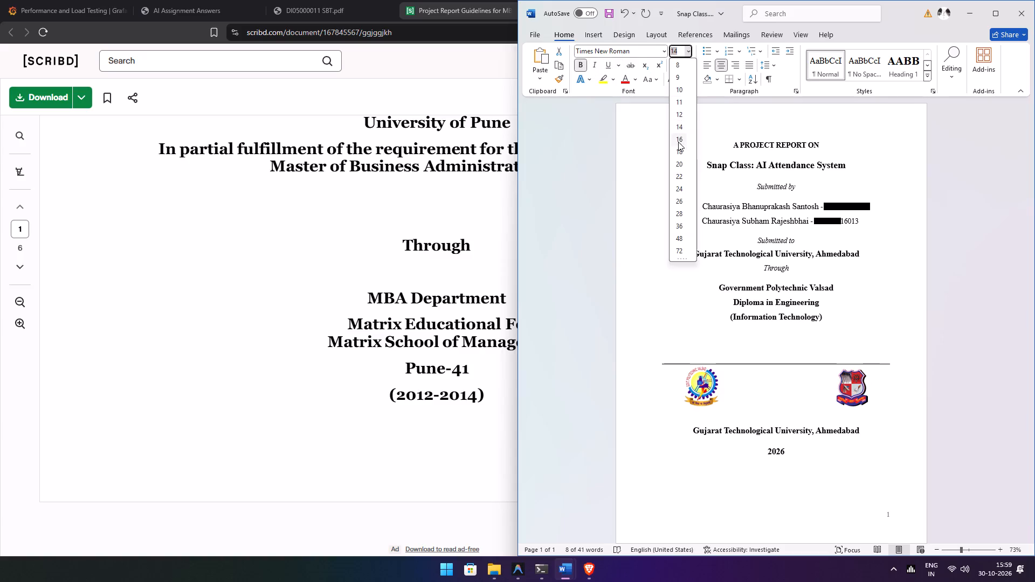
click(678, 140)
click(851, 318)
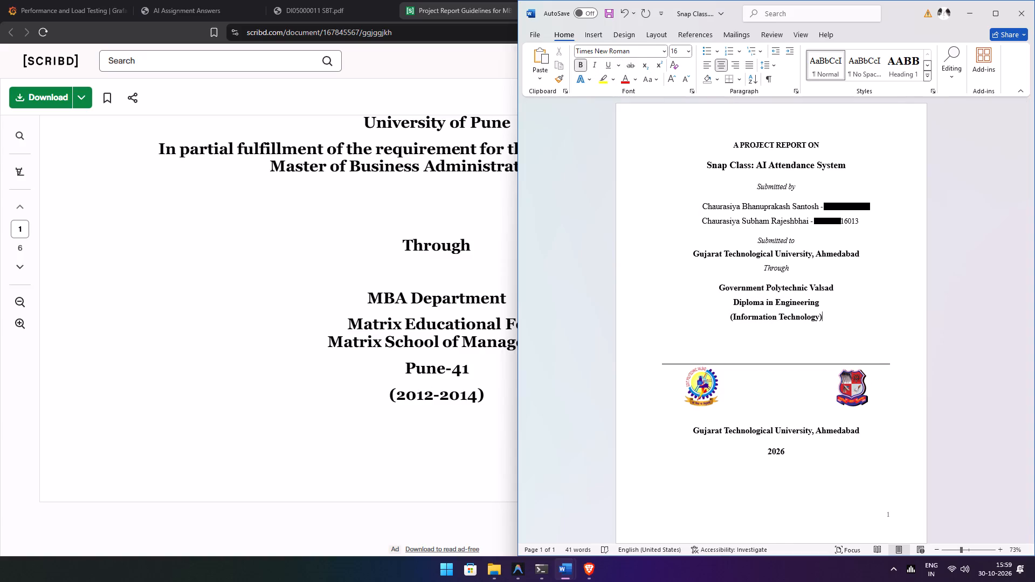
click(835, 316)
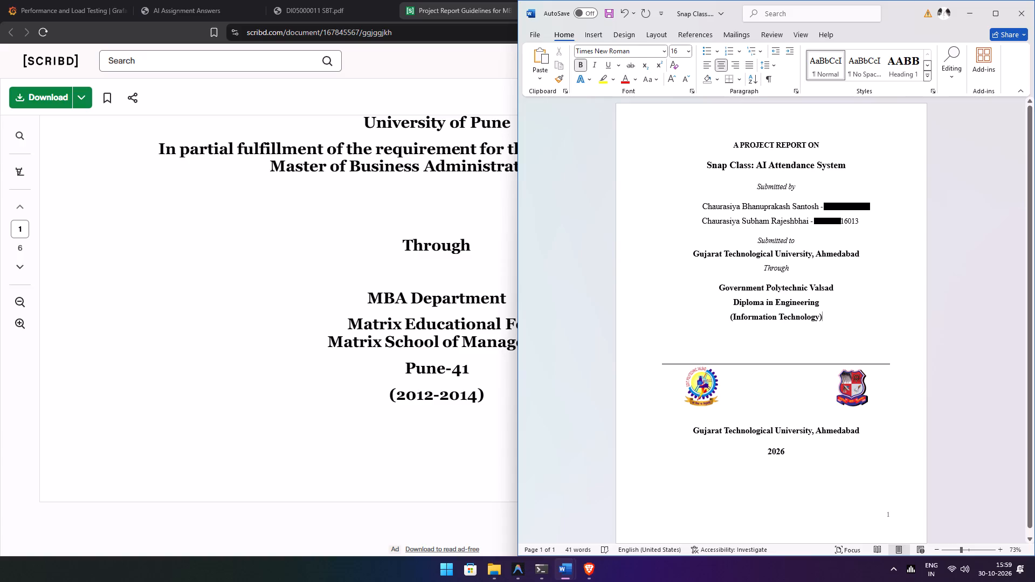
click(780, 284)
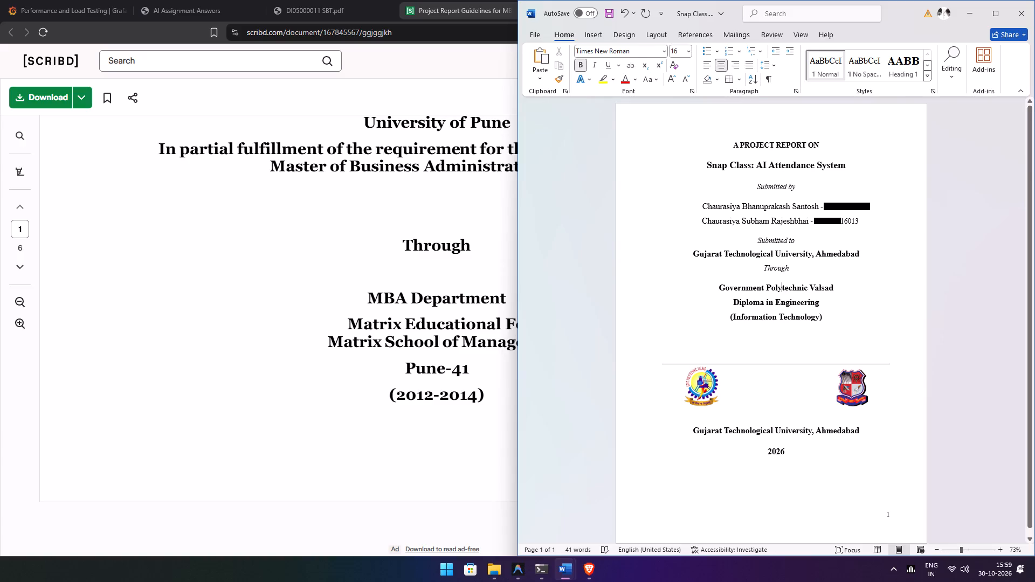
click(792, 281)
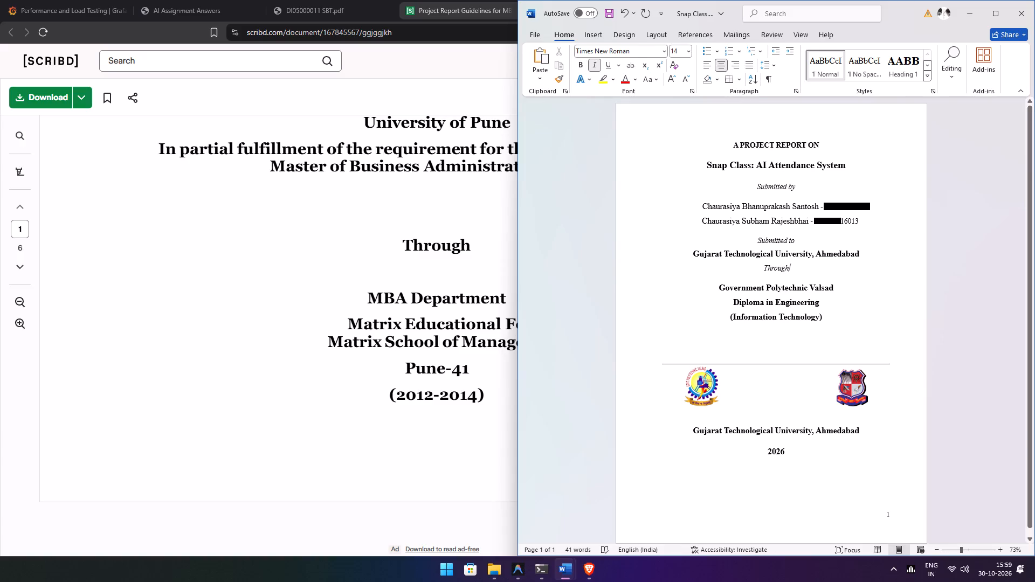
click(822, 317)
Move "(Information Technology)" onto its own line between "Through" and "Government Polytechnic Valsad", following the order of the sample title page.
scroll(380, 368, up, 1)
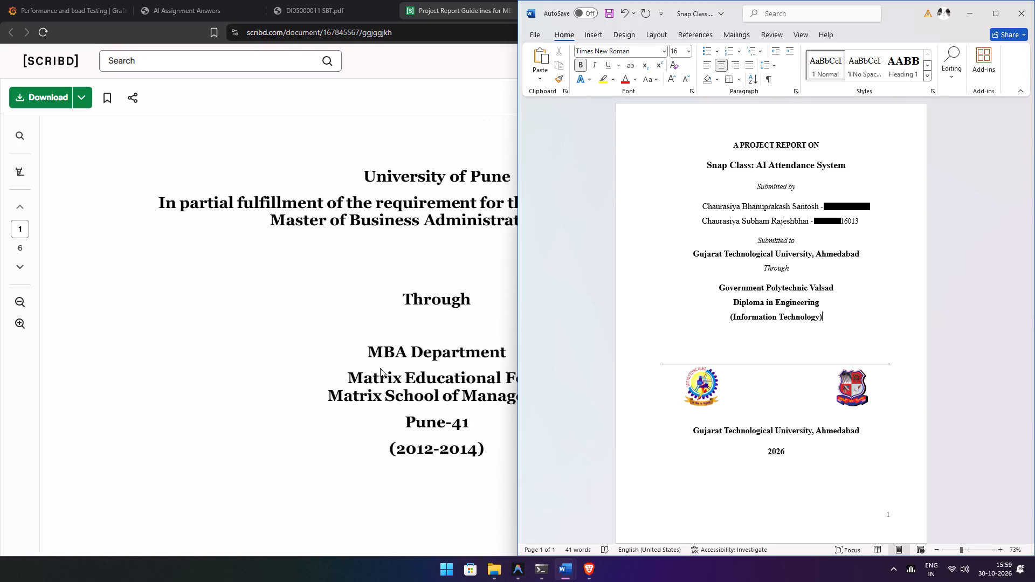
scroll(380, 368, up, 1)
scroll(382, 368, down, 1)
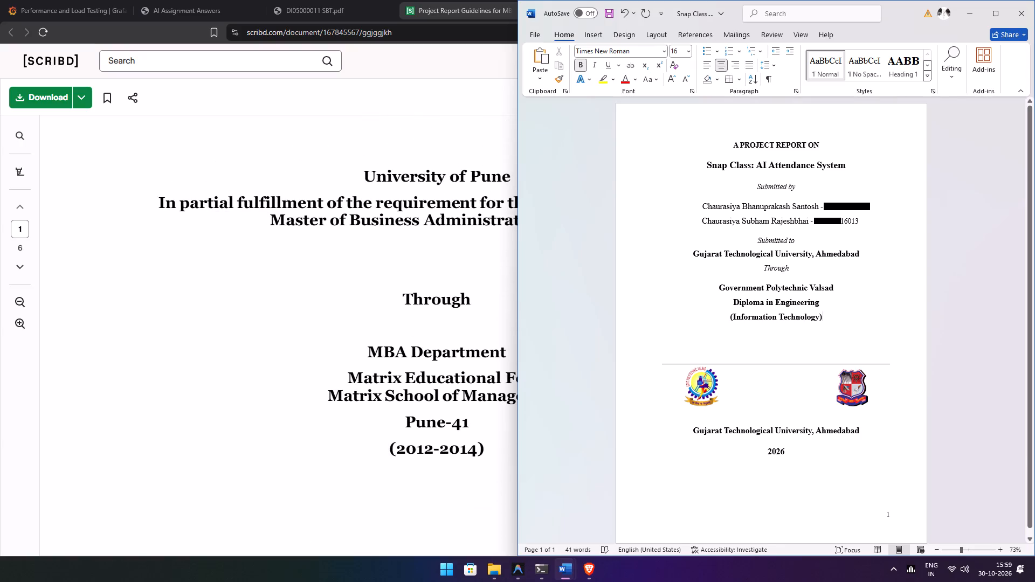
click(756, 281)
click(797, 285)
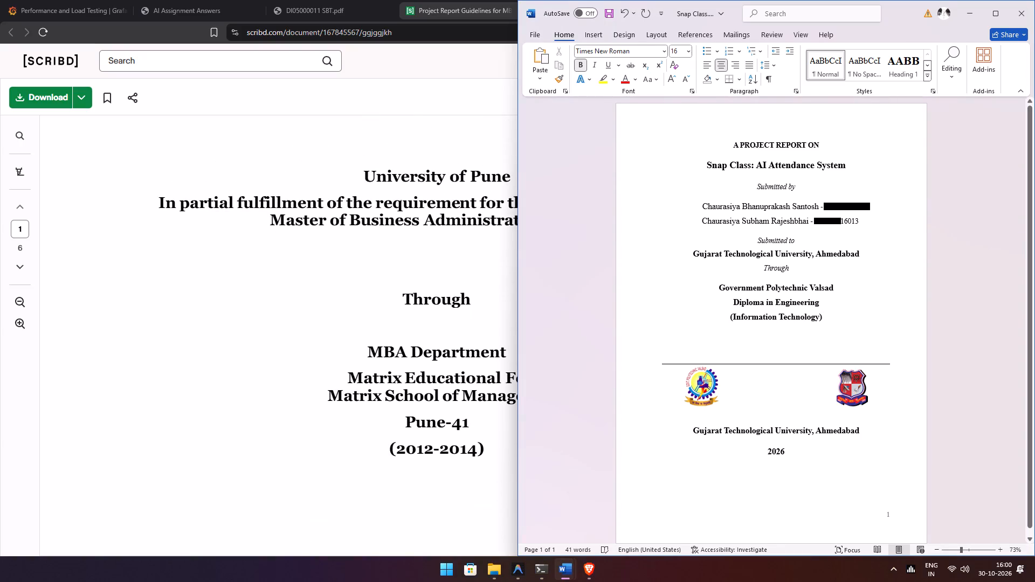
click(792, 273)
click(825, 297)
click(826, 318)
drag(823, 317, 729, 309)
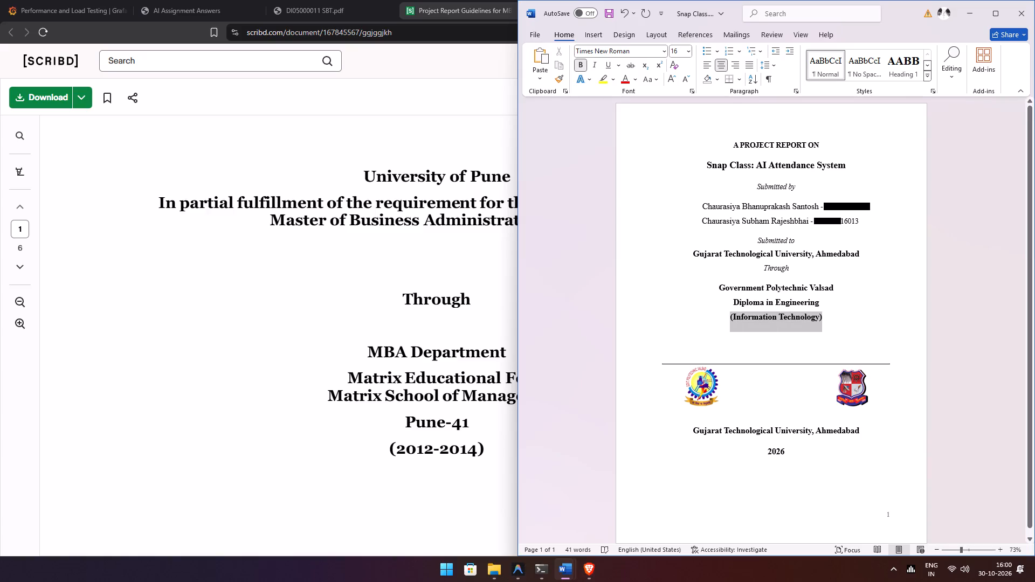
drag(729, 309, 728, 316)
drag(740, 319, 765, 265)
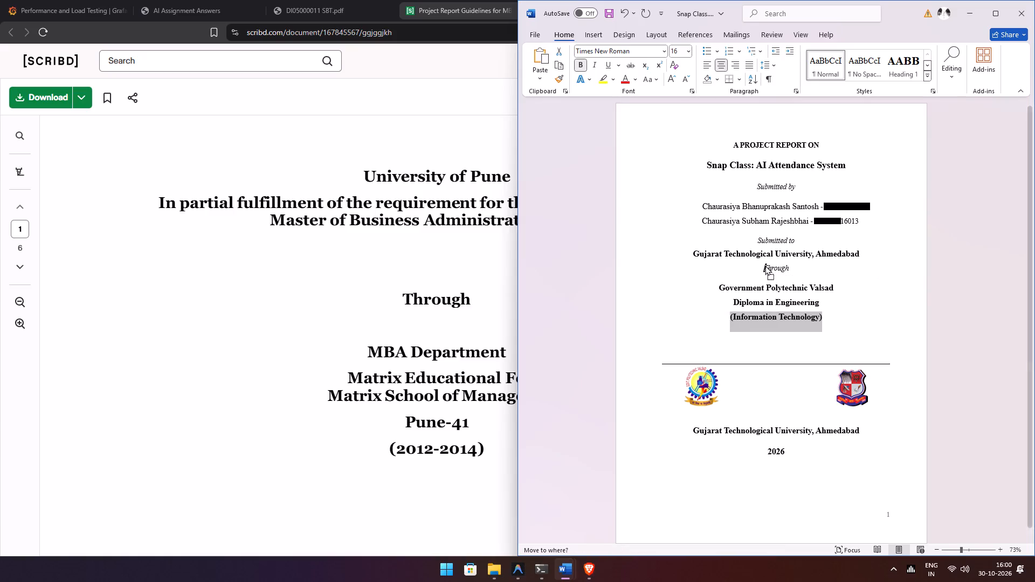
drag(765, 265, 708, 287)
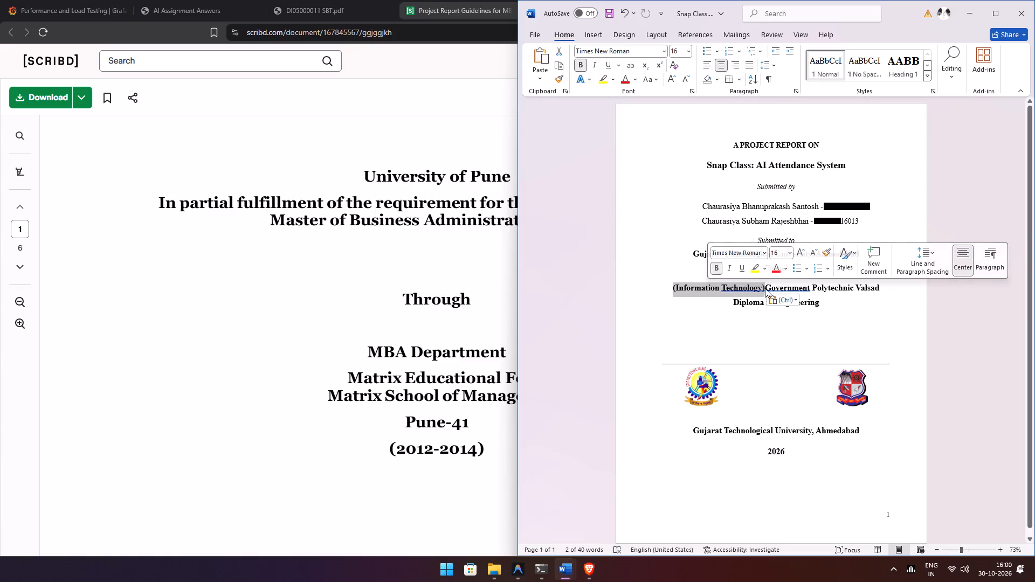
click(765, 288)
key(shift+Return)
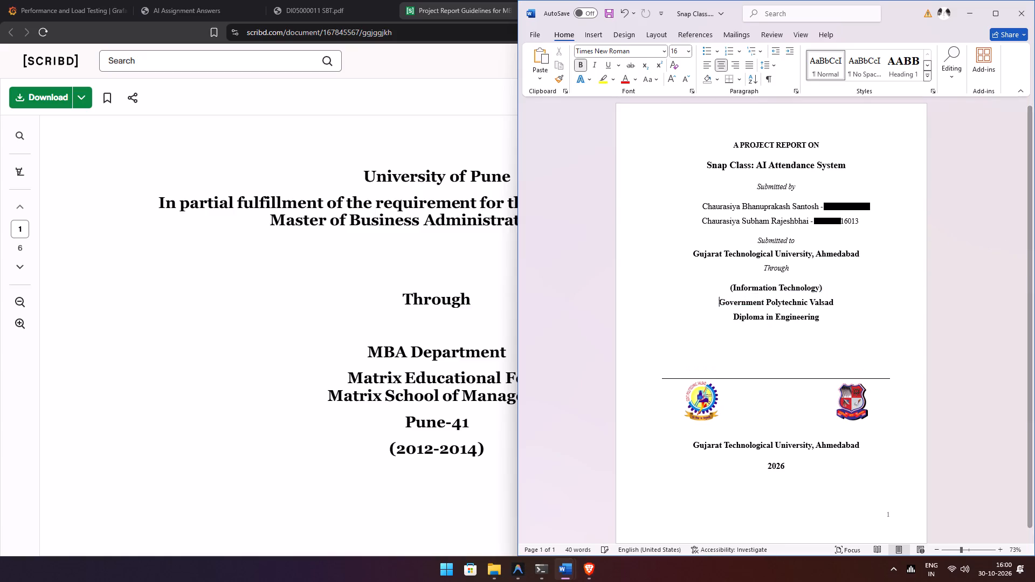
Move "Diploma in Engineering" onto its own line between "(Information Technology)" and "Government Polytechnic Valsad".
drag(821, 316, 711, 316)
drag(760, 319, 829, 298)
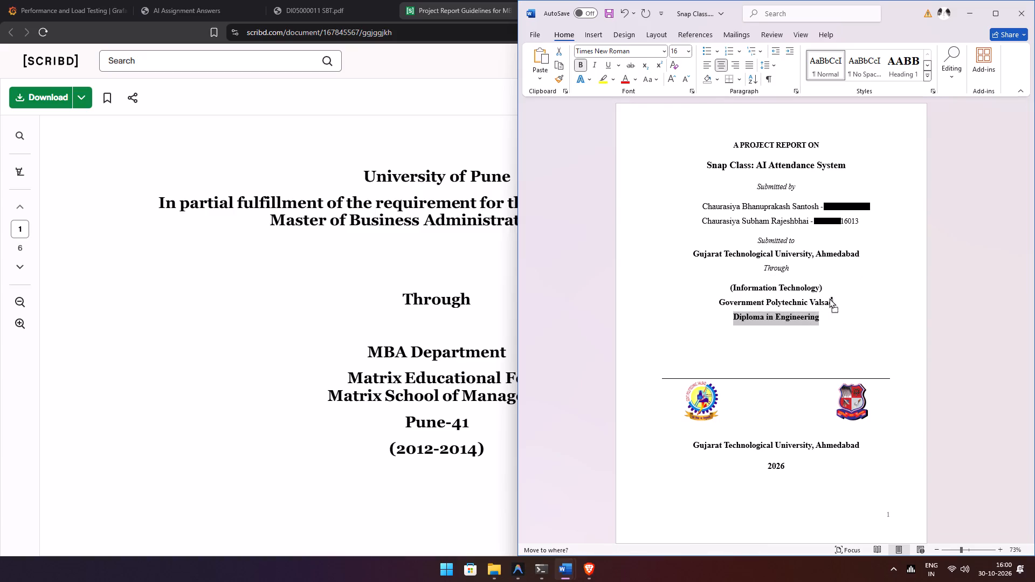
drag(829, 298, 833, 287)
click(783, 307)
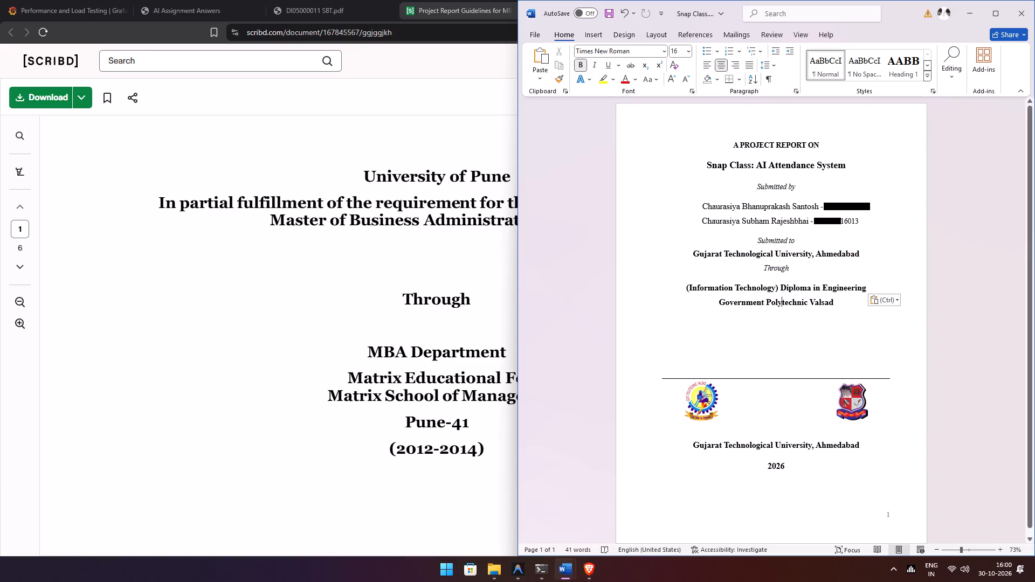
click(780, 289)
key(shift+Return)
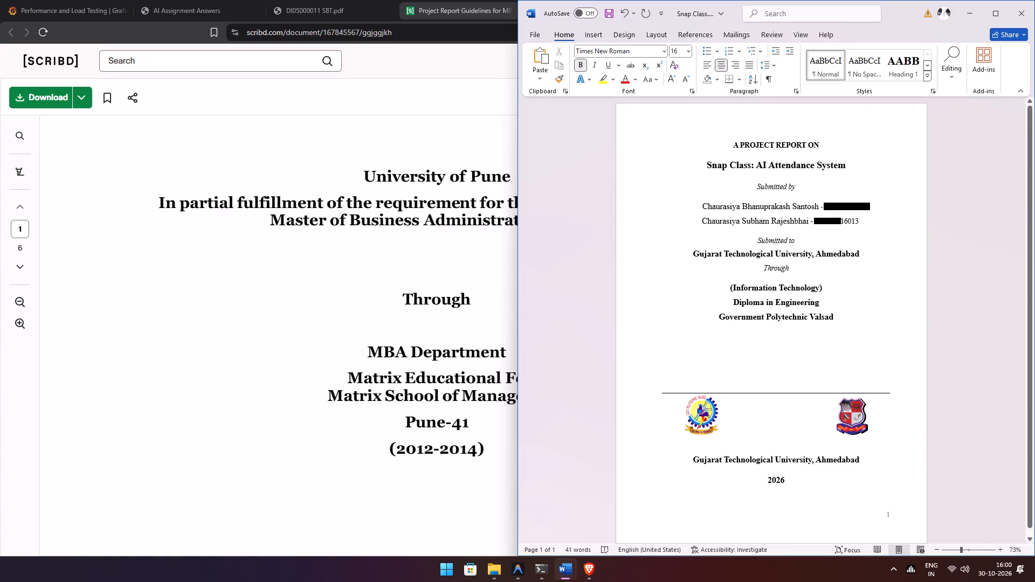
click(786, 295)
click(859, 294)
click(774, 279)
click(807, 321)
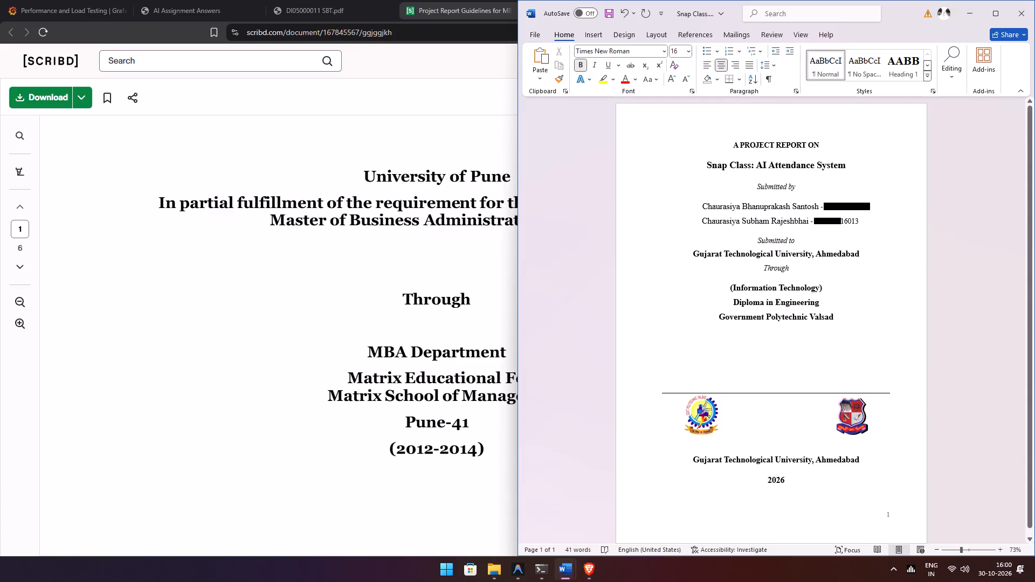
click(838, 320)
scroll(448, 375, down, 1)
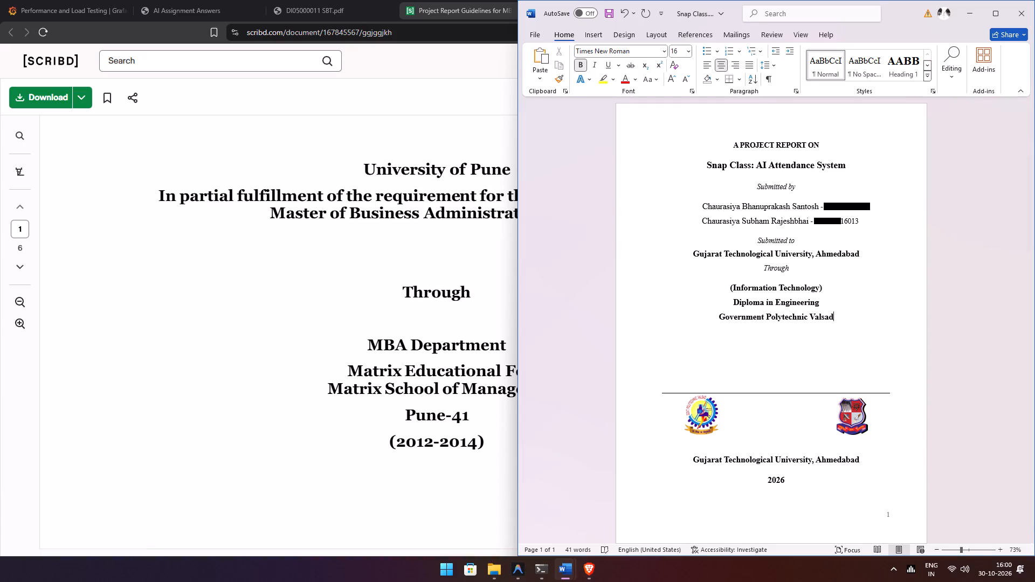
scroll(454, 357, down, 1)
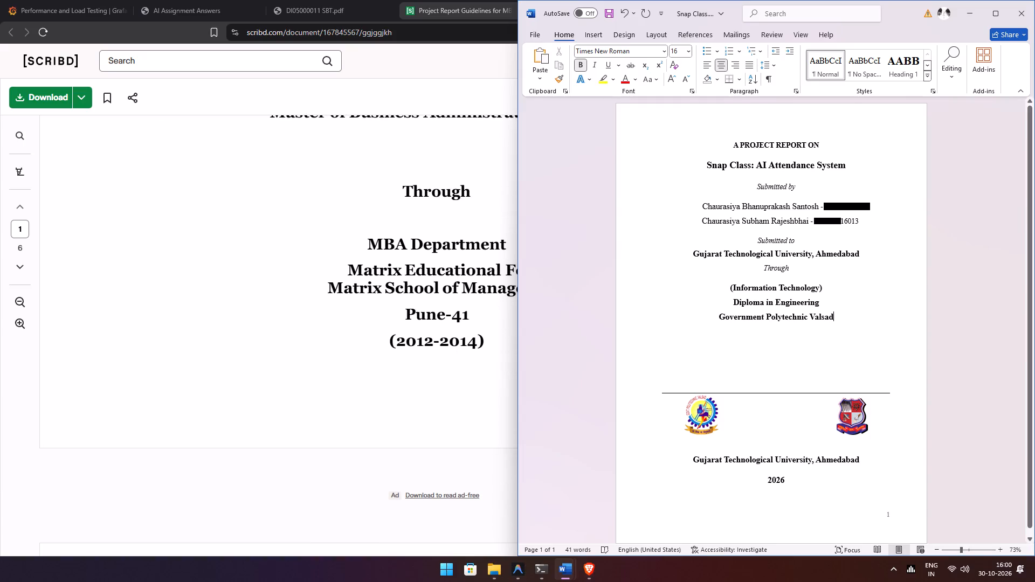
Delete the empty italic paragraph just above the horizontal line over the logos.
click(777, 354)
click(760, 375)
key(BackSpace)
key(BackSpace)
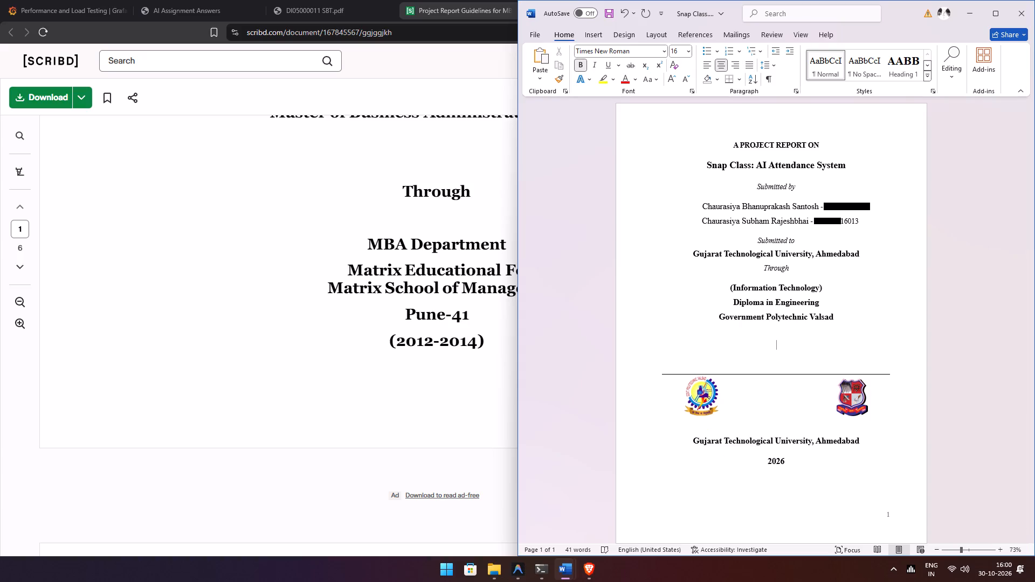
Examine the document's page setup: margins, paper size, and section and header/footer layout options.
scroll(775, 372, up, 3)
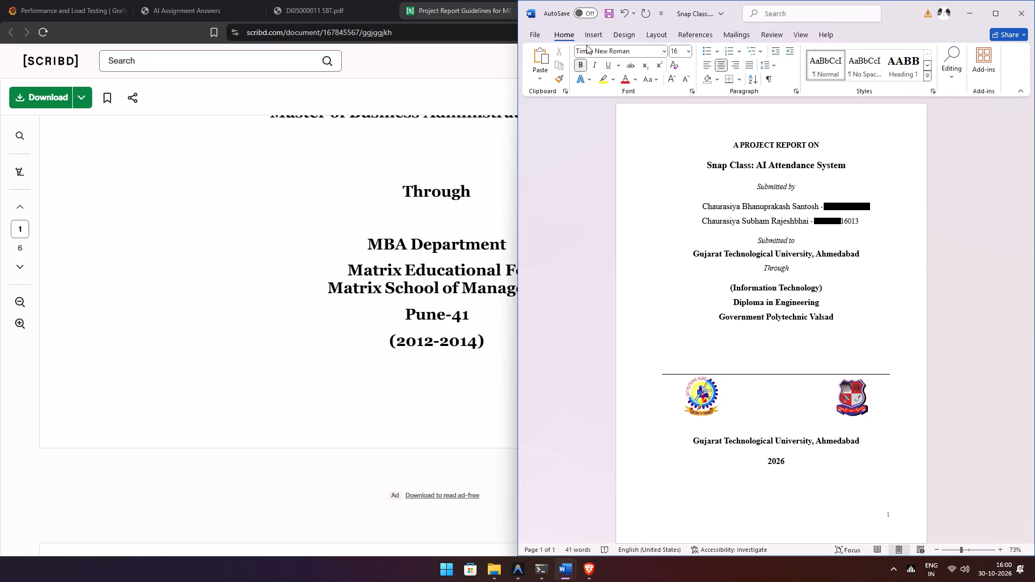
click(591, 38)
click(616, 33)
click(647, 37)
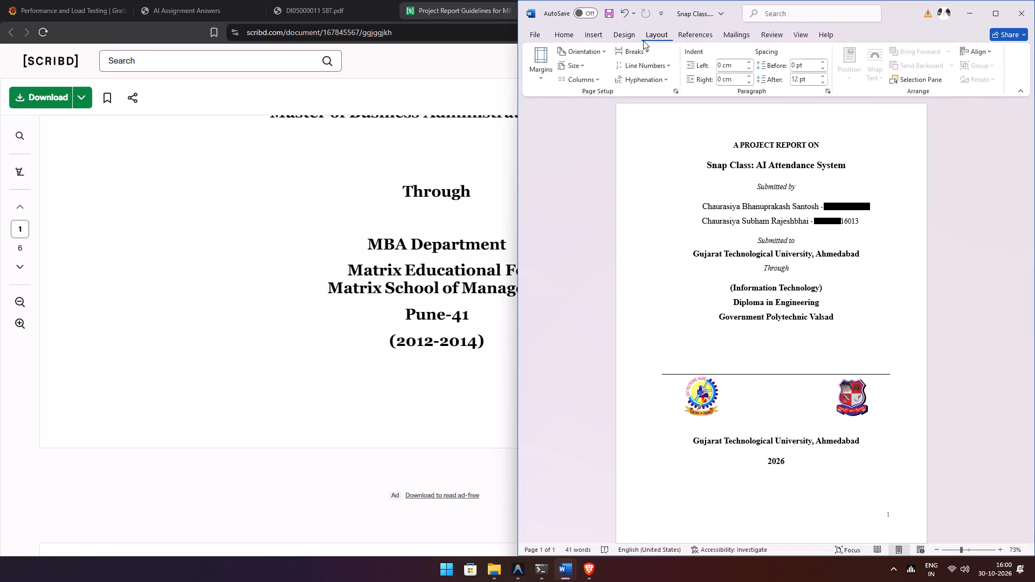
click(541, 78)
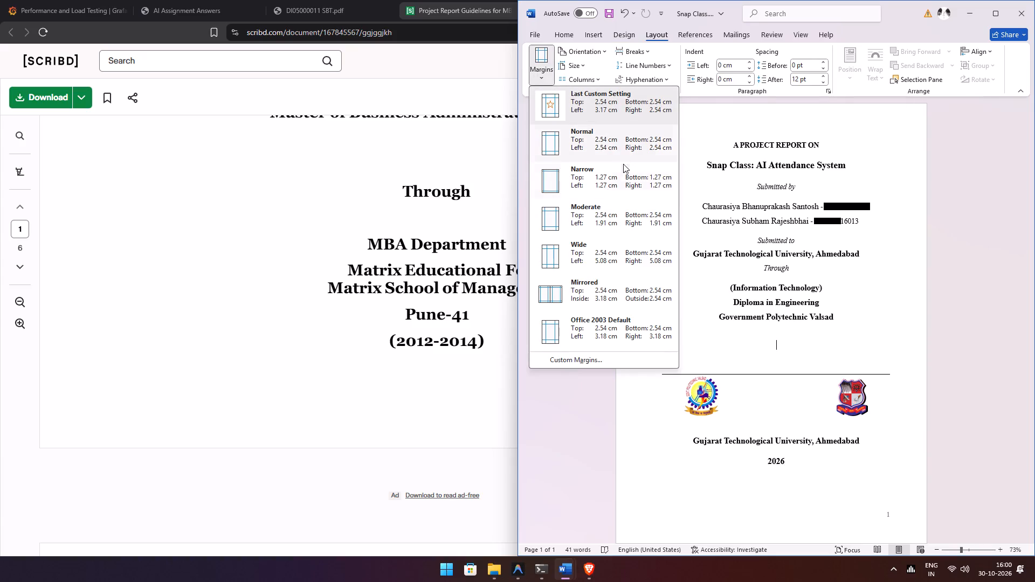
click(608, 356)
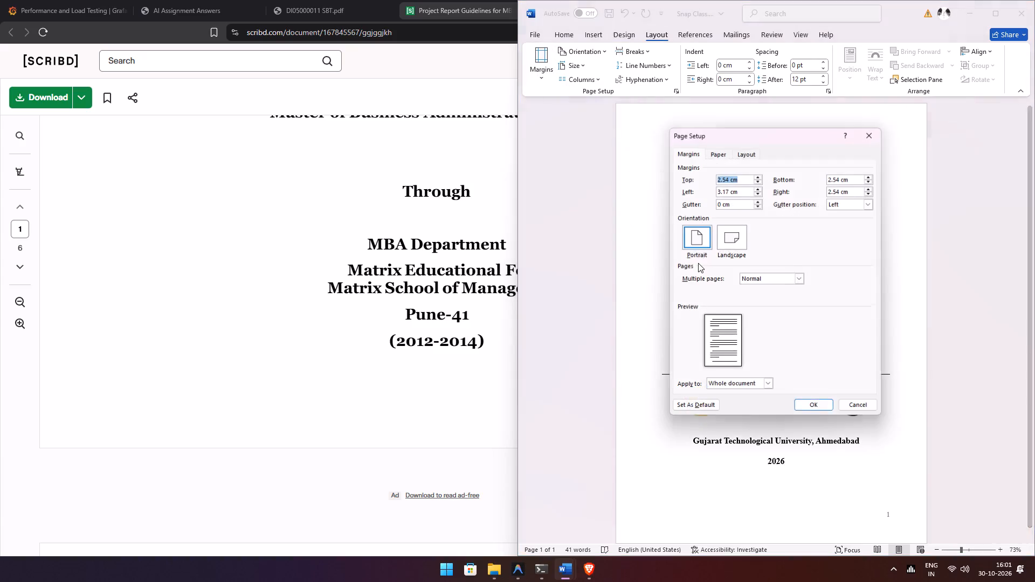
click(728, 155)
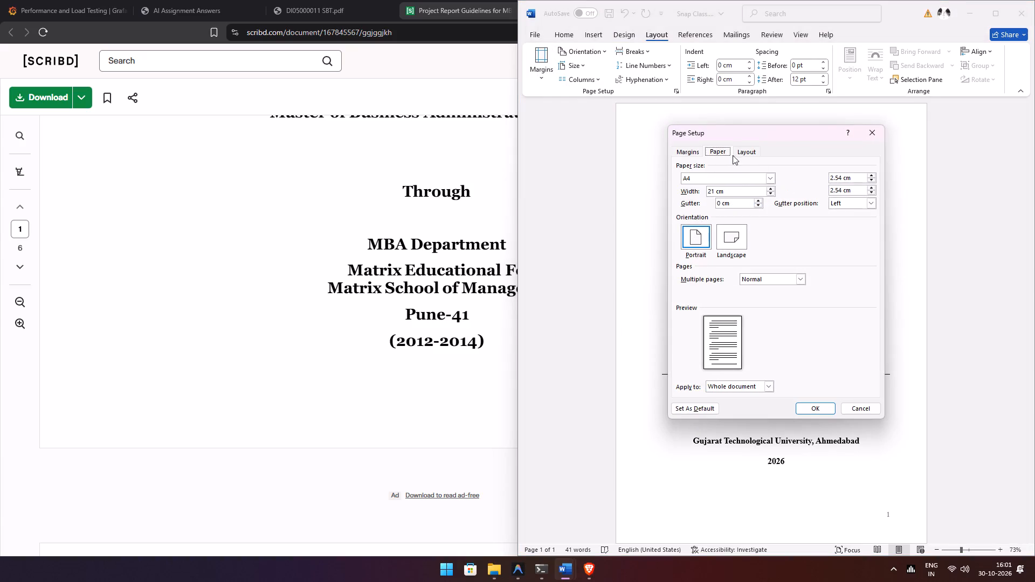
click(749, 180)
click(716, 216)
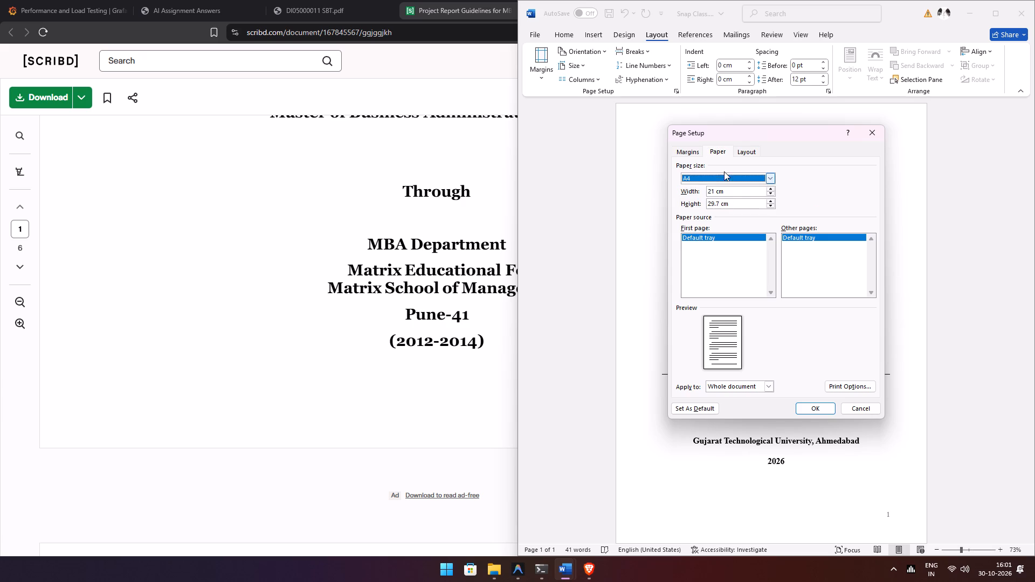
click(742, 159)
click(744, 151)
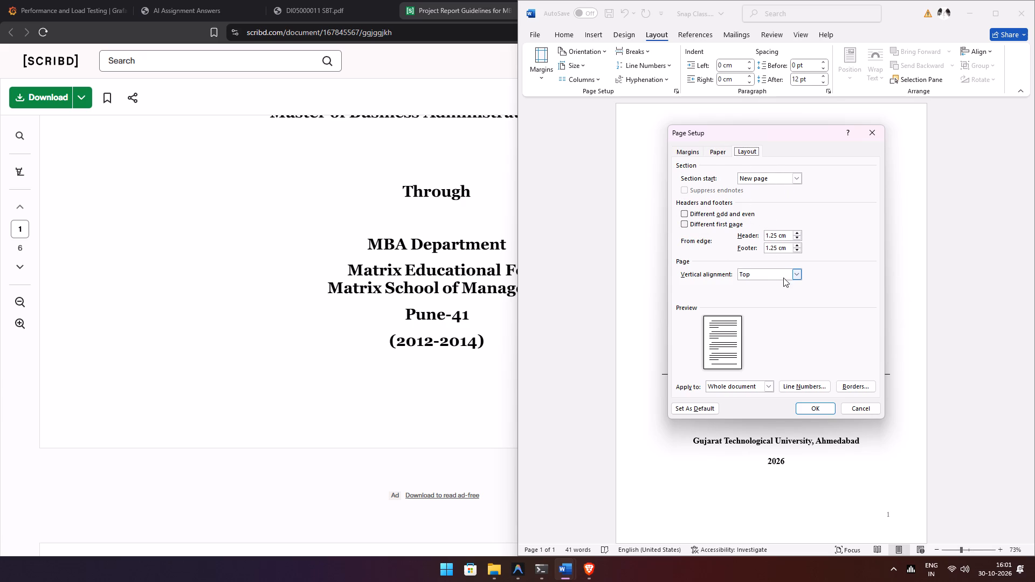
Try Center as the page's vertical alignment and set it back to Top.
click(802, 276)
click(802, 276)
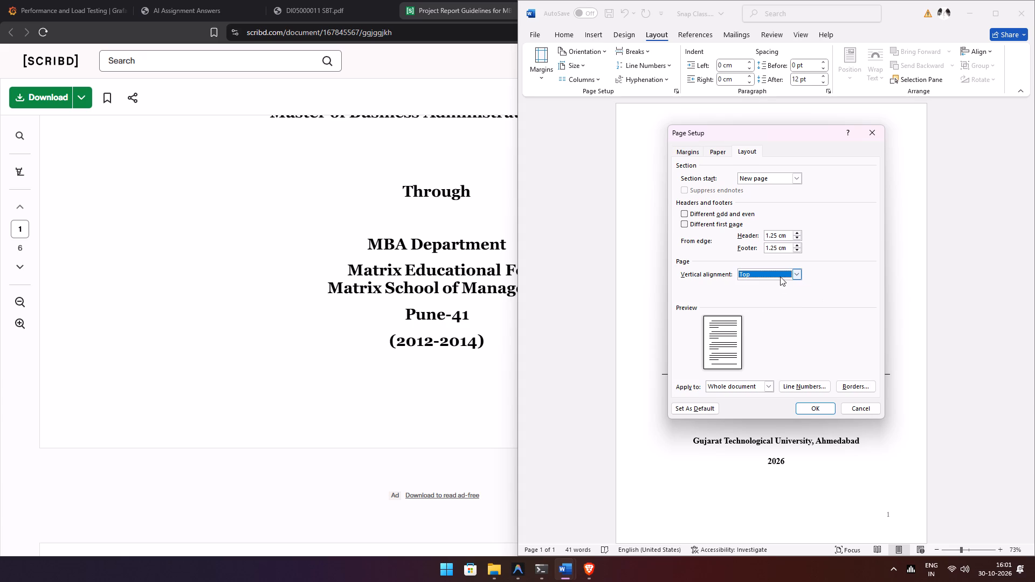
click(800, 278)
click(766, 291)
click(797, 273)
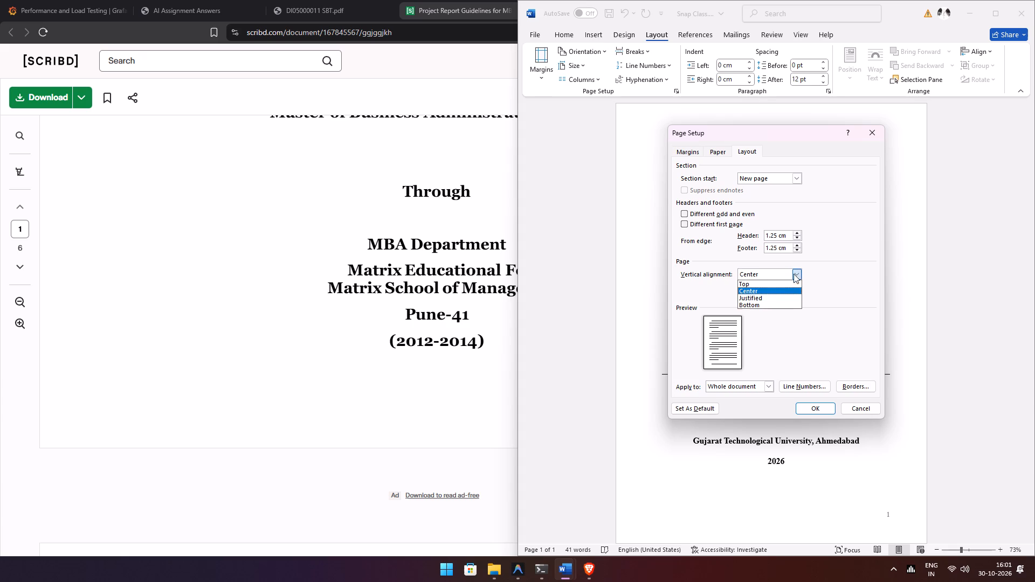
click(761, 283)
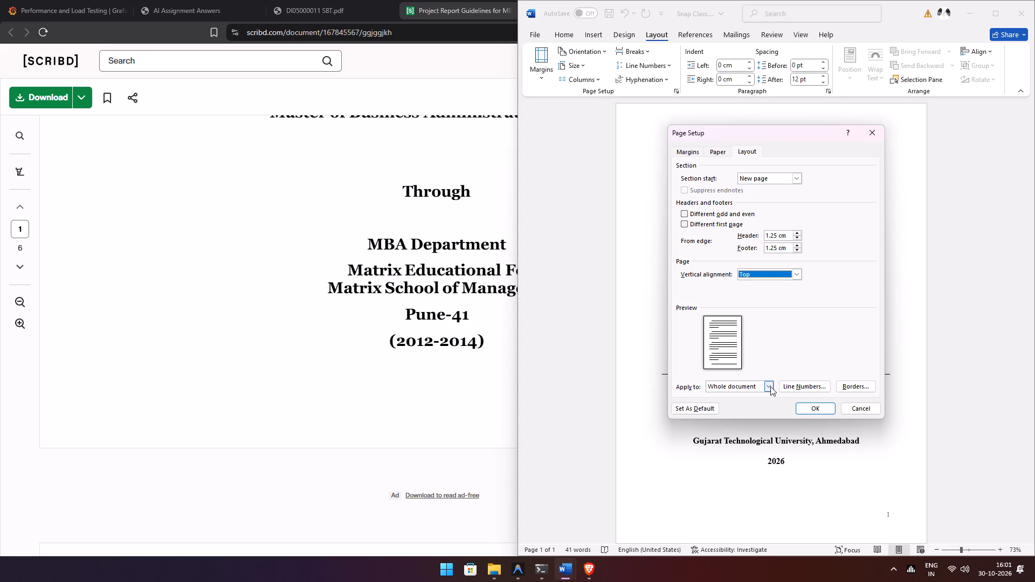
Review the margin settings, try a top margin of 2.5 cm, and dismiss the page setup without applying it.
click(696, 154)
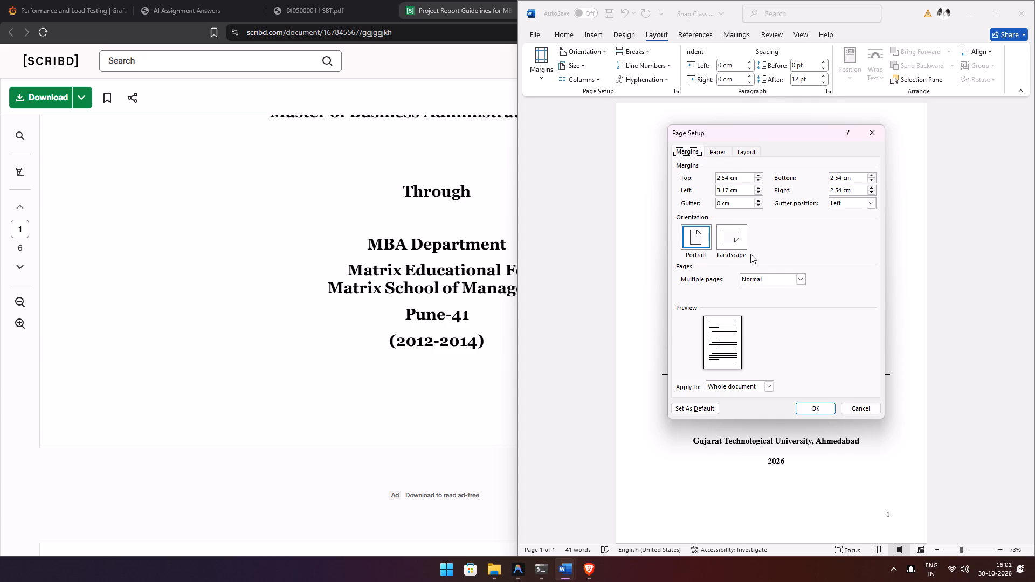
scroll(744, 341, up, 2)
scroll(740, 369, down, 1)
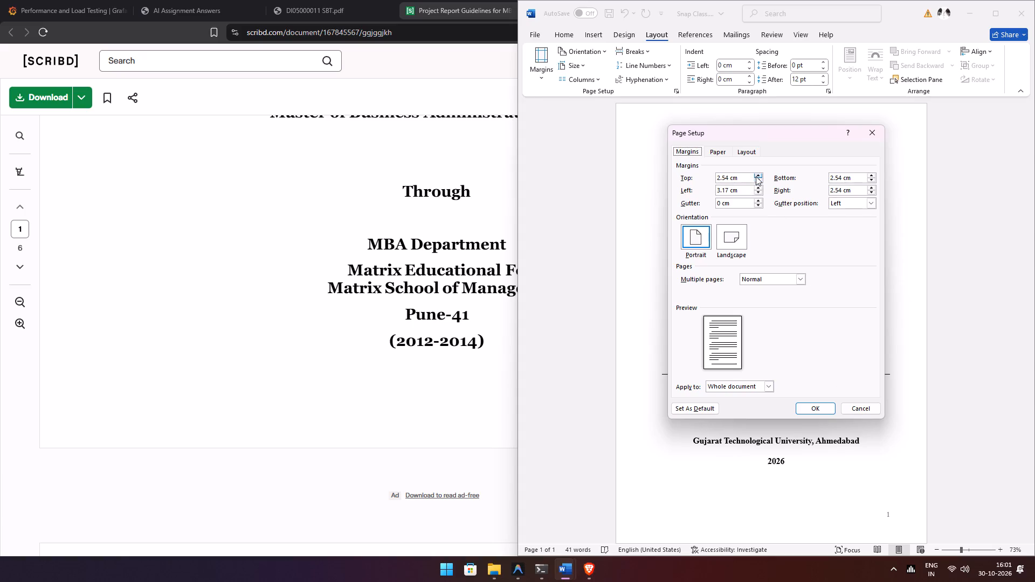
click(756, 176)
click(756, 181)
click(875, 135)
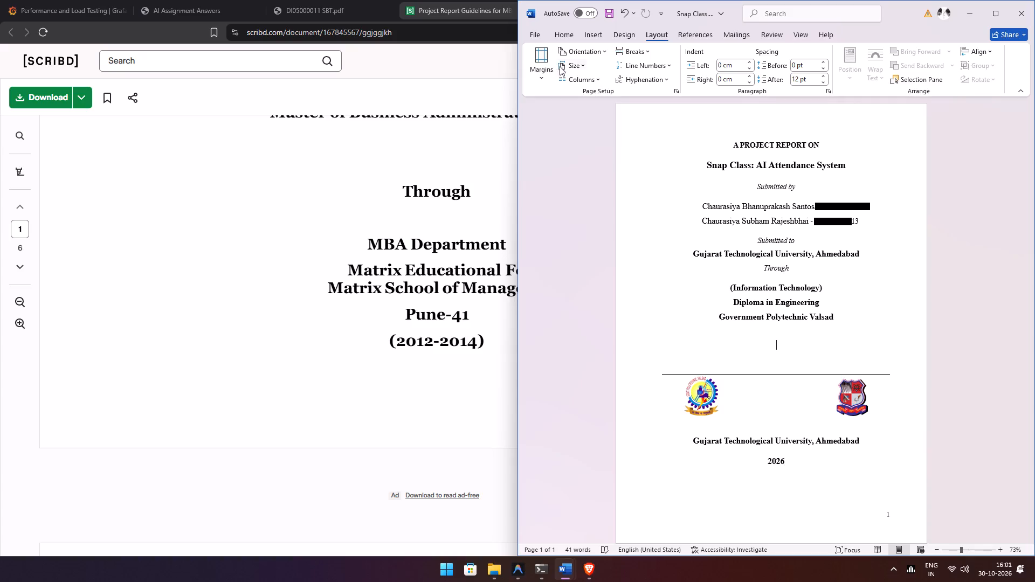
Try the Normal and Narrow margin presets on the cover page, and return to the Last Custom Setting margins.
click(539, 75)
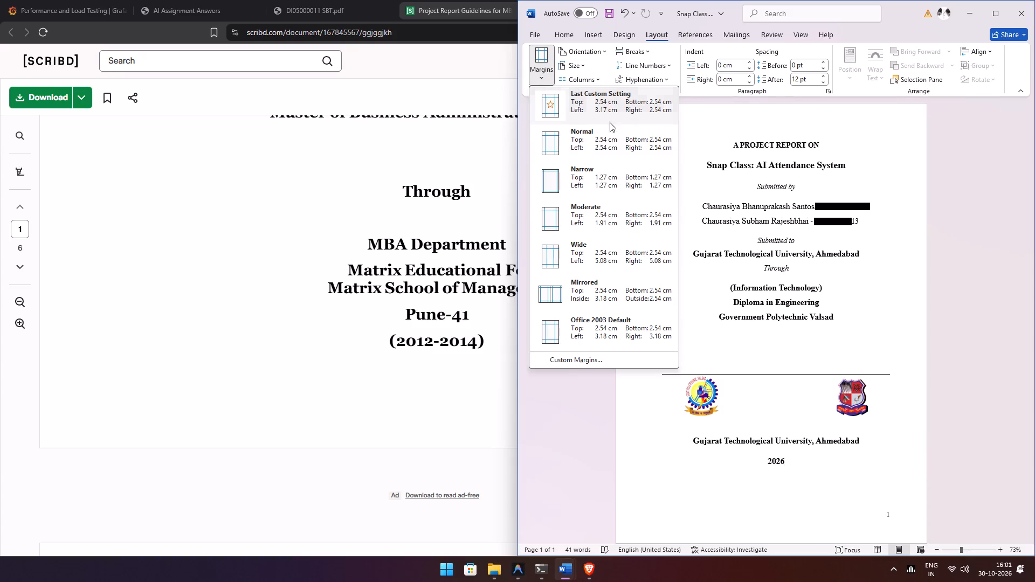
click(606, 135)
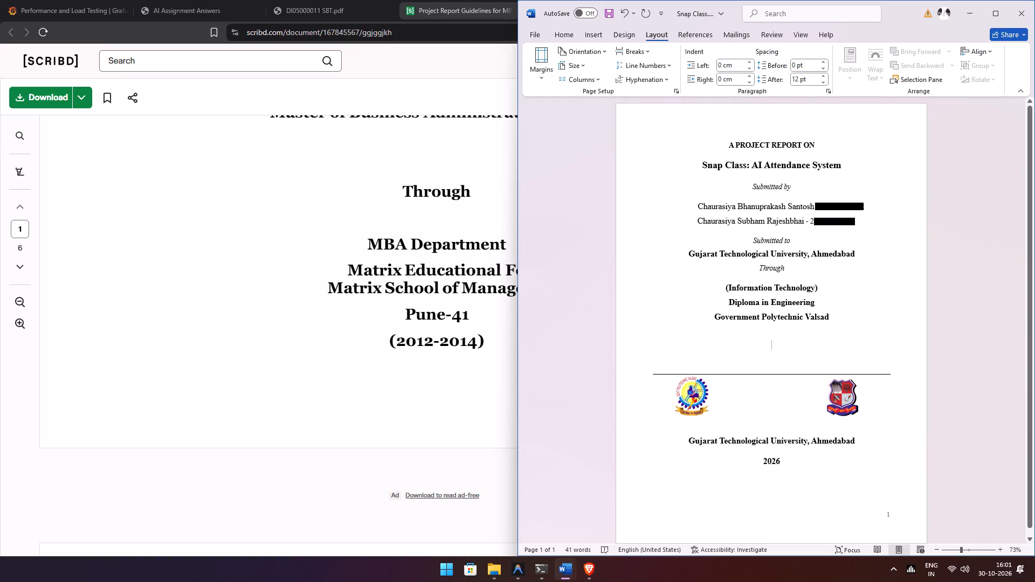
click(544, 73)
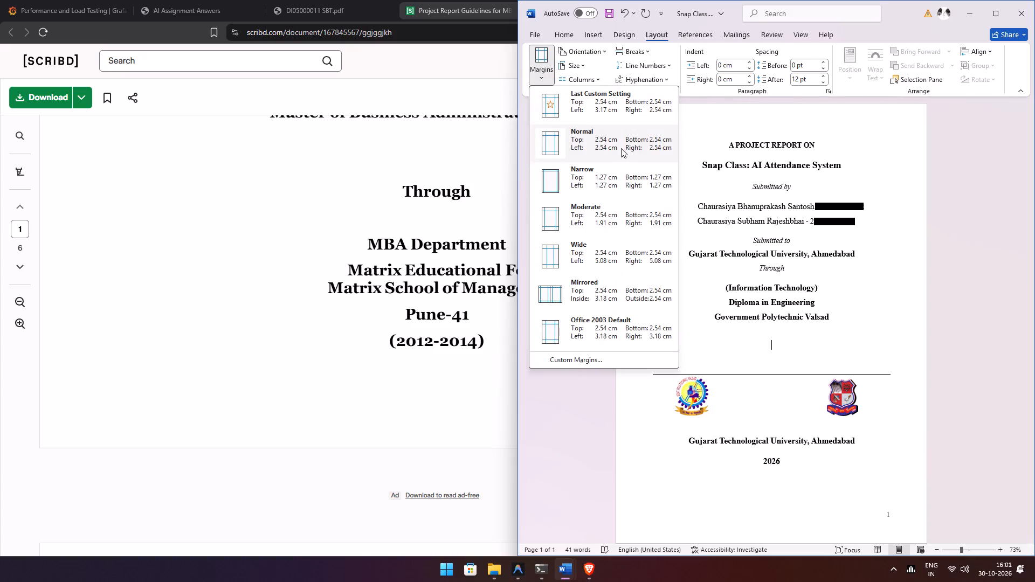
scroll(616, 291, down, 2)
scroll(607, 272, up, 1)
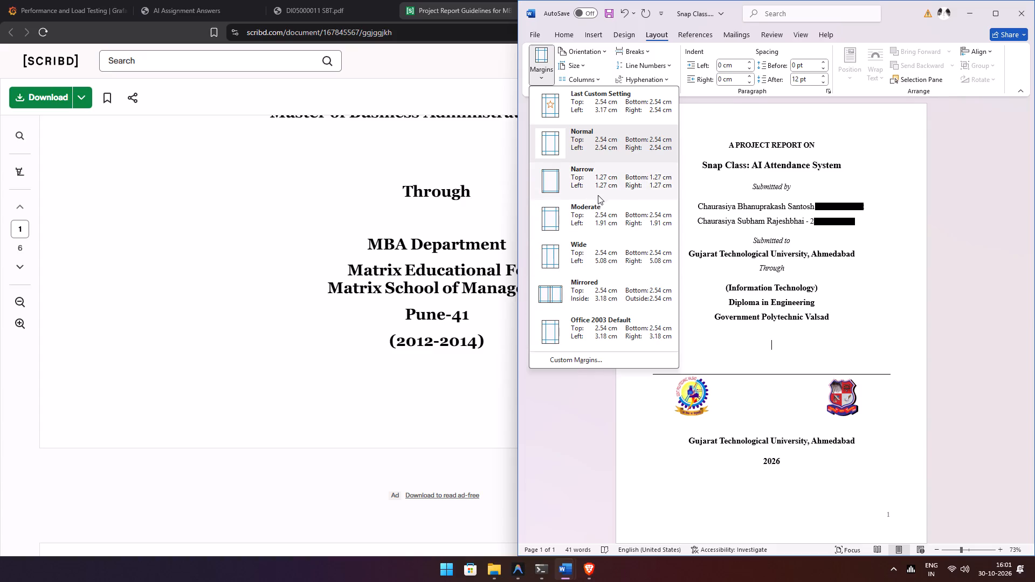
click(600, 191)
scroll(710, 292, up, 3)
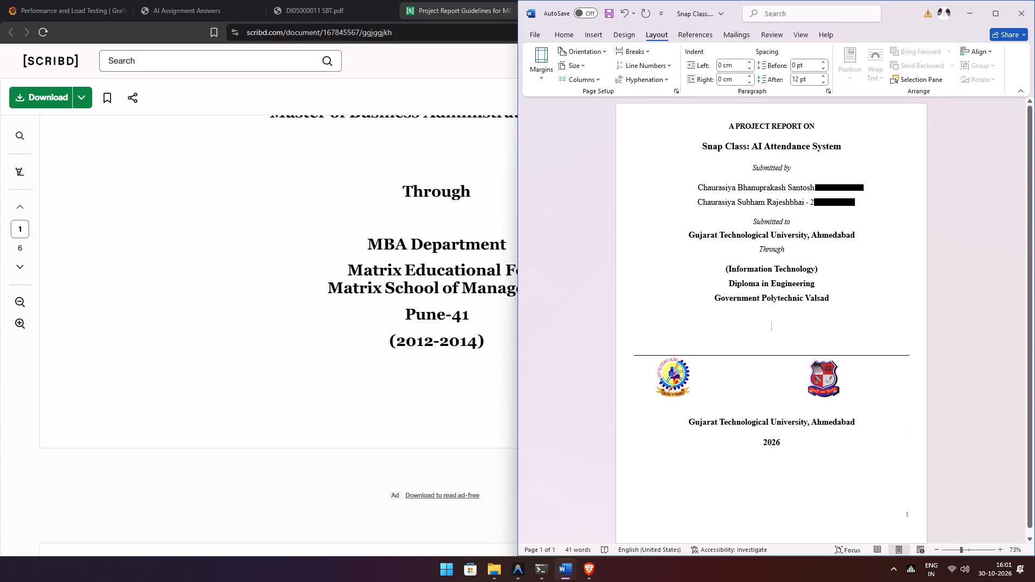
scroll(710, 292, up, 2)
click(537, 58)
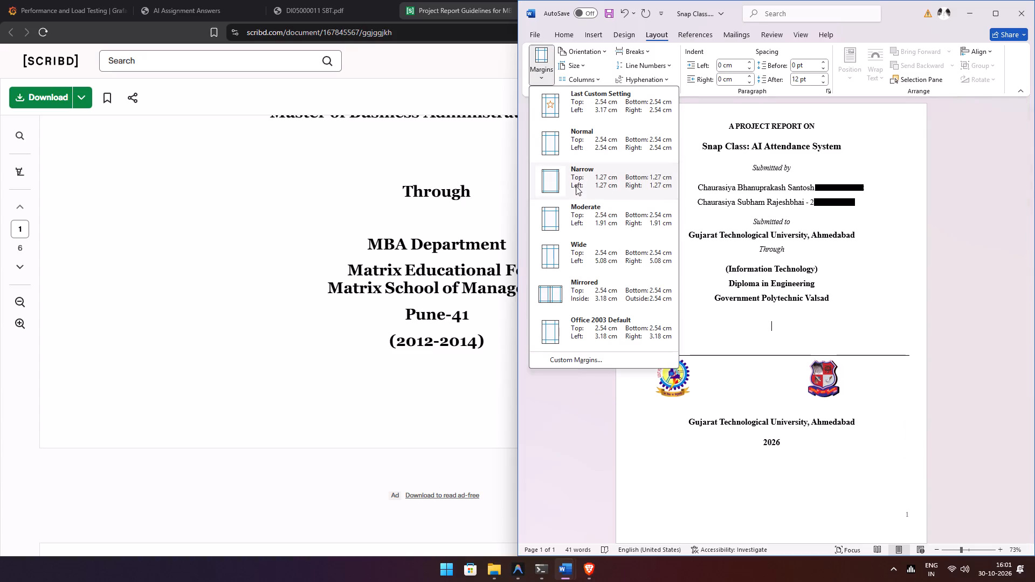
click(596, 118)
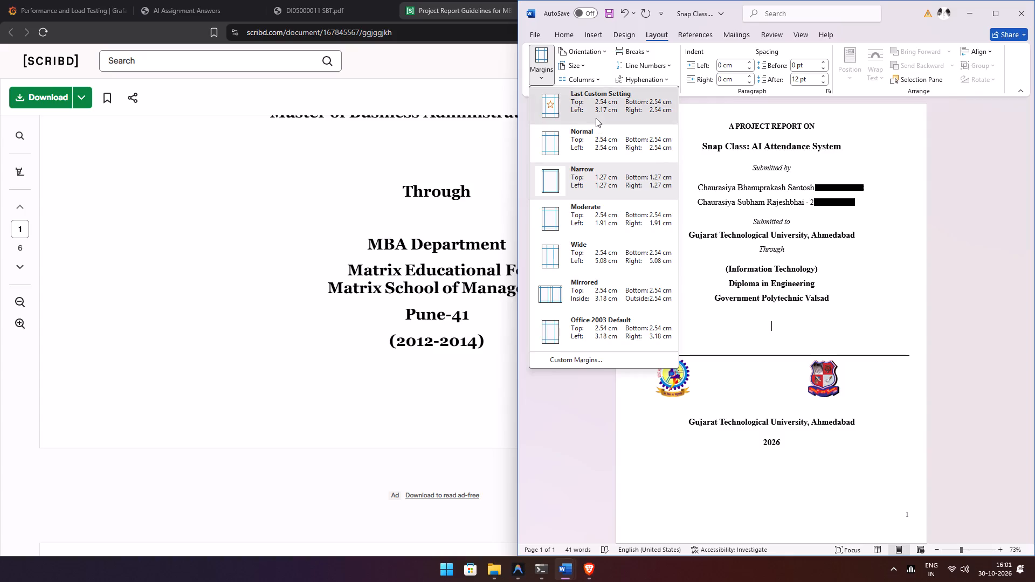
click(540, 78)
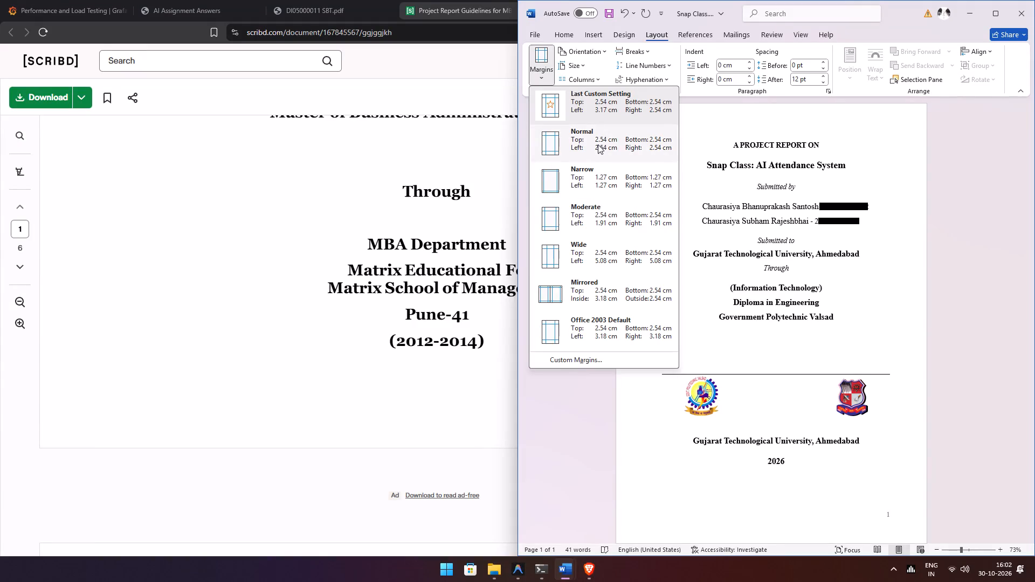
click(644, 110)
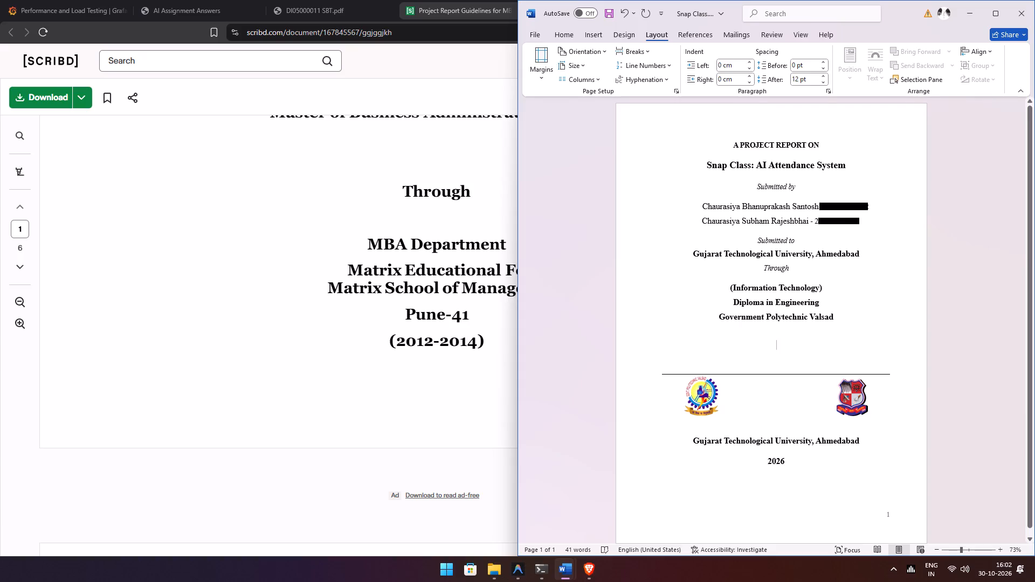
Compare the Normal and Moderate margin presets on the cover page and settle on Normal margins.
click(549, 76)
click(572, 141)
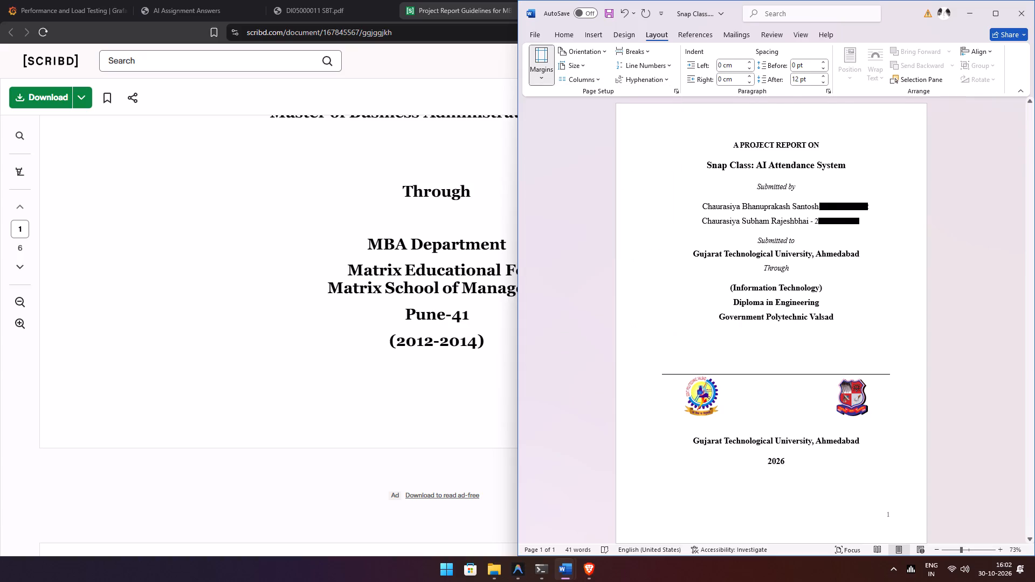
click(539, 76)
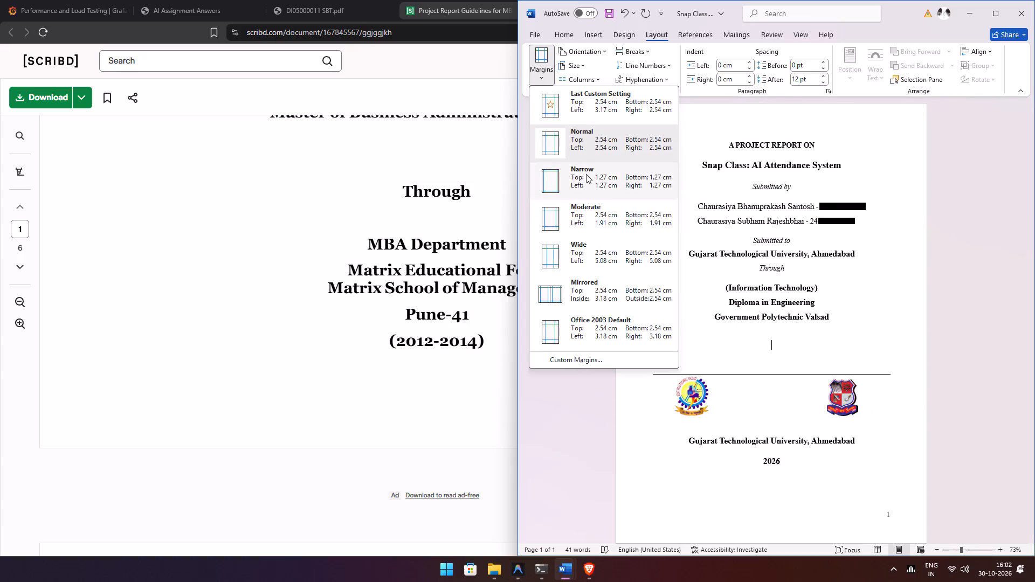
click(595, 217)
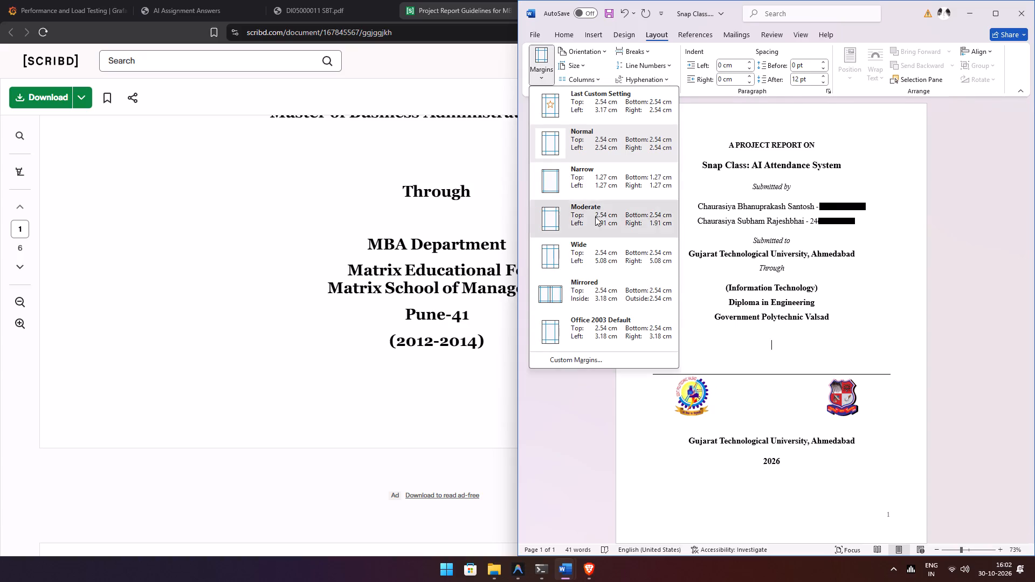
click(544, 82)
click(574, 151)
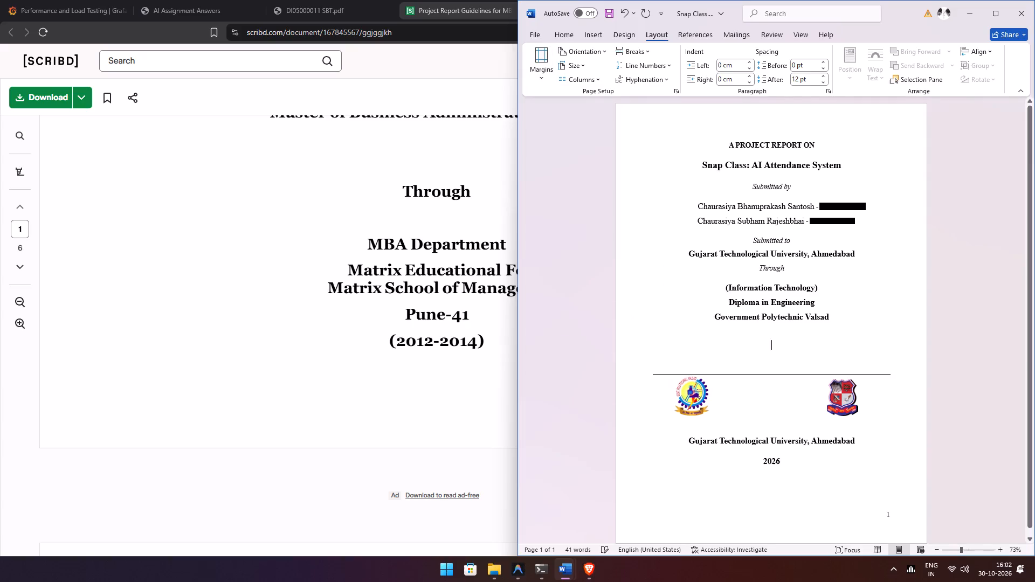
Move the round gear logo flush with the page's left margin, slightly below the horizontal line.
click(787, 362)
click(808, 420)
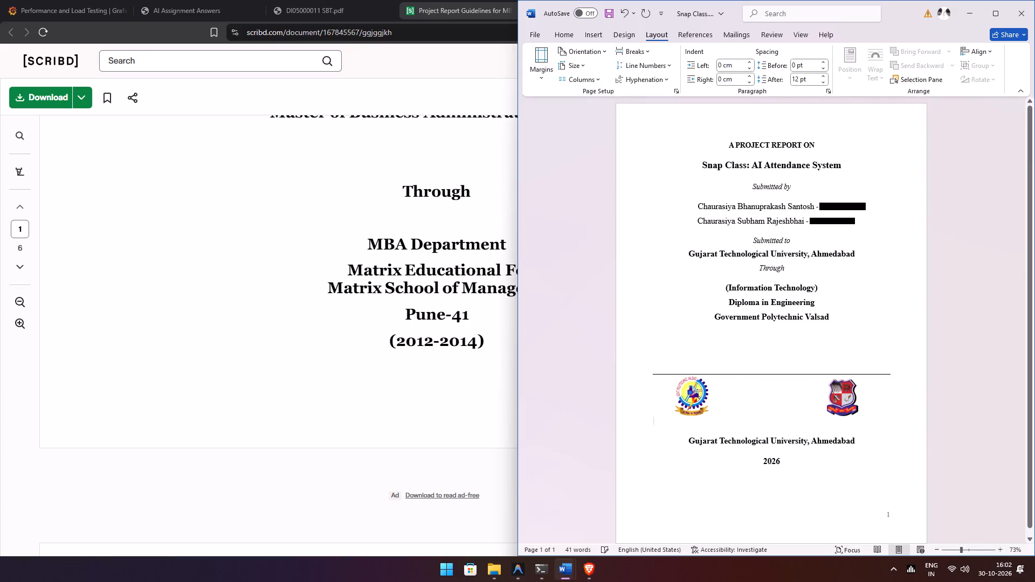
click(688, 383)
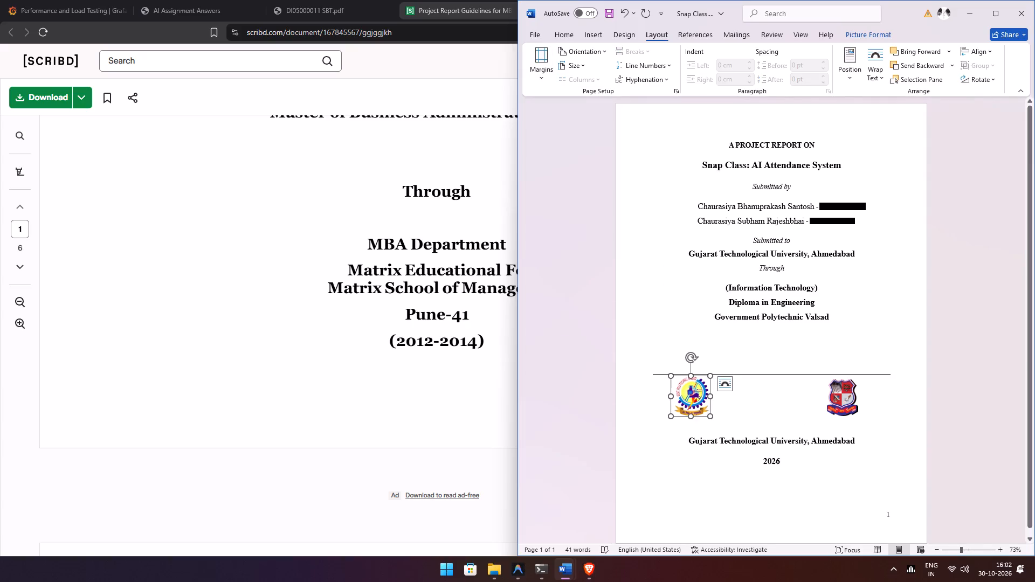
drag(691, 395, 661, 397)
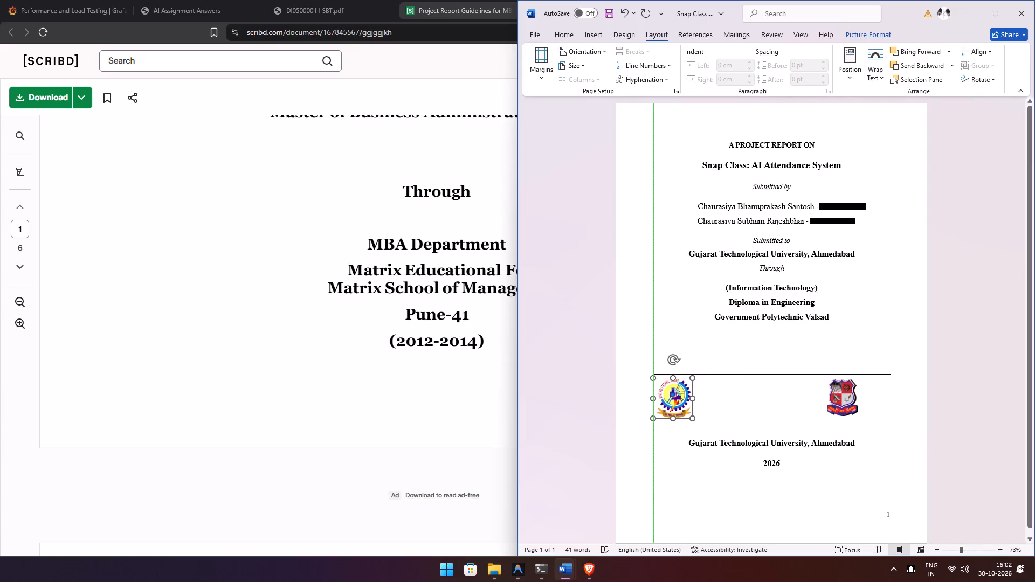
drag(661, 397, 661, 402)
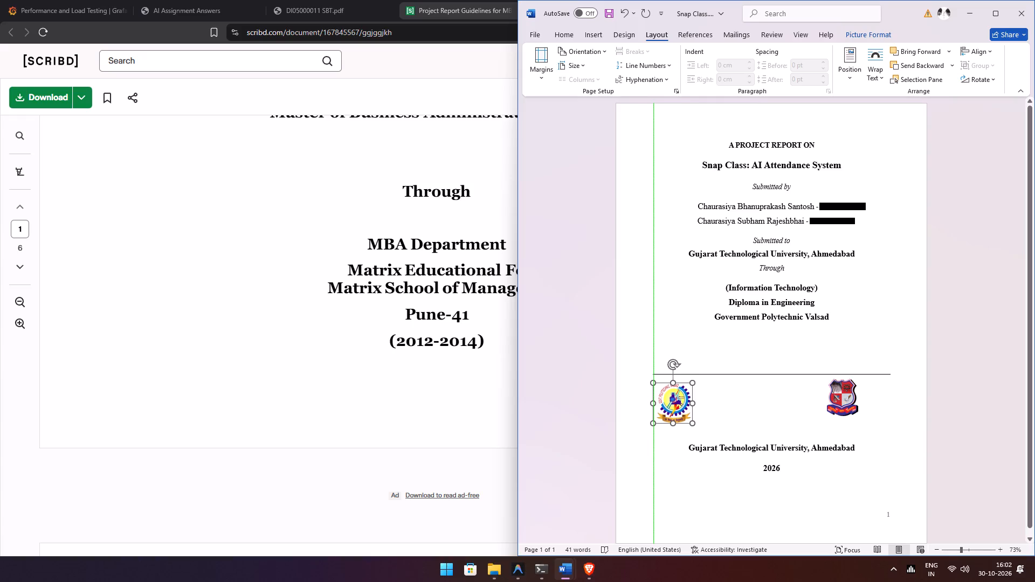
drag(661, 402, 661, 400)
Move the shield-shaped logo flush with the page's right margin, level with the gear logo.
drag(841, 409, 842, 410)
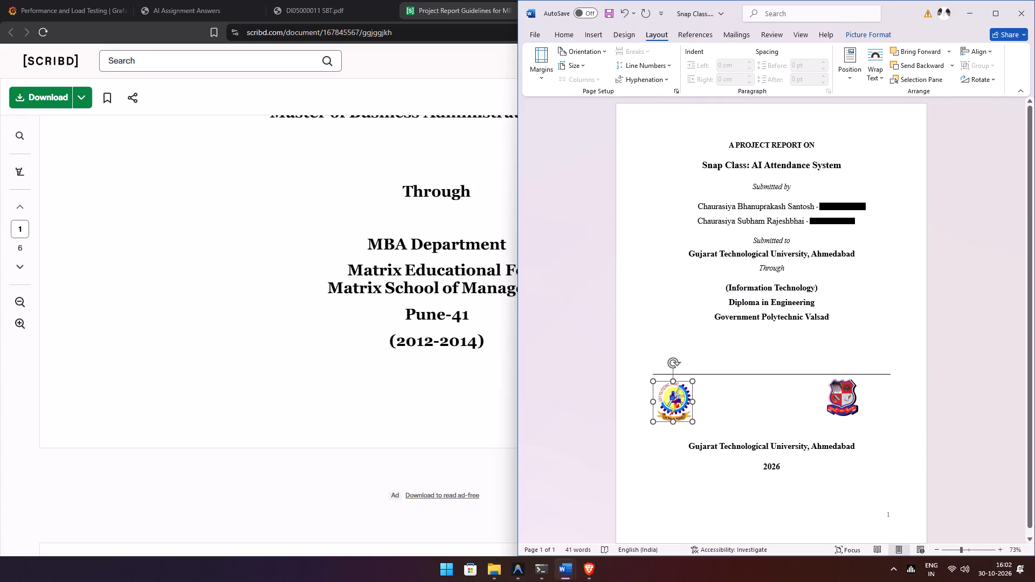
drag(842, 410, 878, 410)
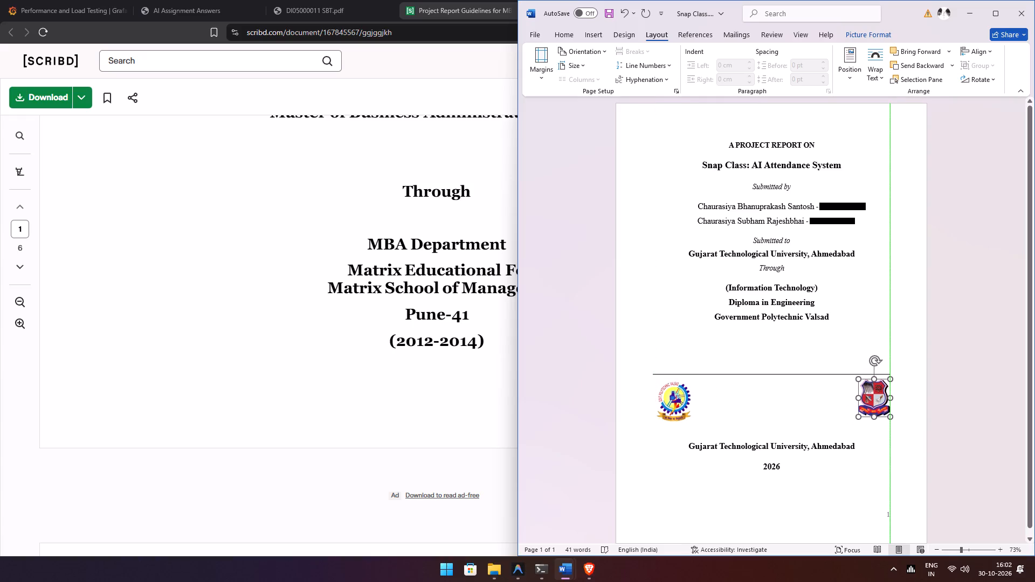
drag(878, 410, 881, 431)
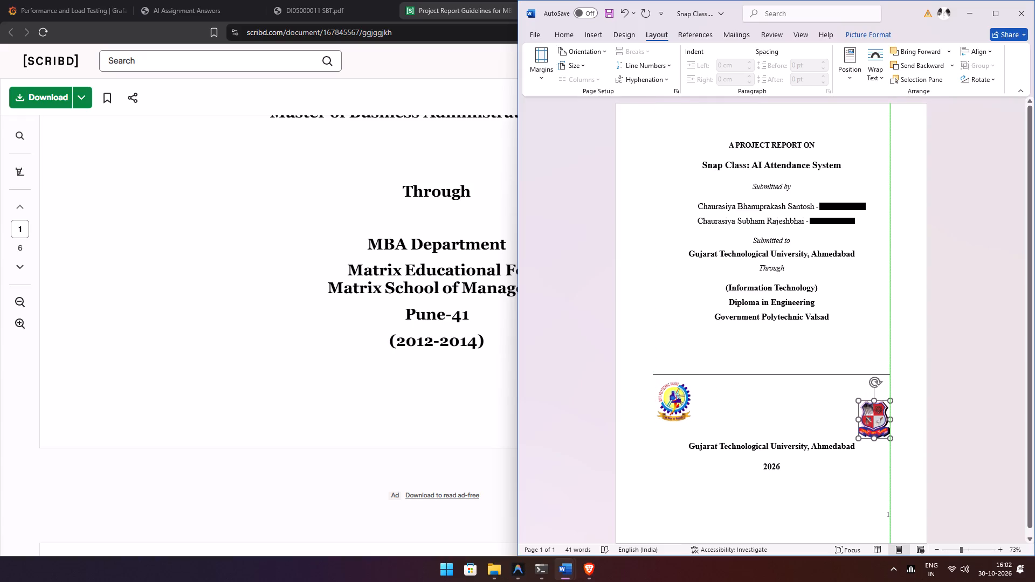
drag(881, 431, 882, 413)
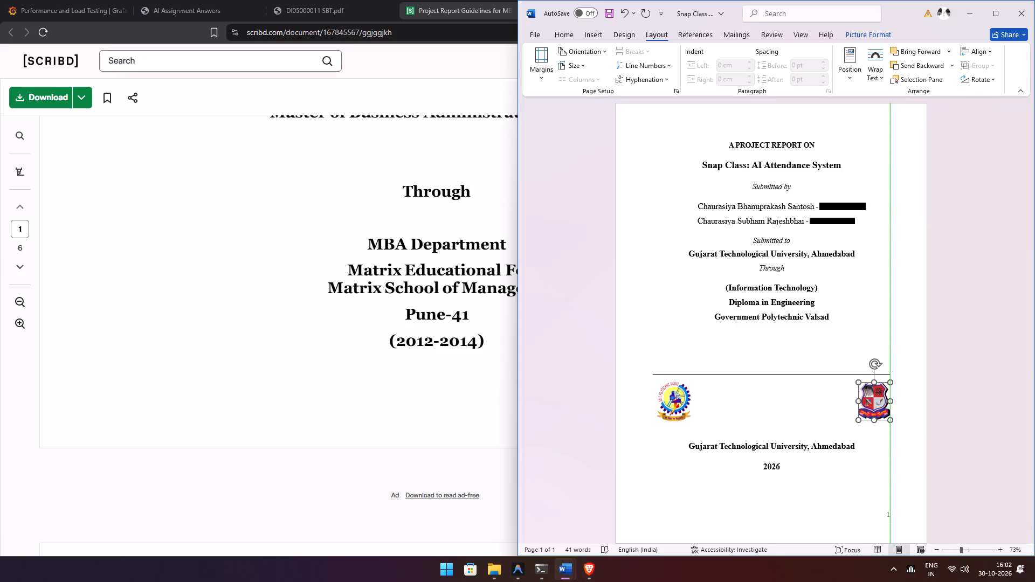
drag(882, 413, 882, 413)
click(811, 415)
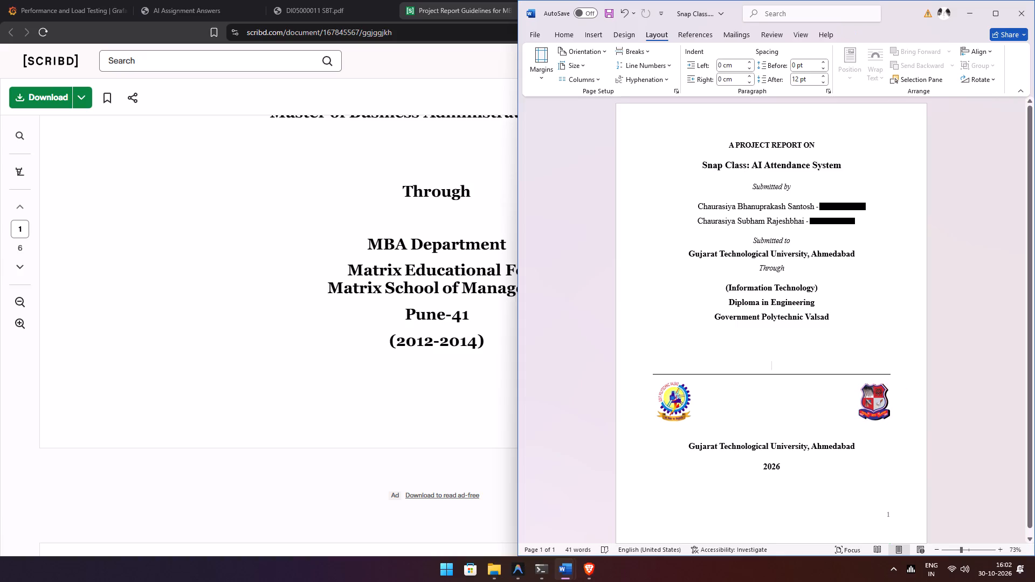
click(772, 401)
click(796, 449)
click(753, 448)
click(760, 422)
Compare the In Front of Text, Behind Text, and Top and Bottom wrapping on the gear logo, and settle on Through.
right_click(687, 405)
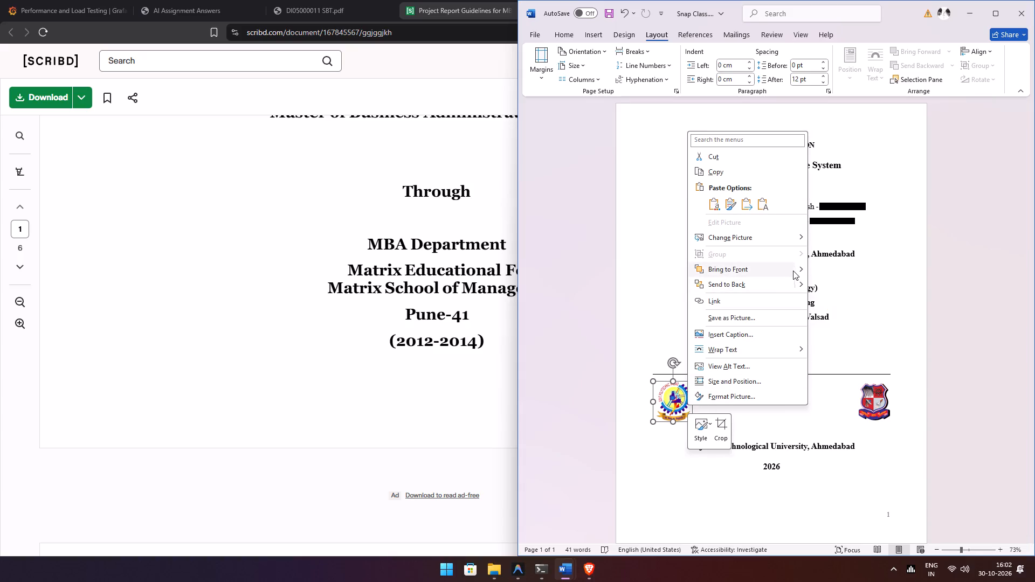
click(819, 275)
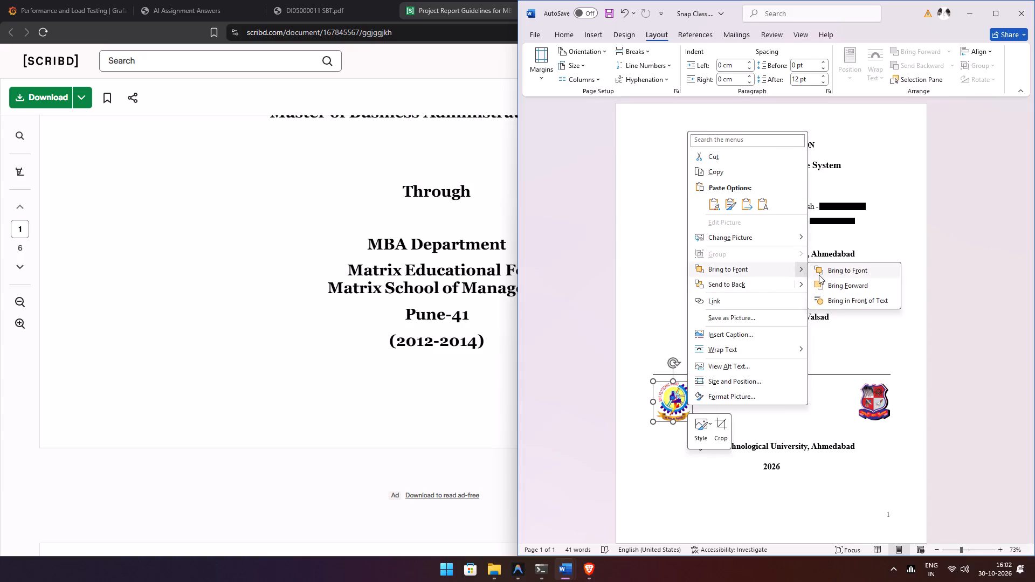
click(709, 393)
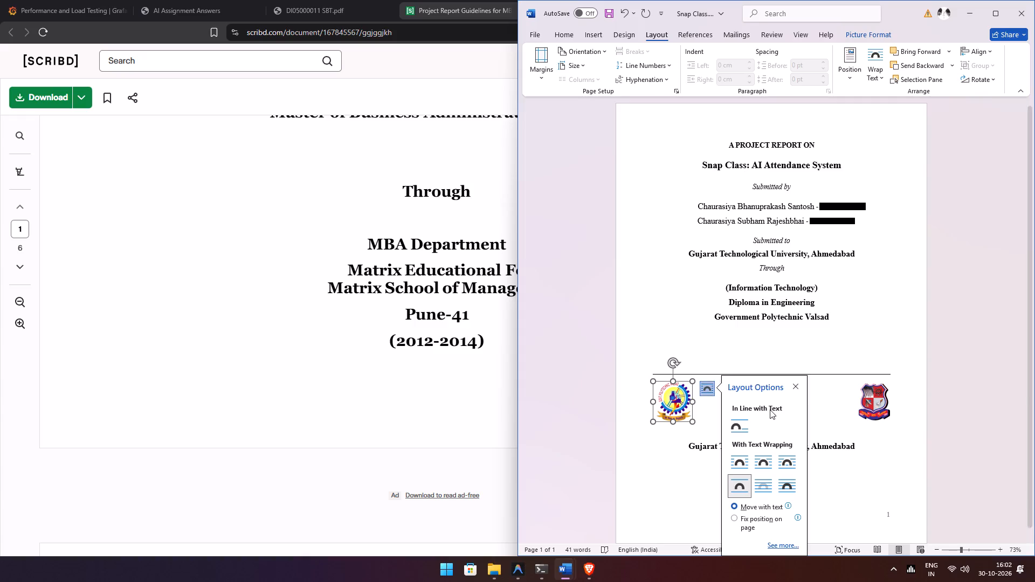
click(786, 486)
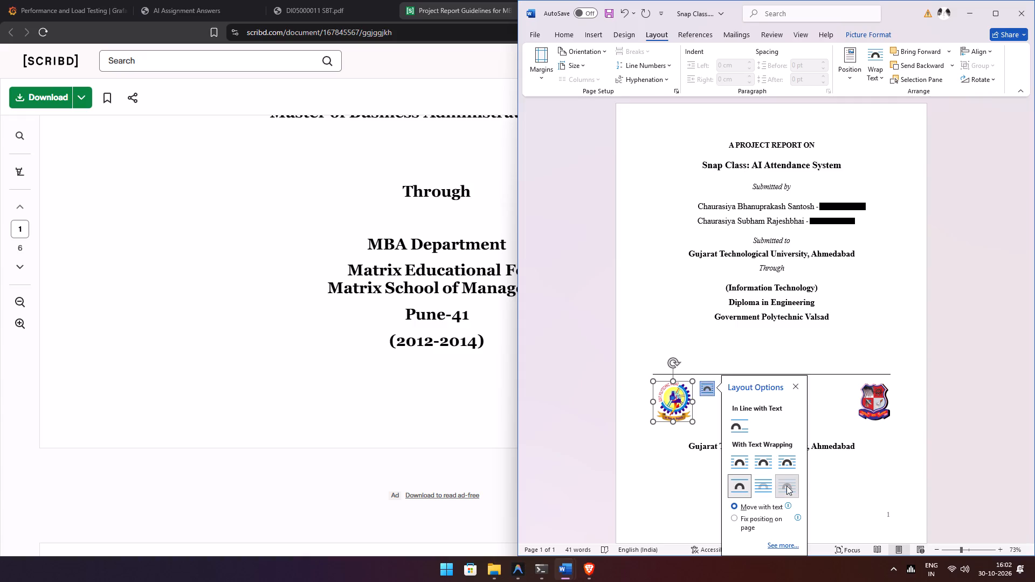
click(758, 489)
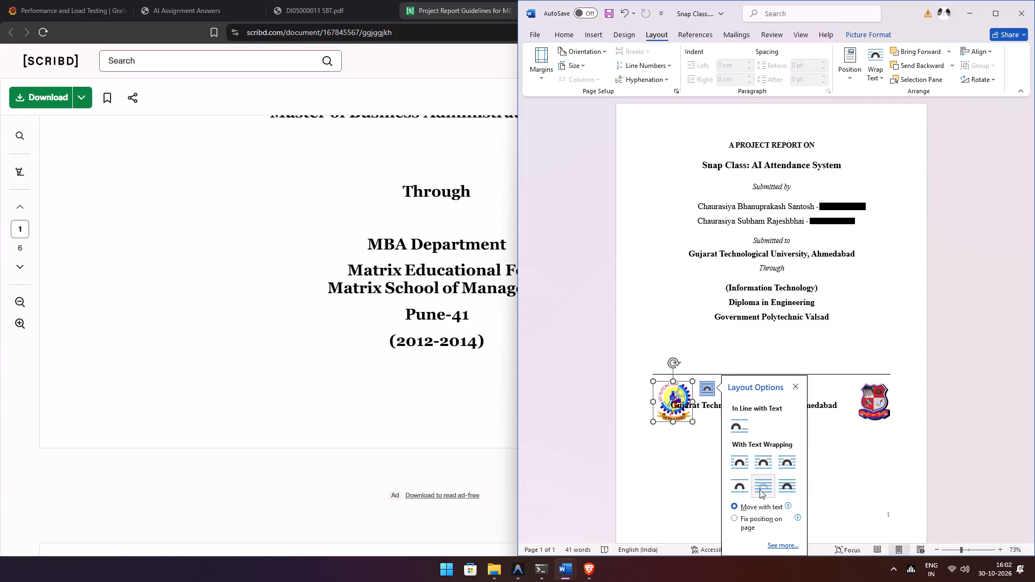
click(746, 489)
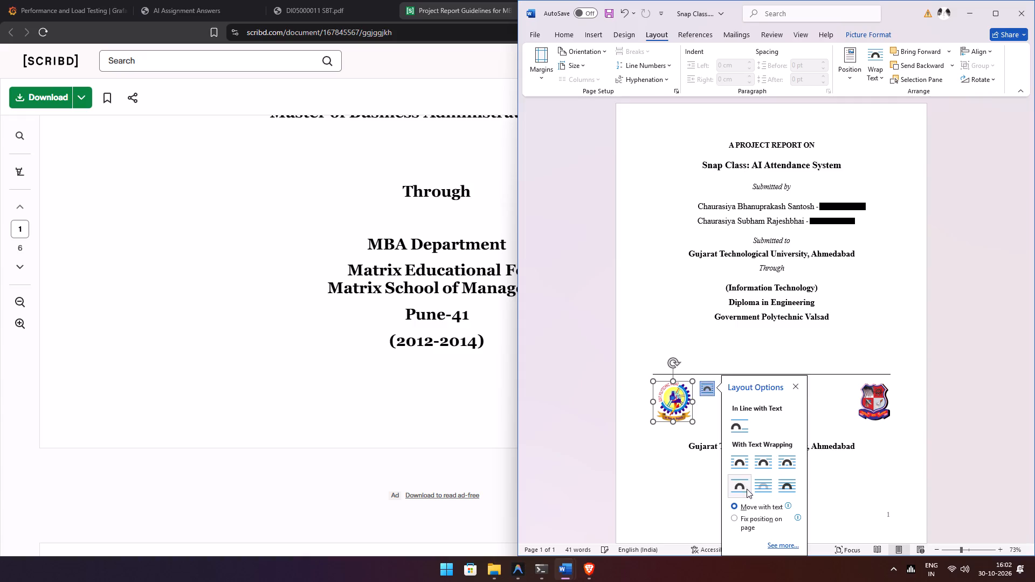
click(781, 466)
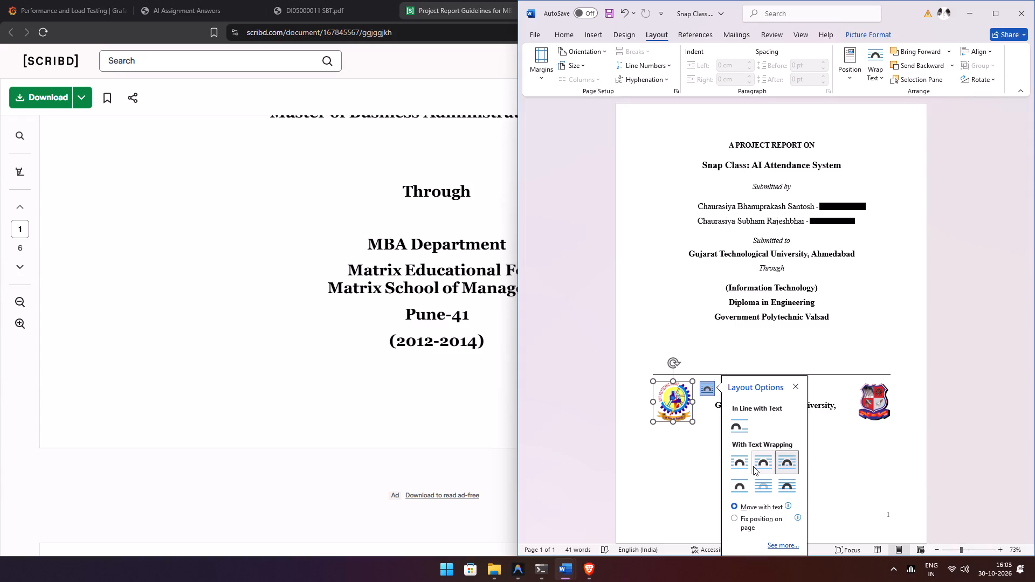
click(796, 387)
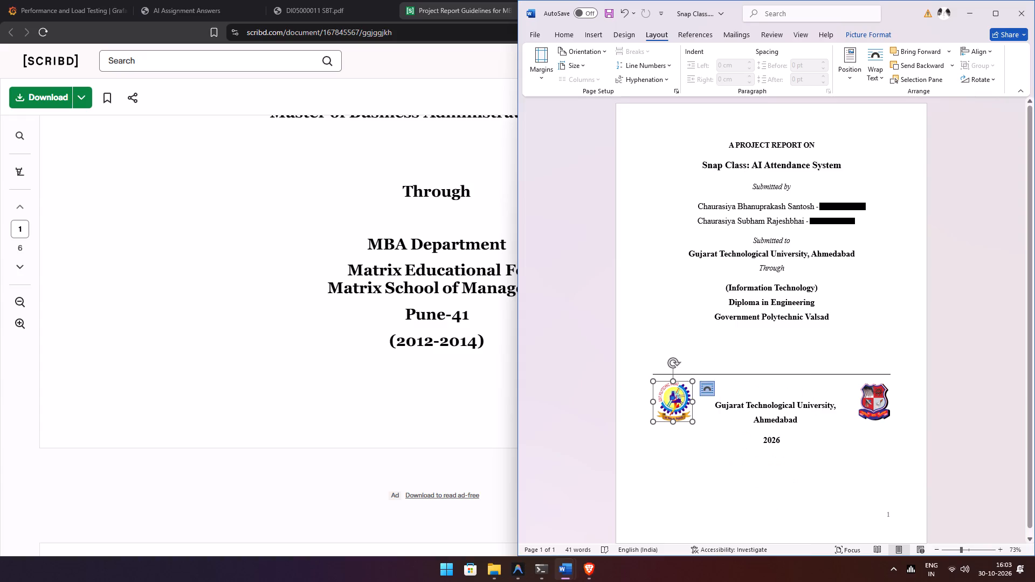
Check the gear logo's text wrapping and set the shield-shaped logo to the same Through wrapping.
click(868, 401)
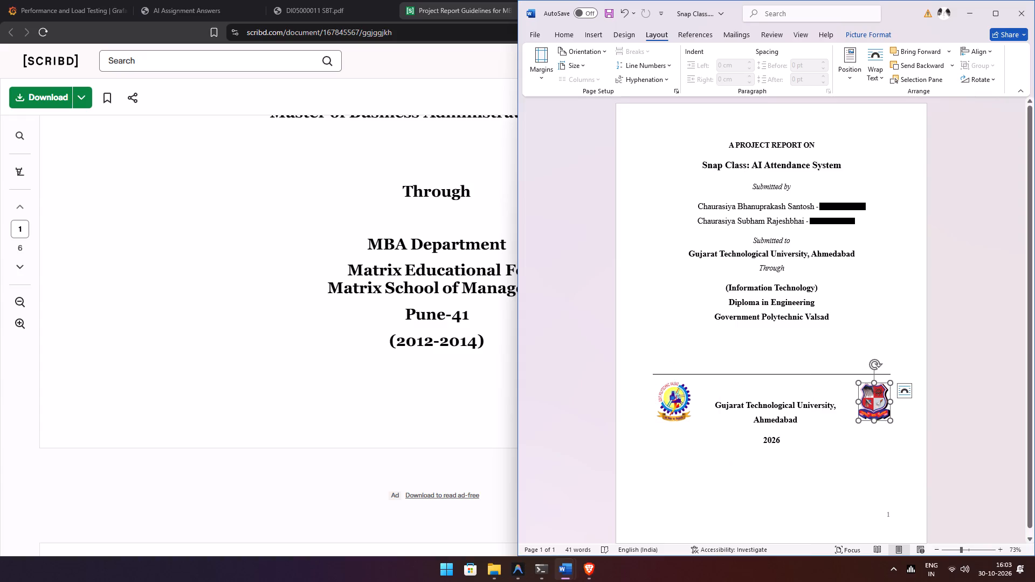
click(873, 401)
click(684, 413)
click(710, 390)
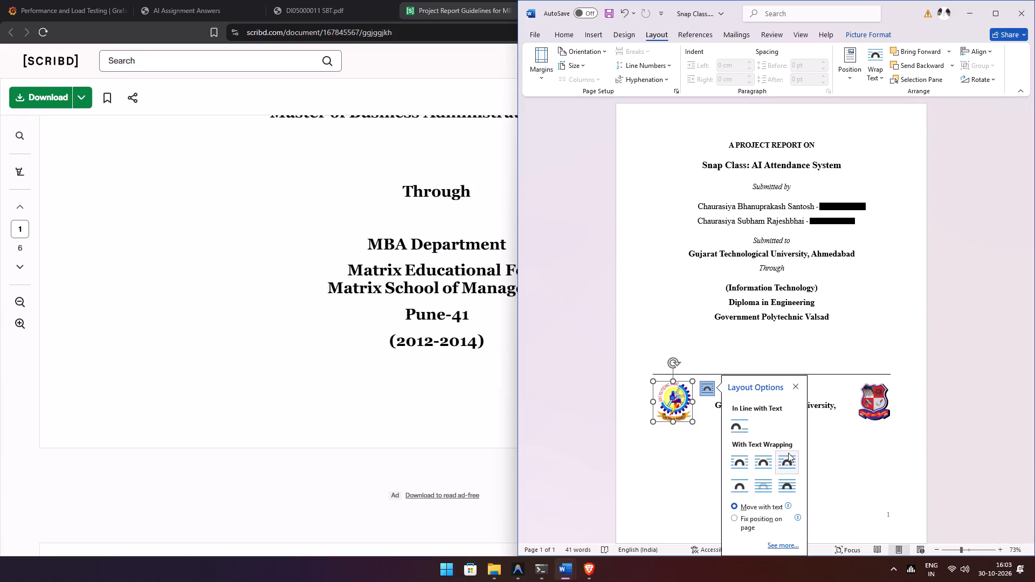
click(870, 413)
right_click(870, 412)
click(841, 419)
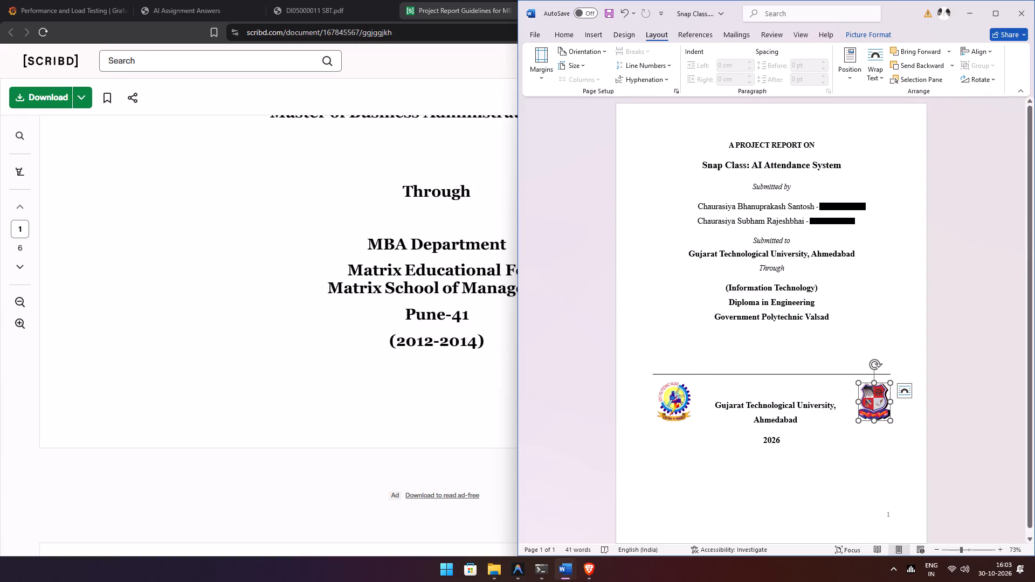
click(899, 392)
click(990, 459)
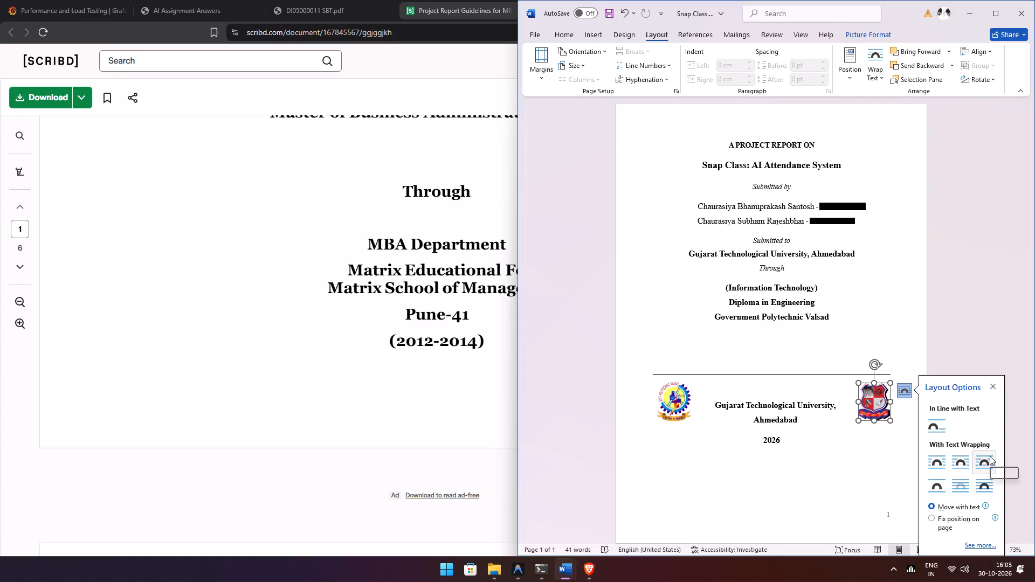
click(847, 462)
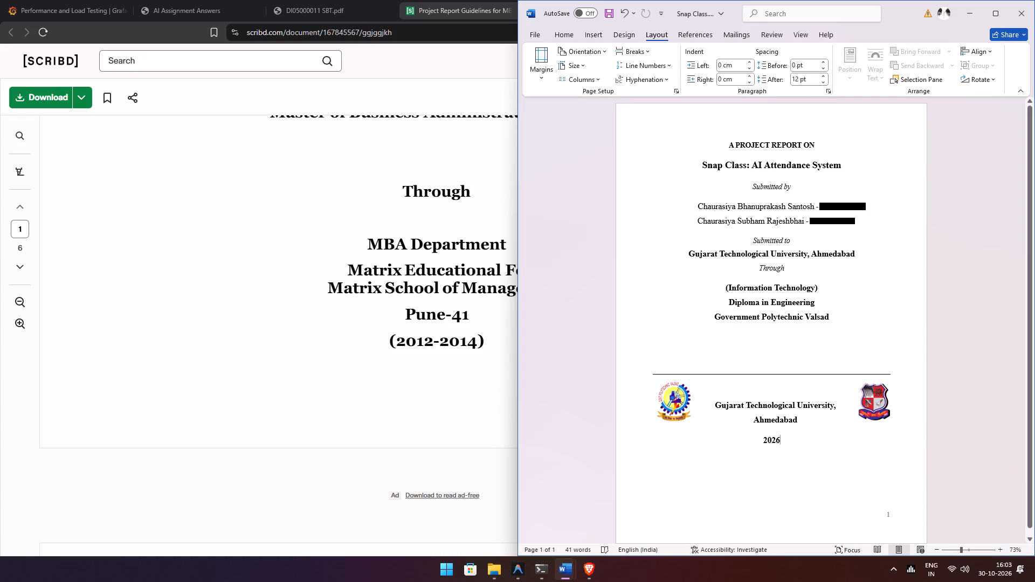
scroll(804, 450, up, 2)
scroll(804, 449, down, 3)
scroll(804, 451, up, 6)
click(807, 378)
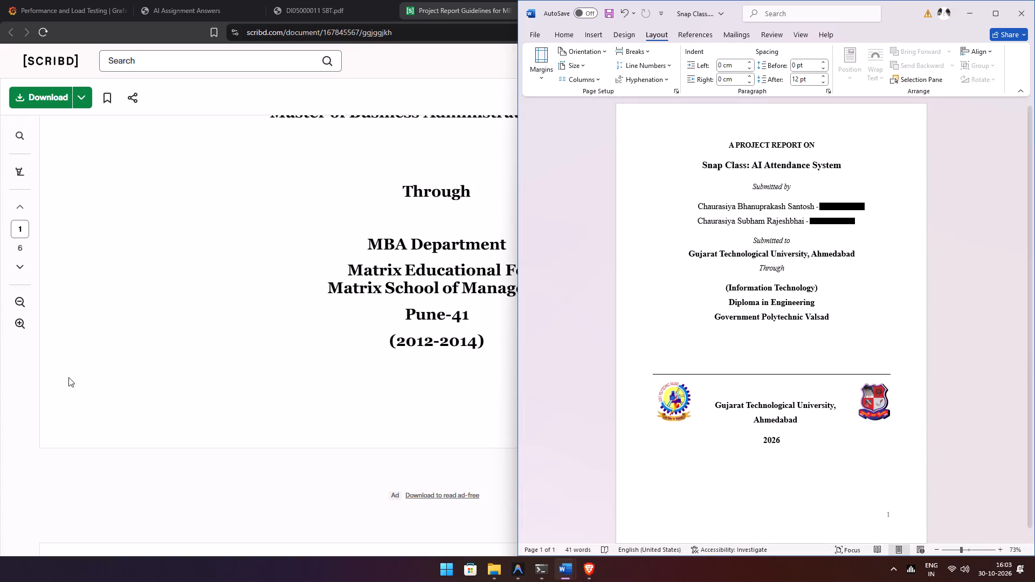
Review the Scribd MBA guidelines, covering the title page format, chapter scheme, bibliography and appendix notes, and acknowledgement page.
scroll(213, 370, up, 6)
scroll(274, 362, up, 12)
scroll(274, 362, down, 5)
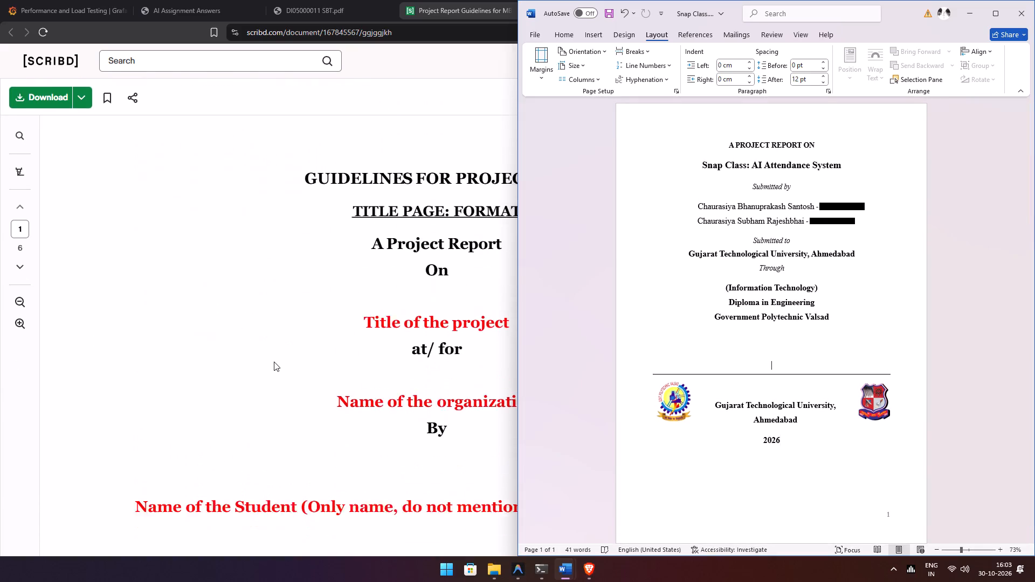
scroll(274, 362, down, 17)
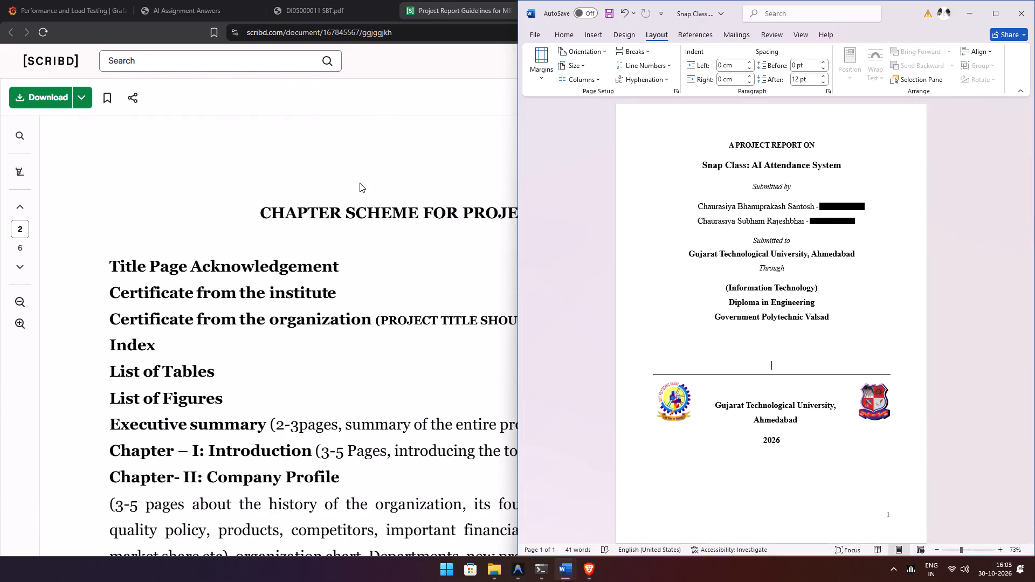
scroll(346, 271, down, 10)
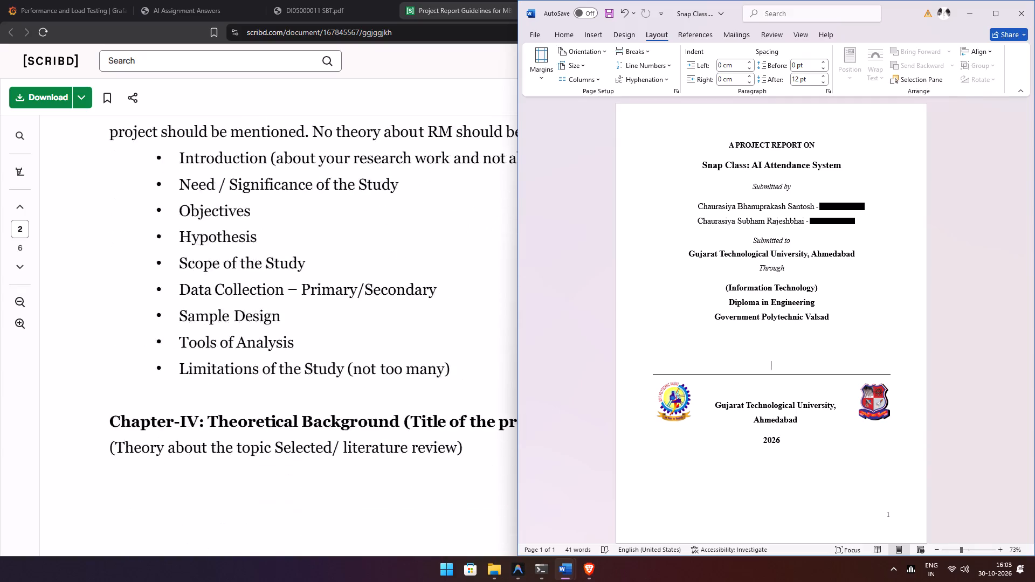
scroll(354, 269, down, 14)
scroll(353, 270, down, 10)
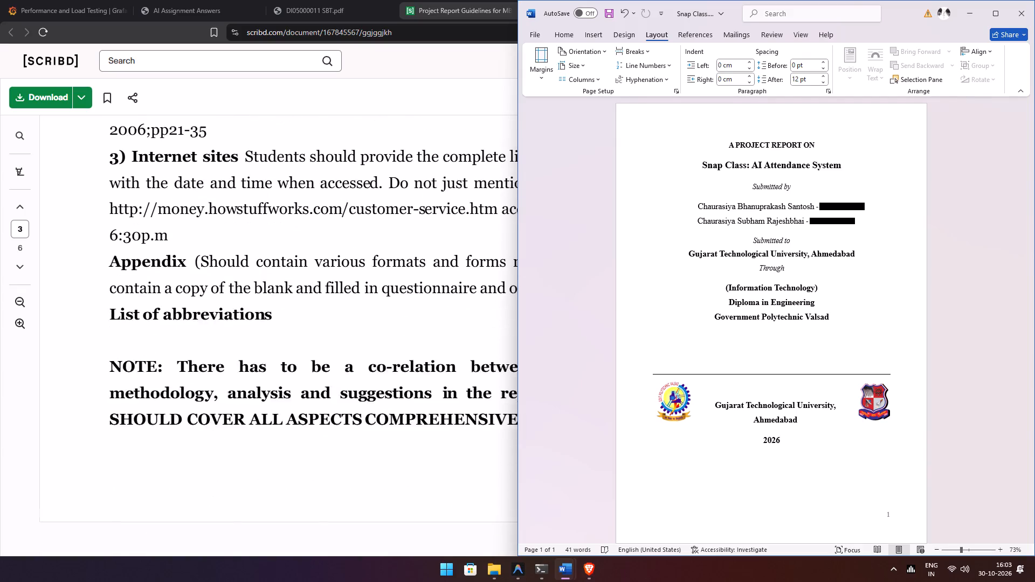
scroll(353, 268, down, 11)
scroll(353, 269, up, 5)
scroll(353, 269, down, 3)
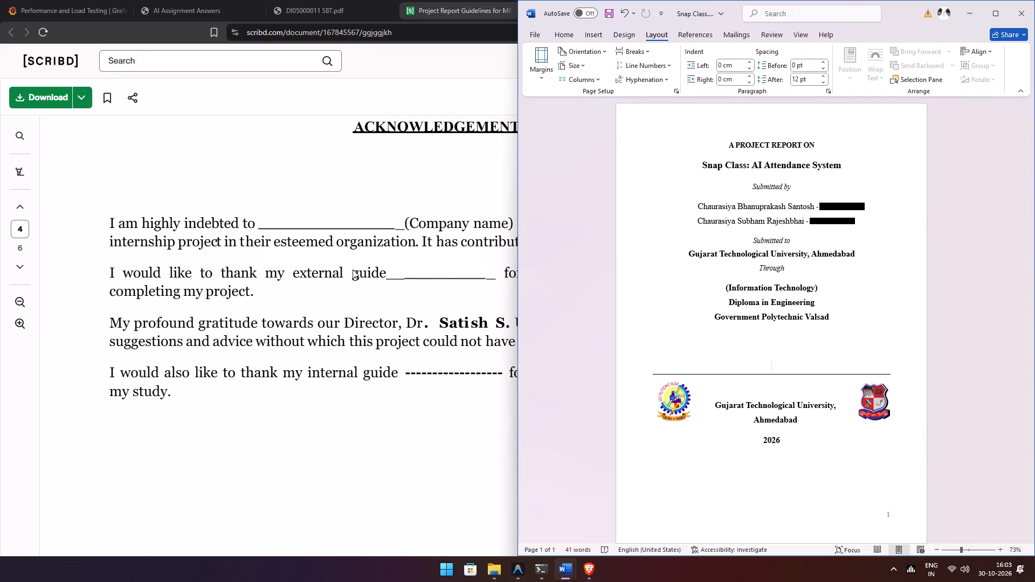
scroll(353, 269, down, 6)
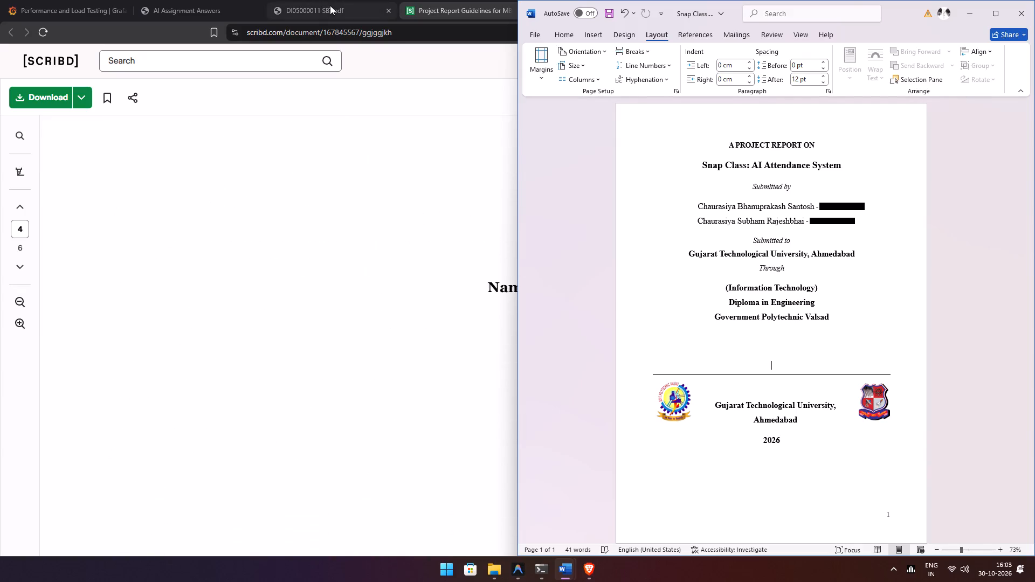
click(201, 0)
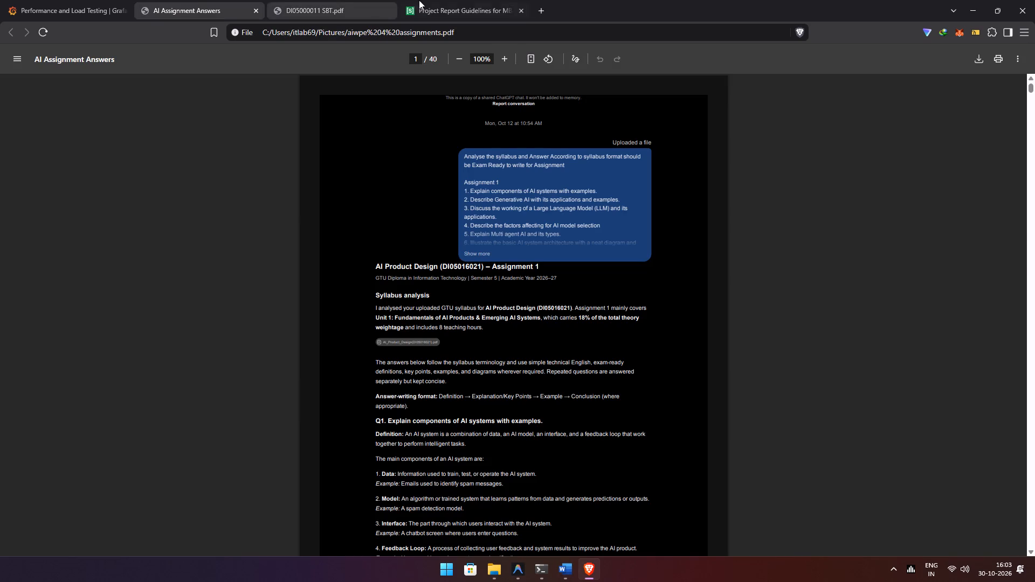
click(440, 4)
scroll(460, 330, up, 8)
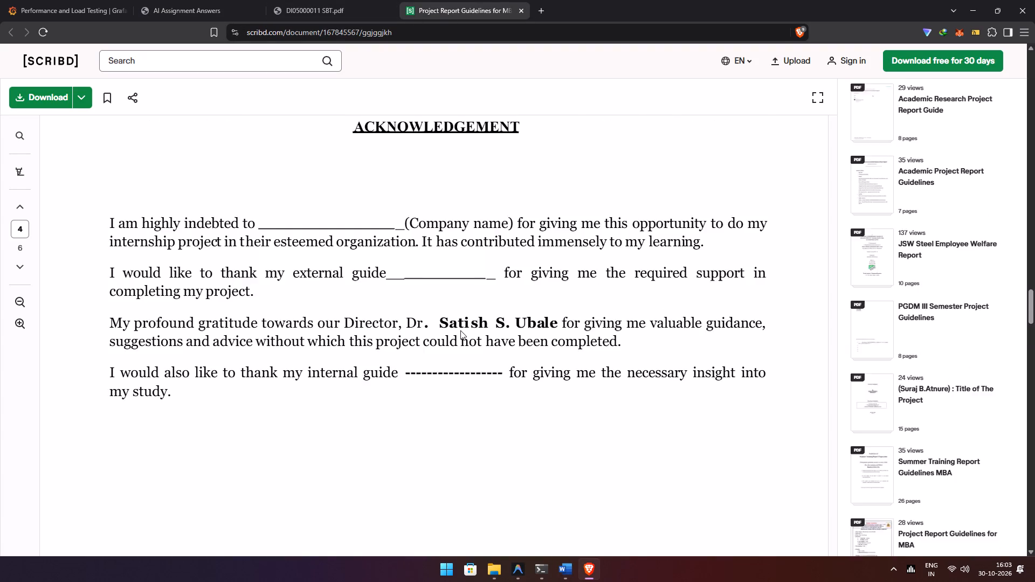
scroll(460, 330, up, 20)
scroll(460, 330, up, 20)
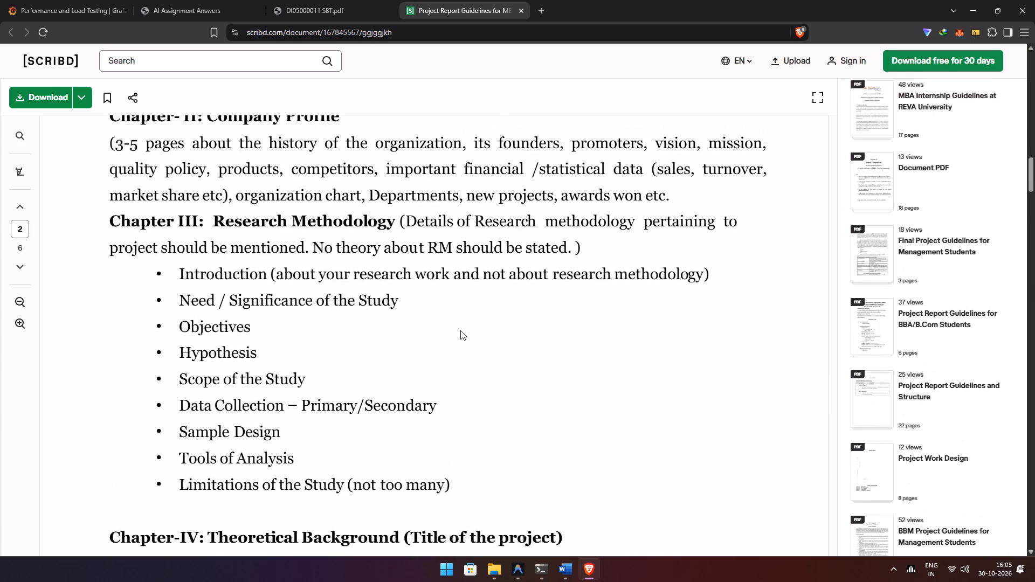
scroll(460, 330, up, 20)
scroll(460, 330, up, 10)
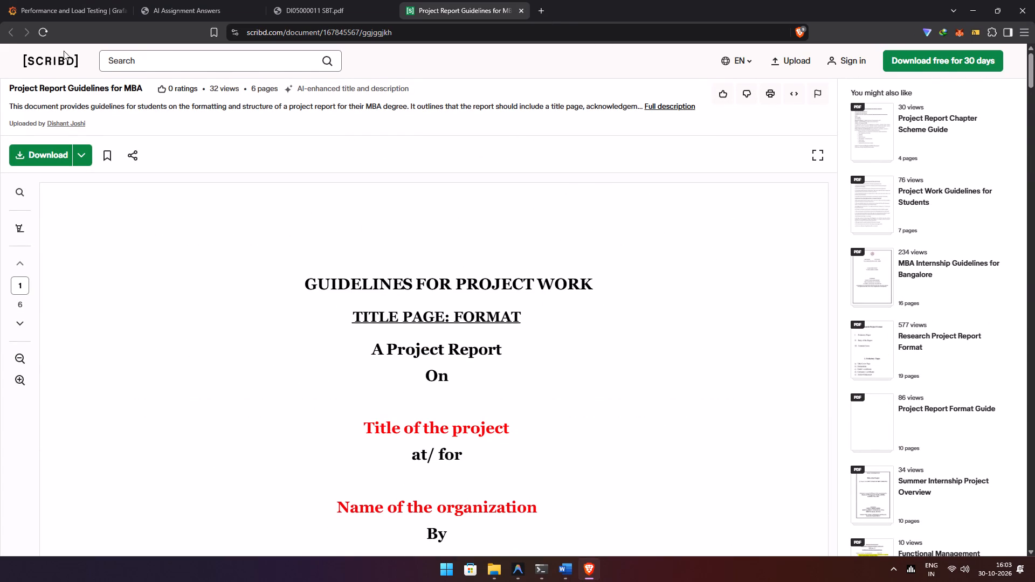
click(4, 38)
click(523, 9)
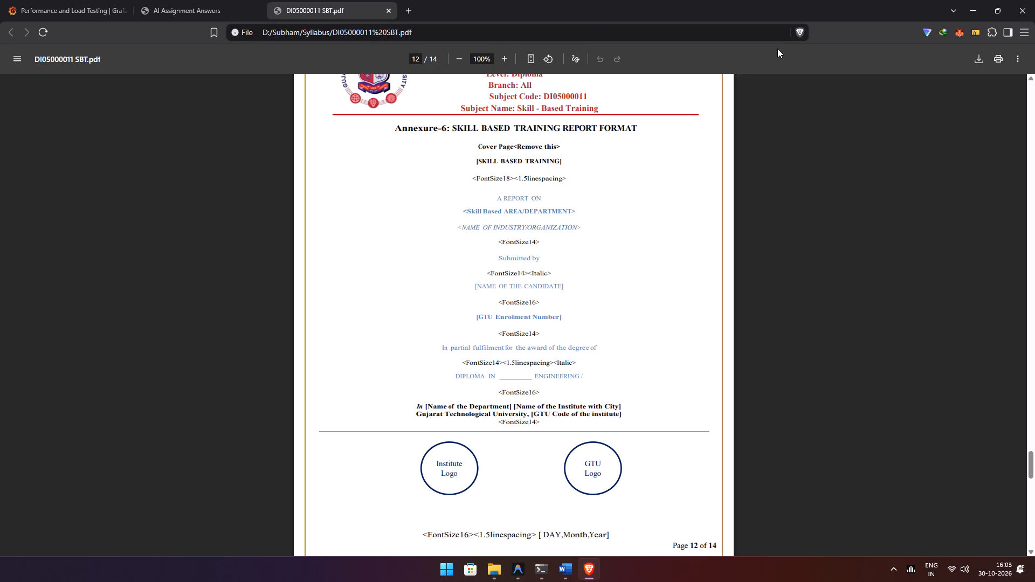
click(397, 12)
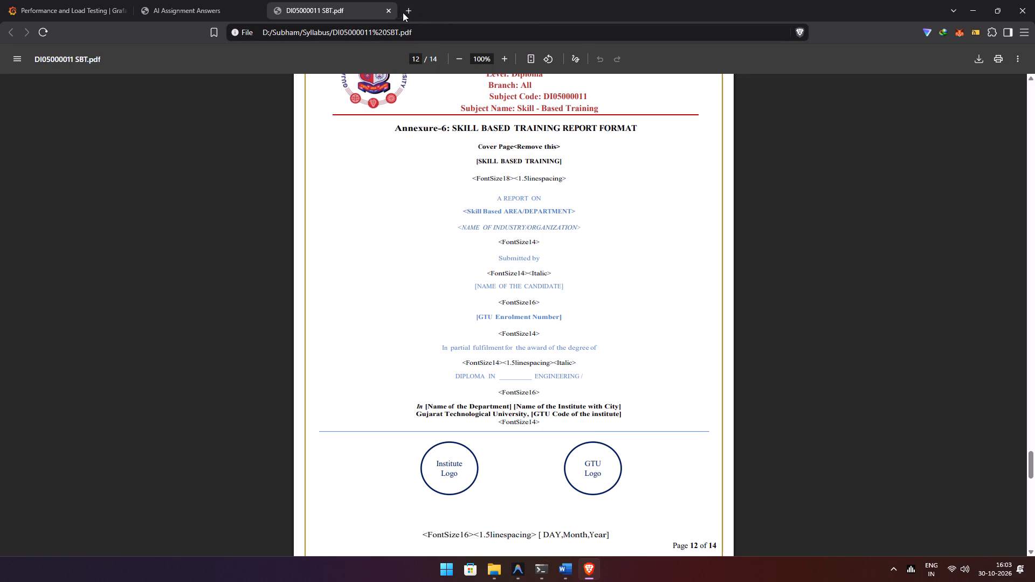
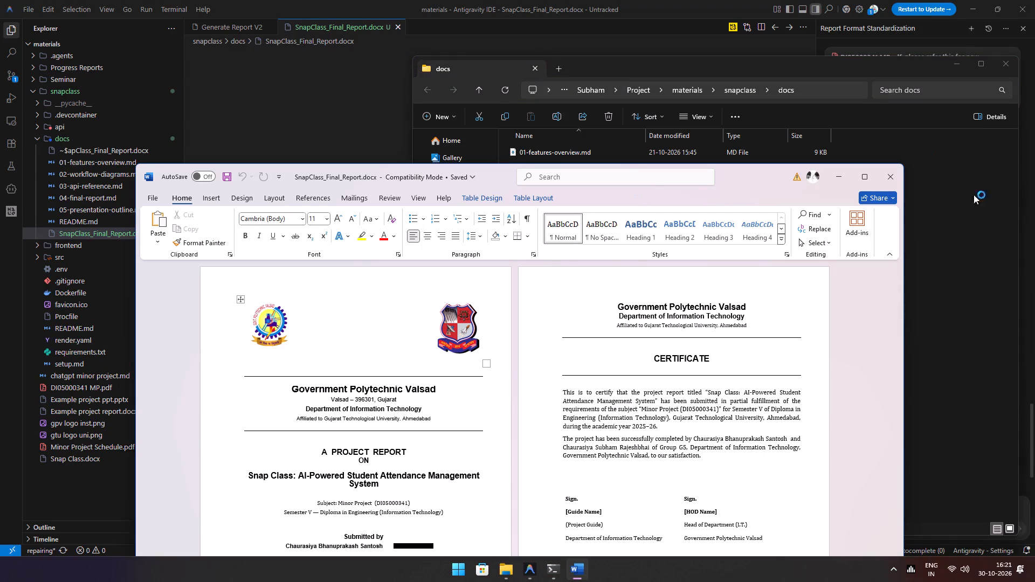
click(867, 181)
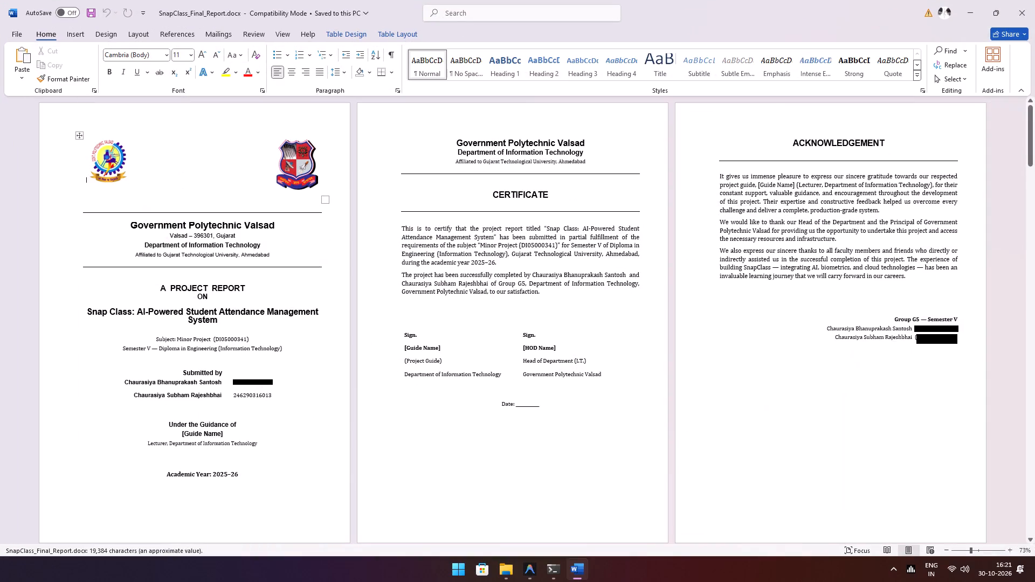
Inspect the logo row and the institution heading on the report's title page.
click(326, 202)
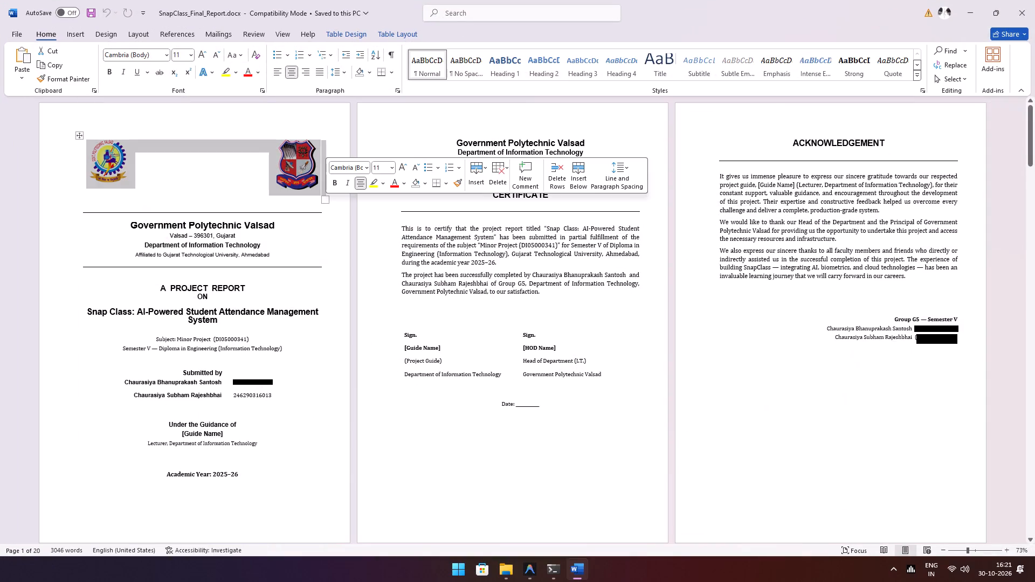
click(326, 202)
click(323, 205)
click(326, 202)
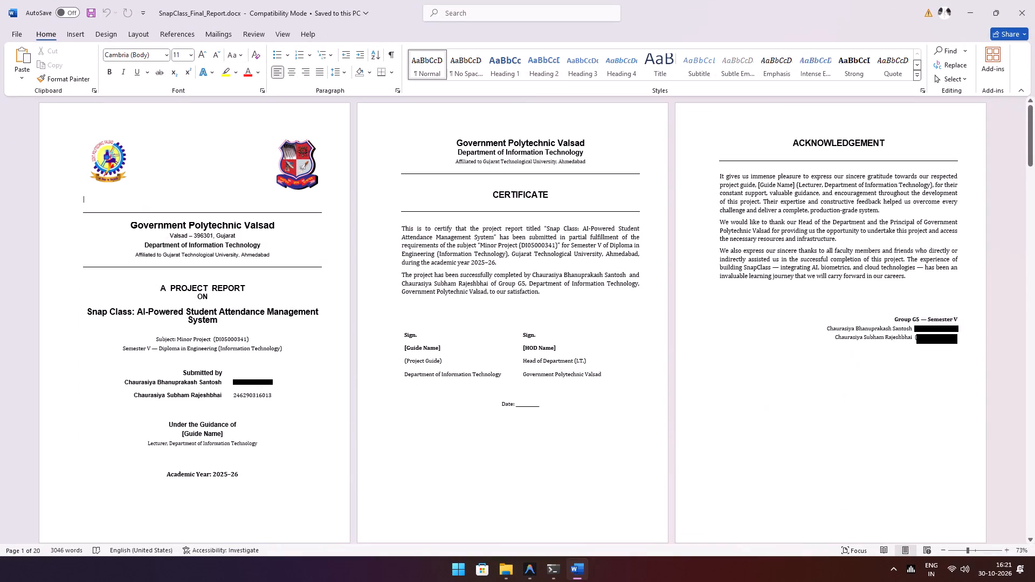
click(260, 247)
click(277, 224)
scroll(286, 248, down, 2)
scroll(234, 276, up, 3)
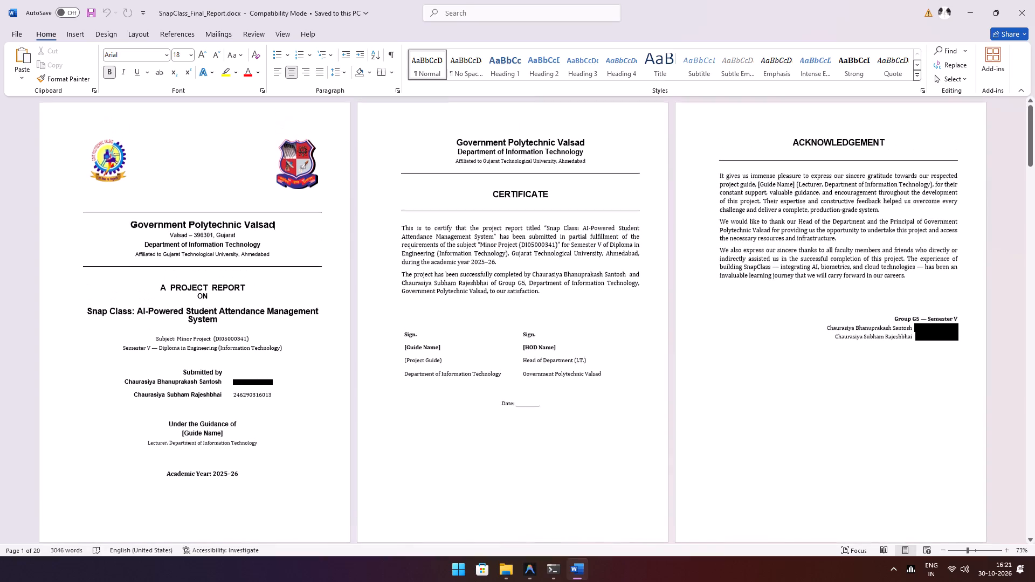
scroll(234, 276, up, 1)
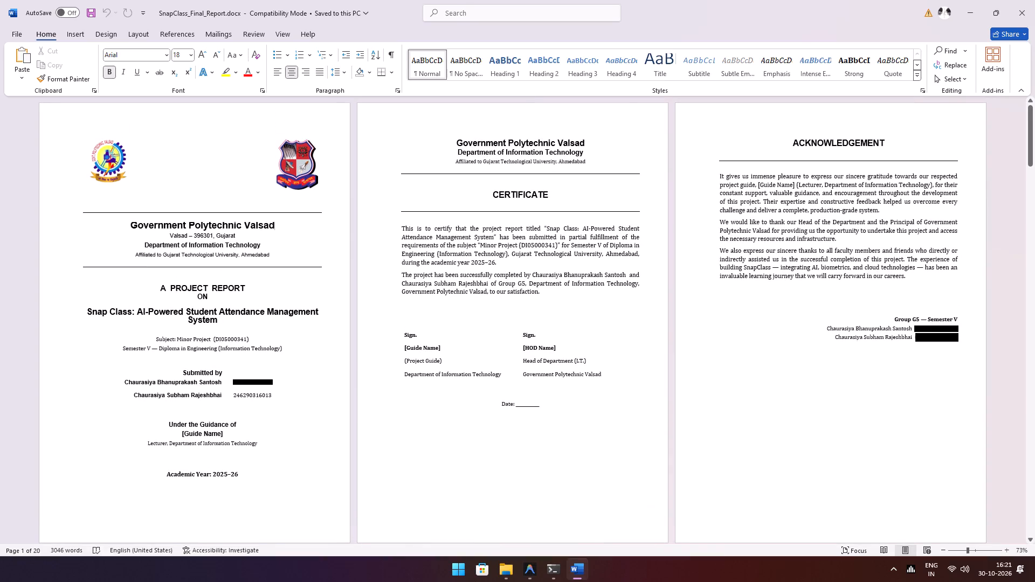
Delete the word "Student" from the project title on the title page.
drag(184, 310, 208, 310)
click(213, 311)
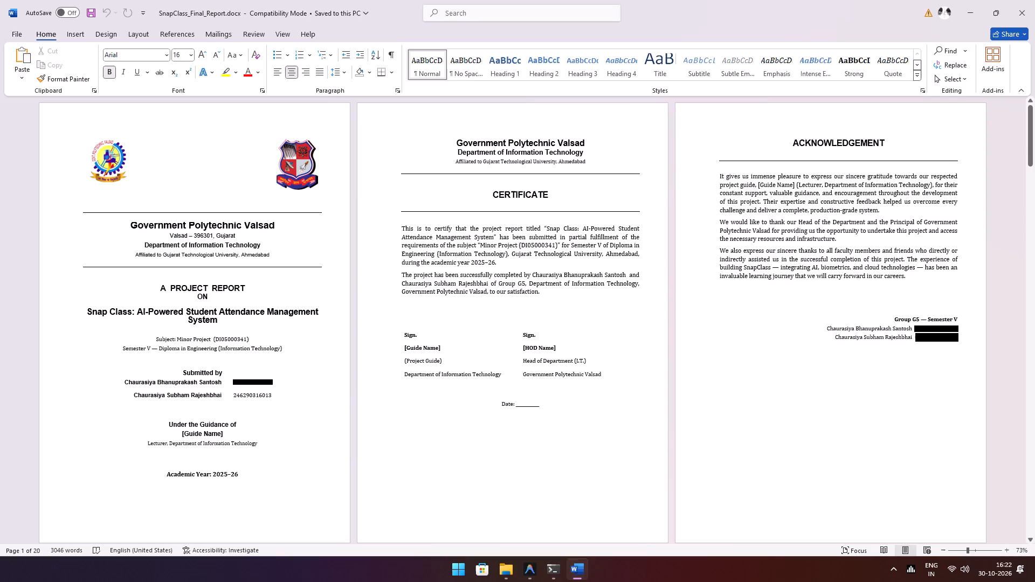
key(Right)
key(BackSpace)
key(BackSpace)
key(BackSpace)
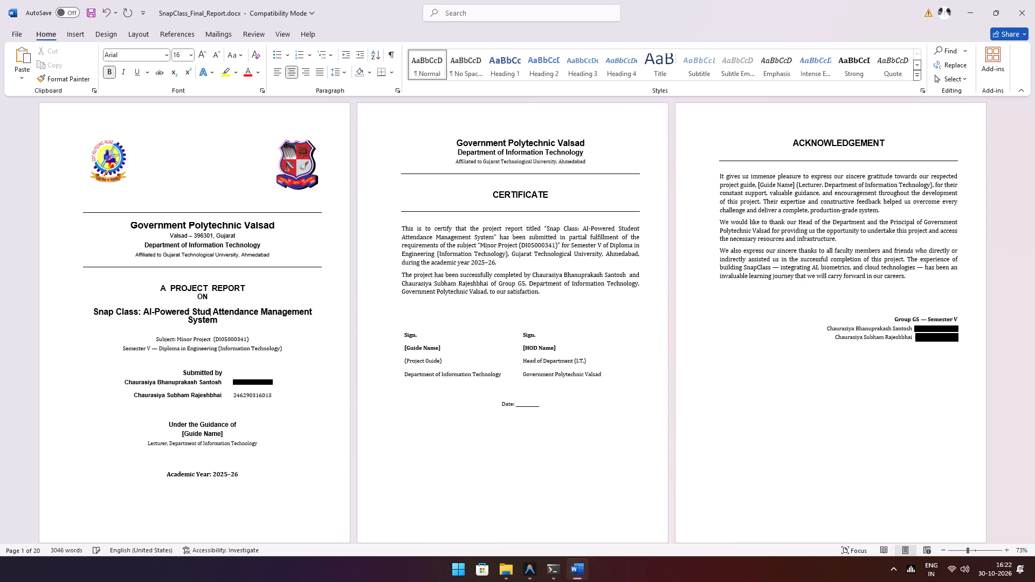
key(BackSpace)
key(BackSpace)
key(BackSpace)
key(BackSpace)
key(BackSpace)
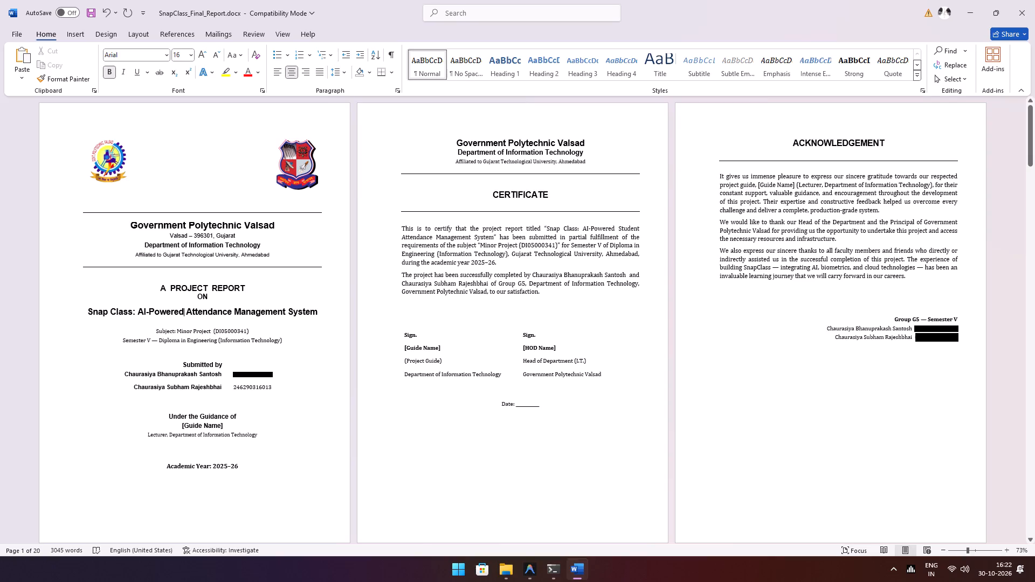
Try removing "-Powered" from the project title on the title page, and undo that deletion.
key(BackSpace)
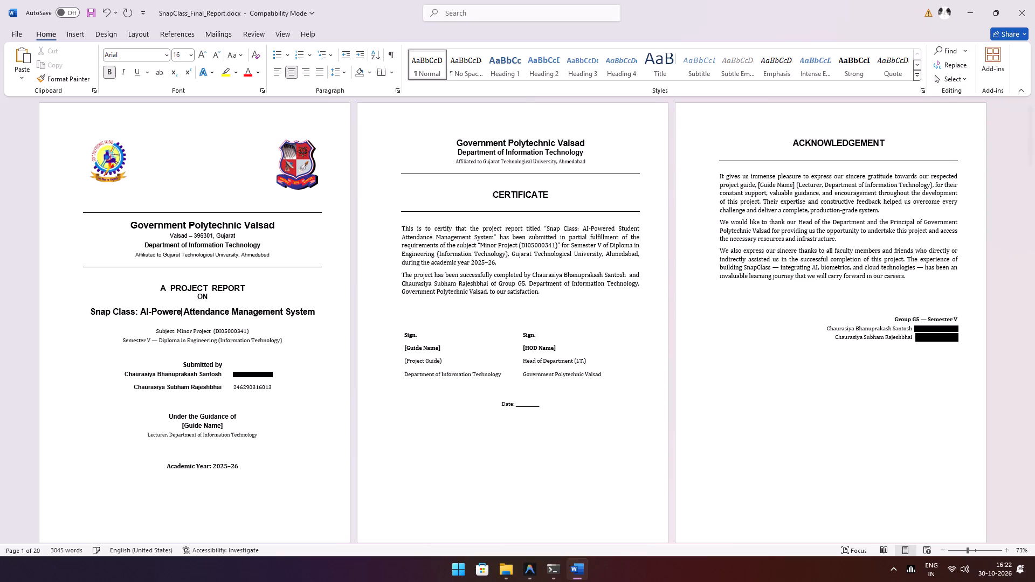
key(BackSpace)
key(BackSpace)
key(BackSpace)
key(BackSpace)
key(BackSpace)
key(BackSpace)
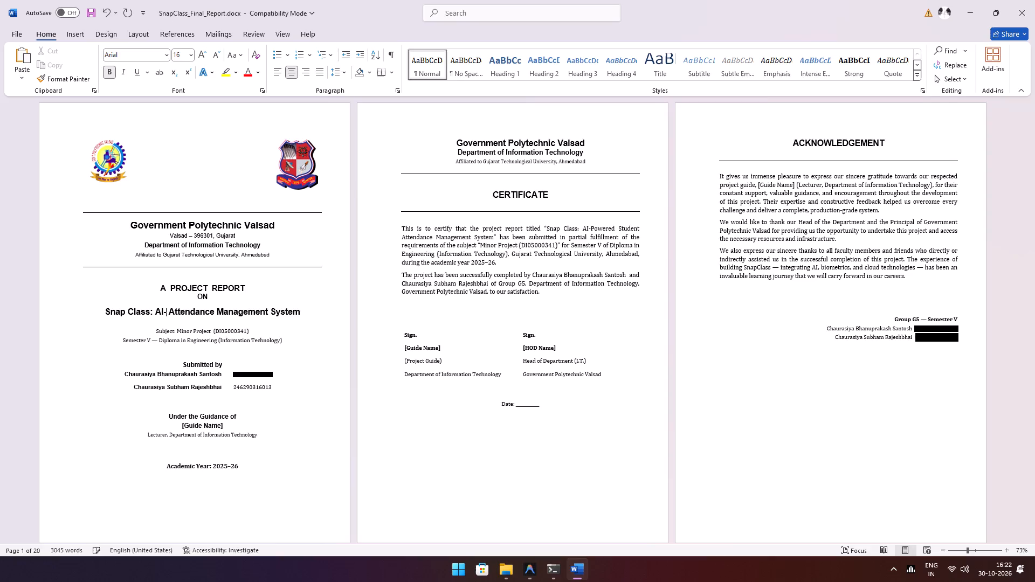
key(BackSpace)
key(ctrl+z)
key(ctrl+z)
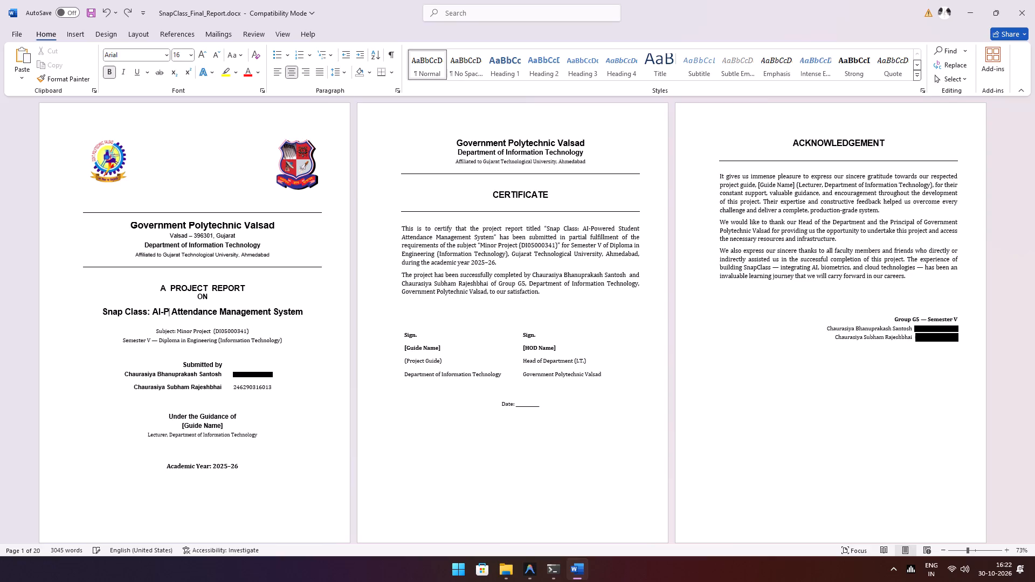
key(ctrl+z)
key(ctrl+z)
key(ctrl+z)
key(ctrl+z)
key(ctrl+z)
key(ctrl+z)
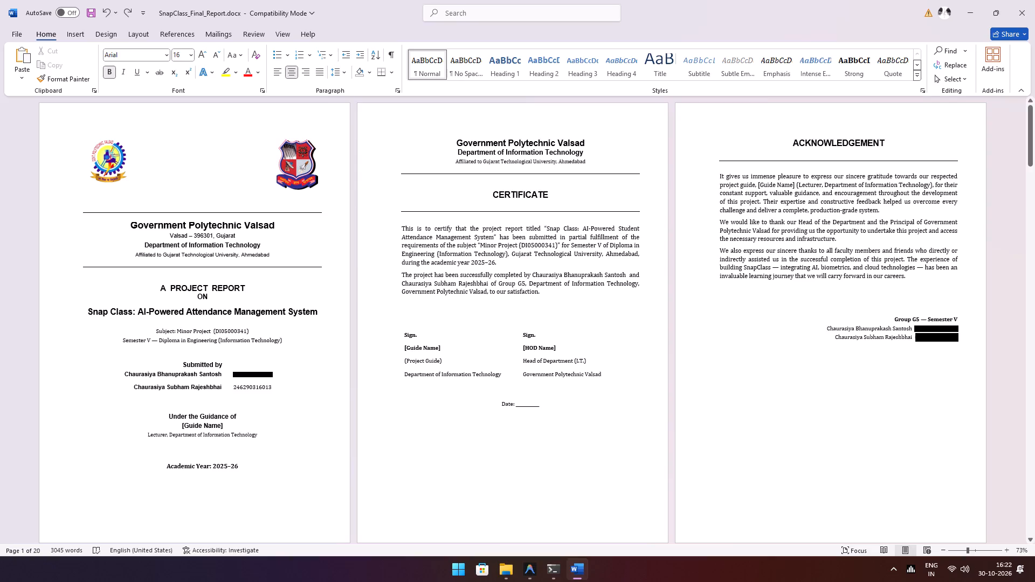
Delete "Management" from the title-page project title so it reads "Snap Class: AI-Powered Attendance System".
click(287, 311)
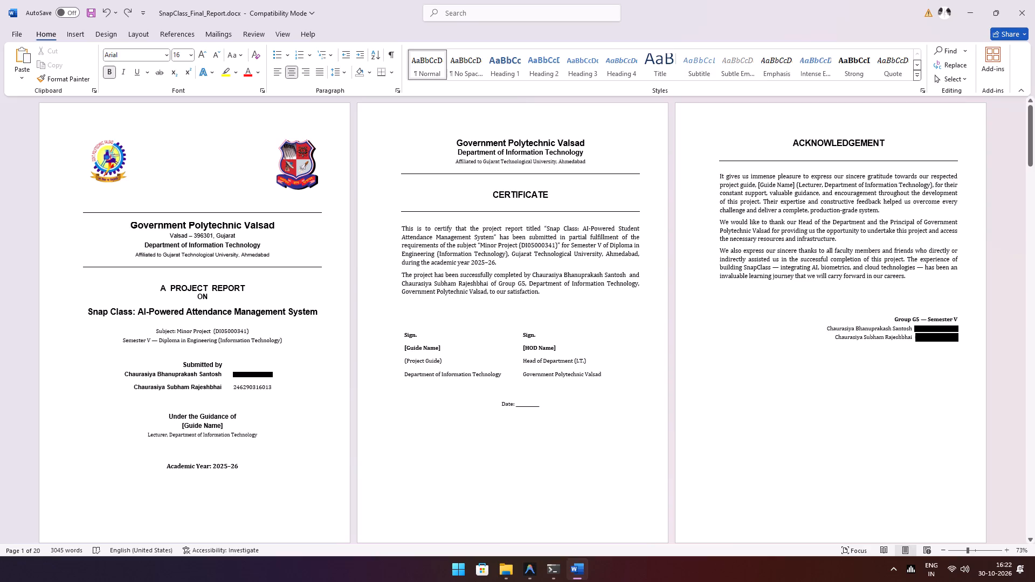
click(286, 312)
key(BackSpace)
key(BackSpace)
key(BackSpace)
key(BackSpace)
key(BackSpace)
key(BackSpace)
key(BackSpace)
key(BackSpace)
key(BackSpace)
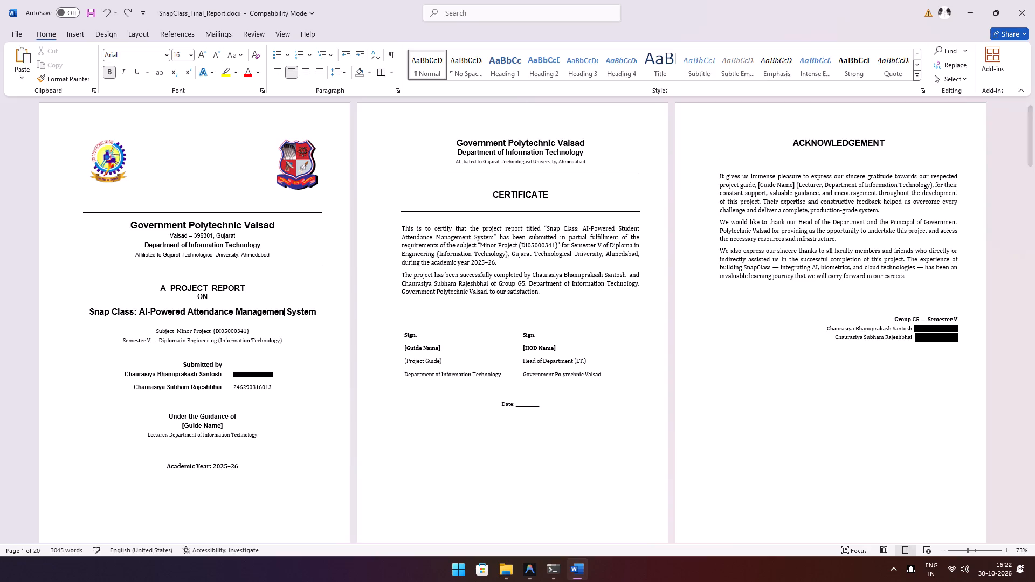
key(BackSpace)
key(BackSpace)
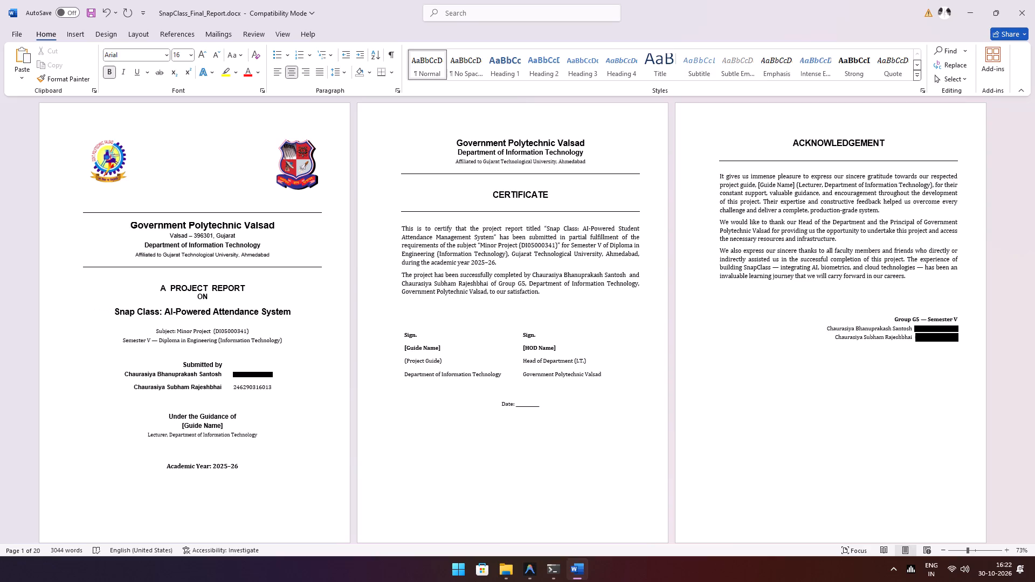
Check the title page in Read Mode, return to Print Layout and enlarge the page to 148%.
click(229, 333)
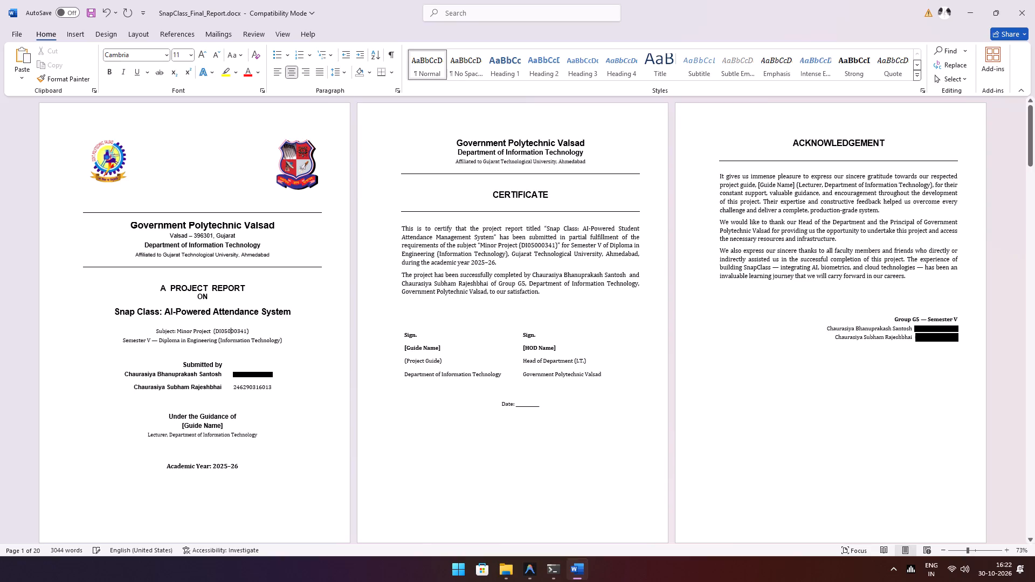
click(910, 554)
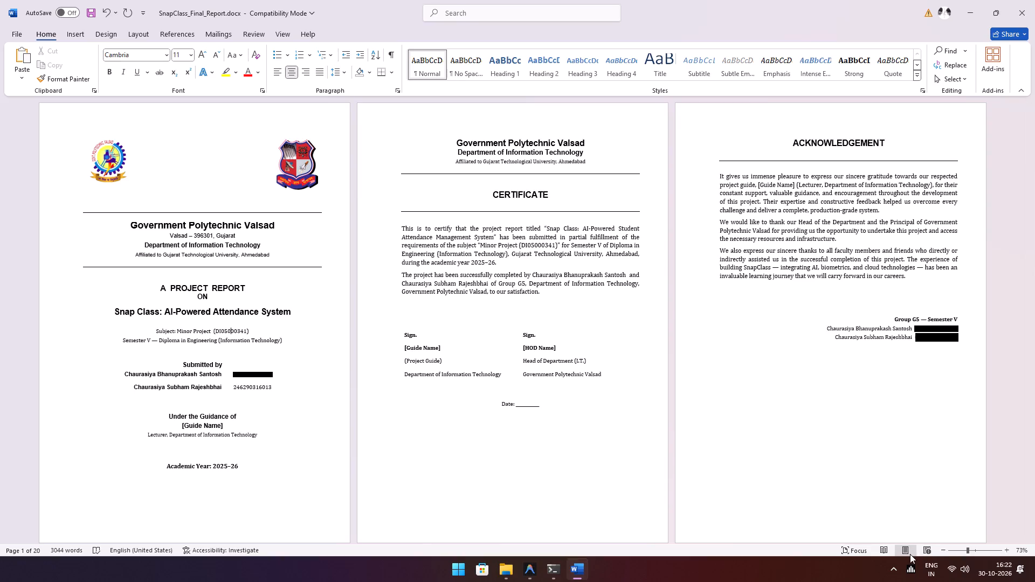
double_click(909, 554)
click(889, 550)
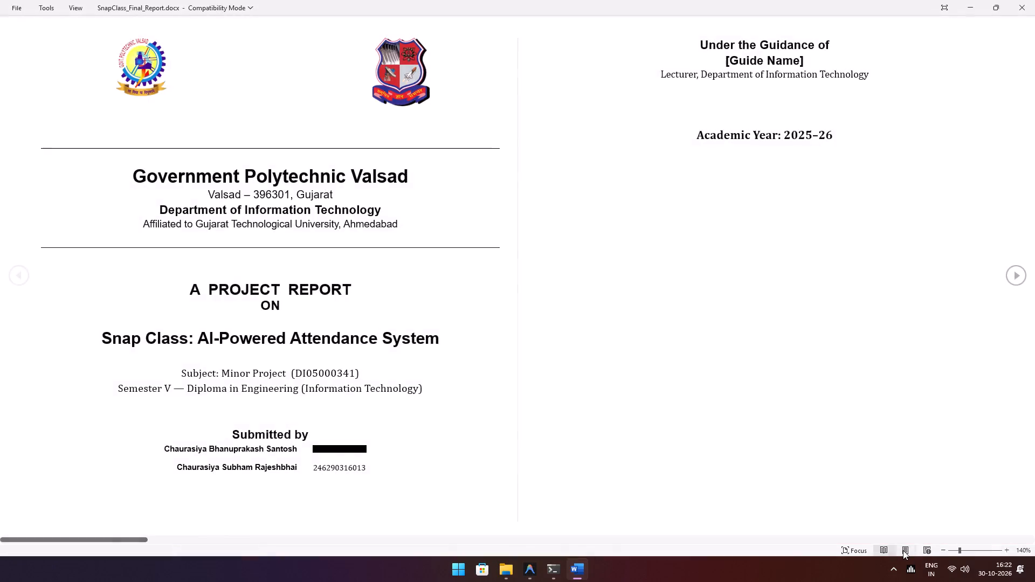
click(903, 550)
scroll(716, 315, up, 1)
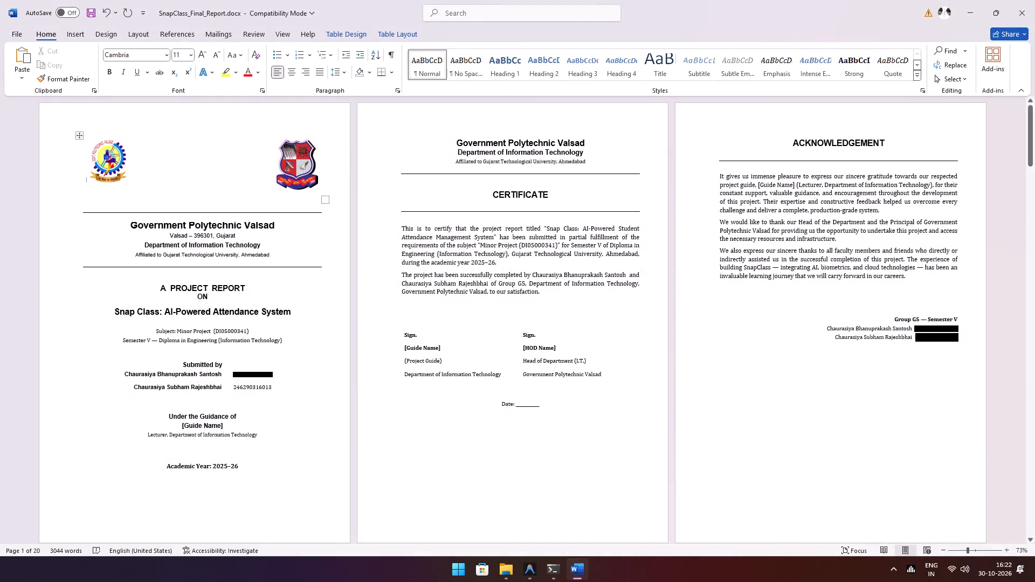
click(978, 551)
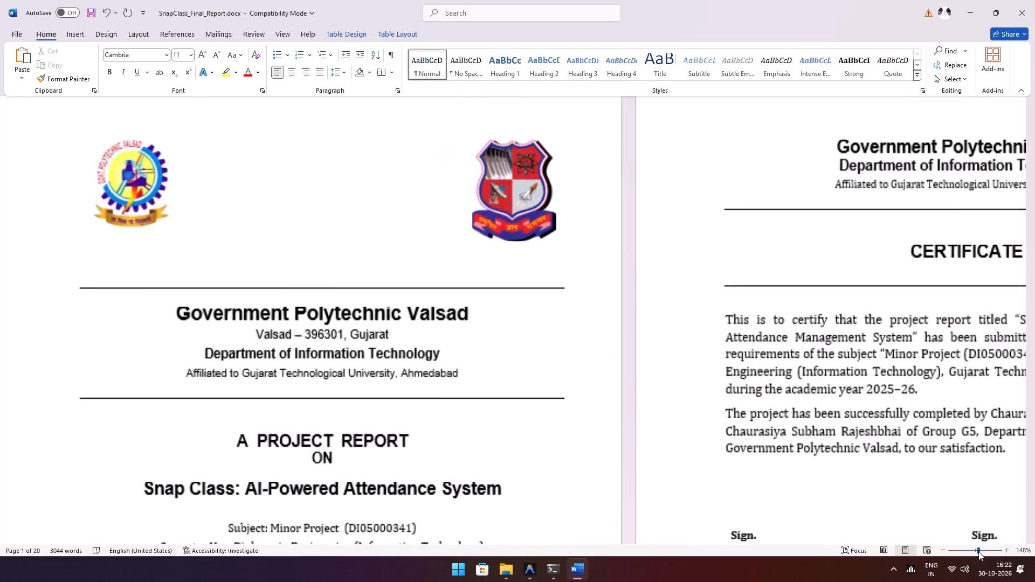
Try several zoom levels on the title page and settle on 120%, viewing it from its top.
scroll(893, 424, down, 2)
scroll(889, 416, up, 2)
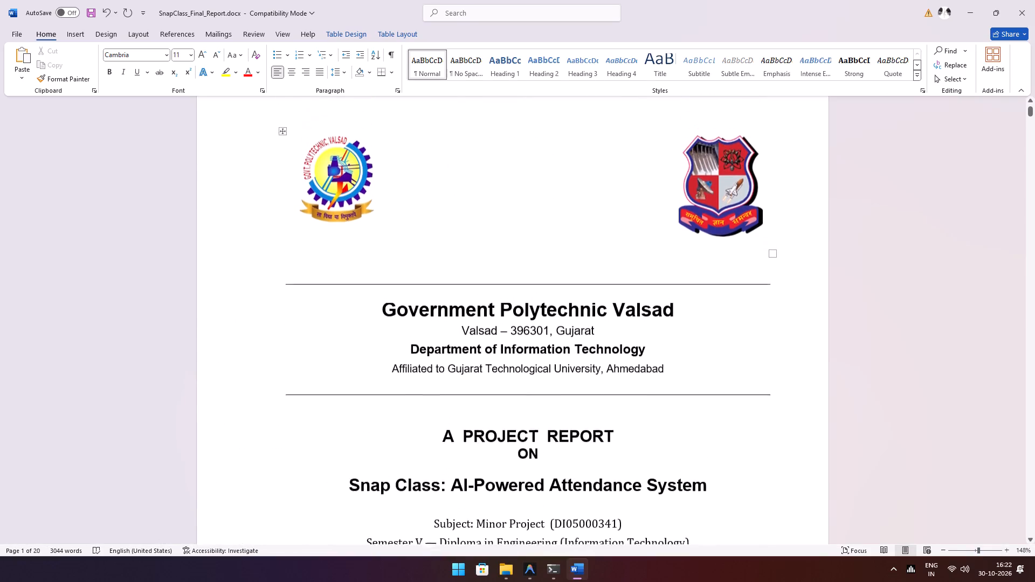
triple_click(943, 553)
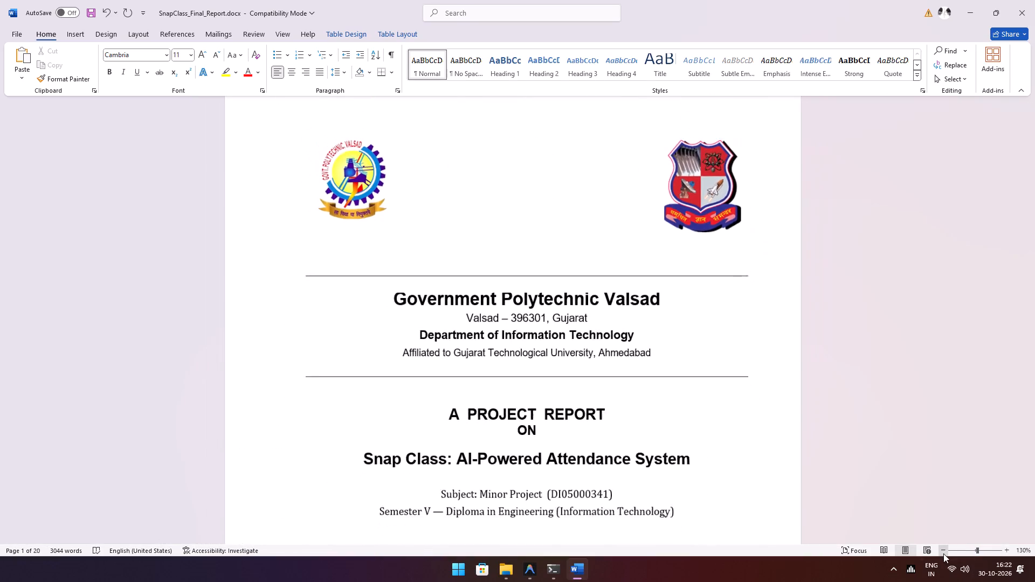
triple_click(943, 553)
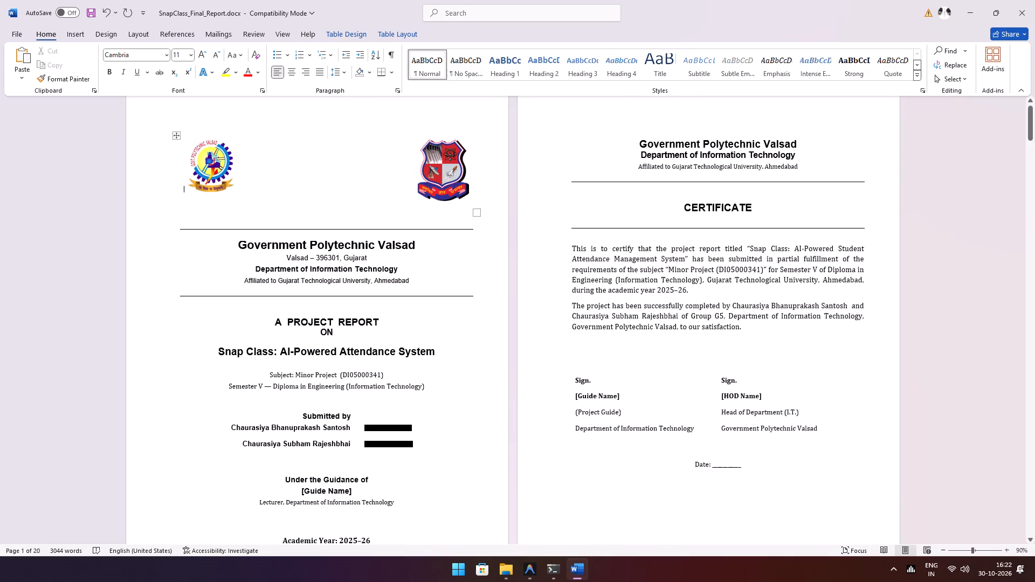
click(1005, 551)
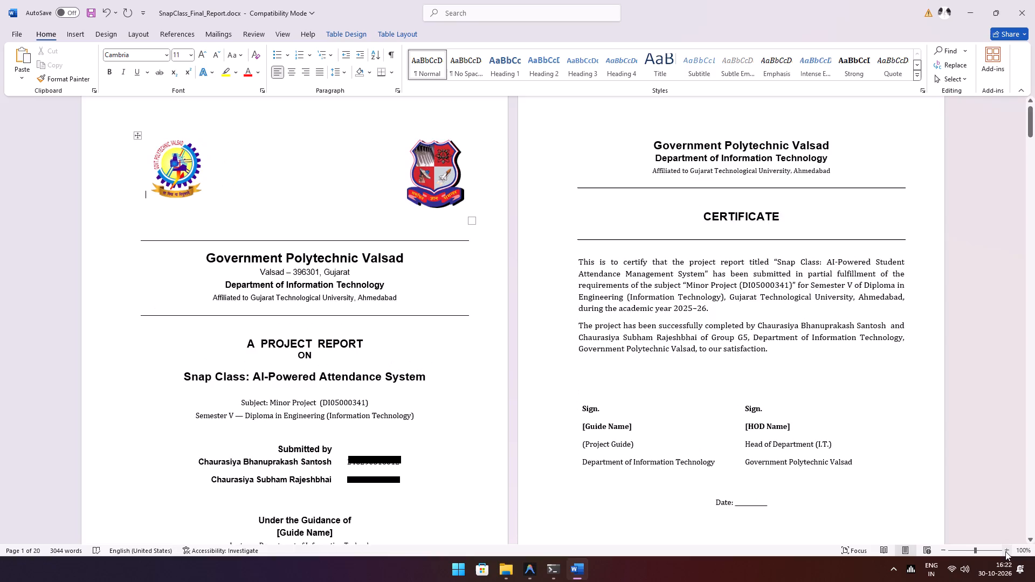
click(1005, 551)
click(1005, 551)
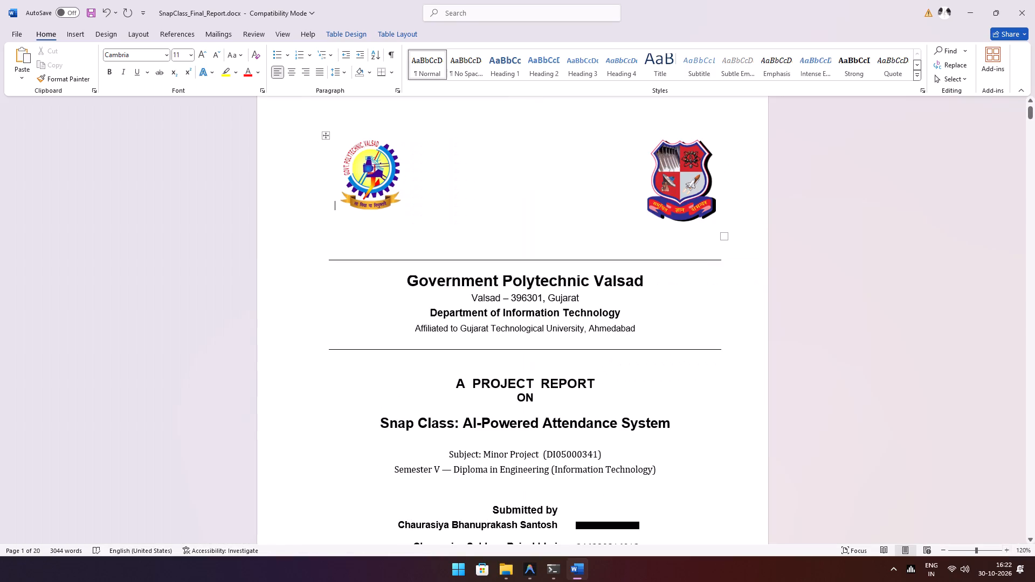
scroll(405, 268, up, 5)
scroll(301, 209, up, 4)
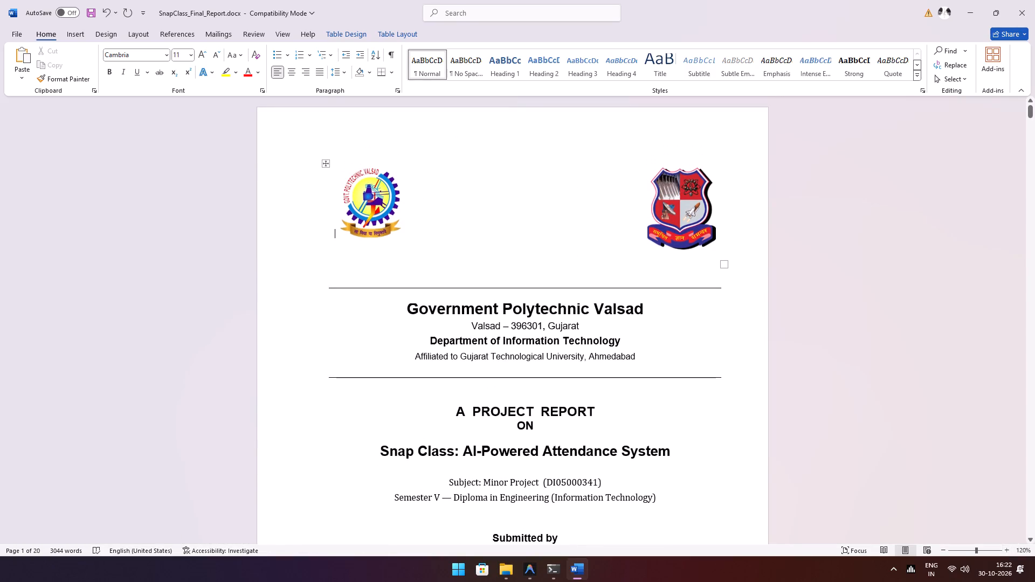
Show formatting marks and examine the title page's logo table, blank paragraphs, institute heading lines and the text down to the page break.
click(447, 262)
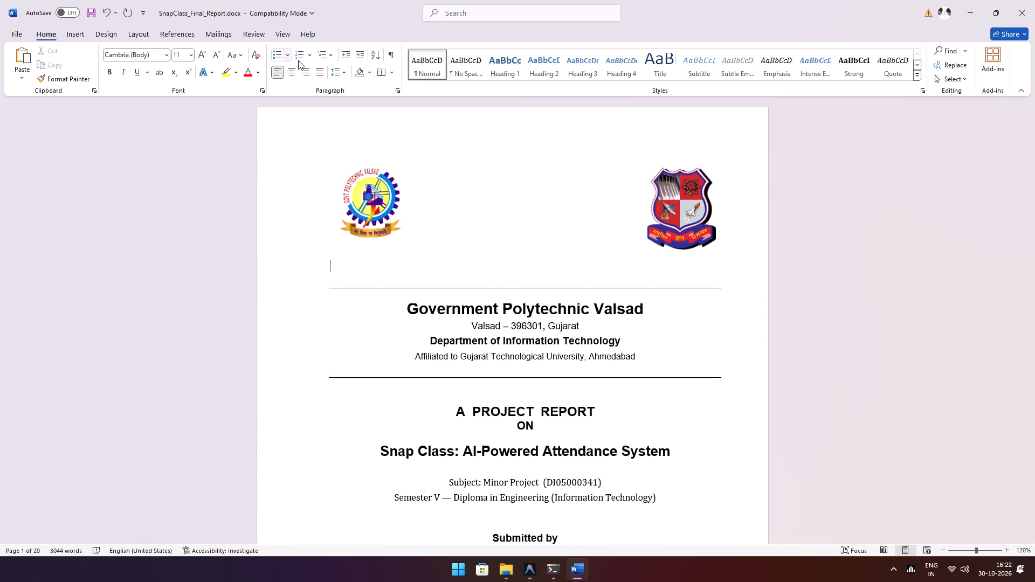
click(387, 52)
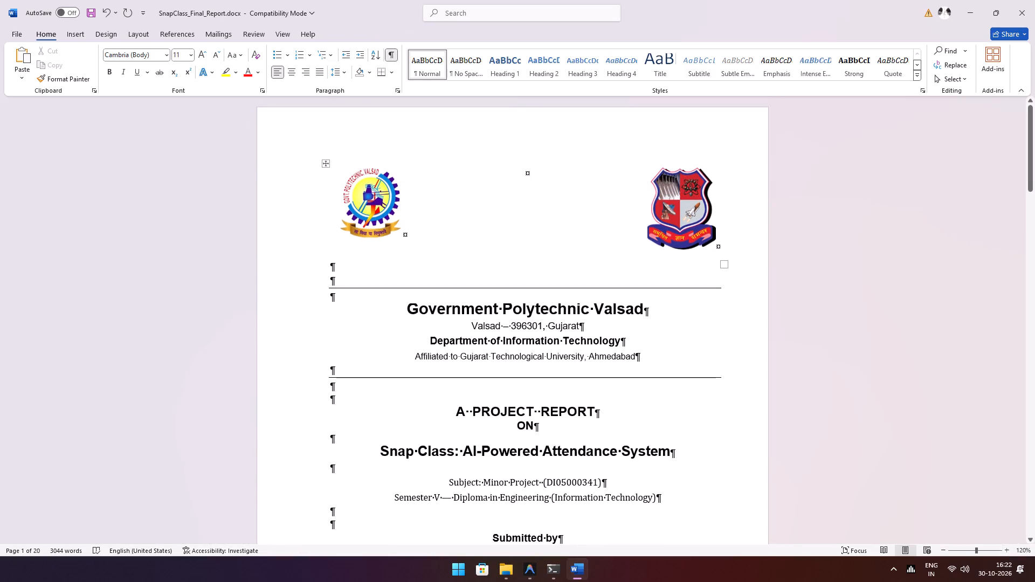
click(562, 204)
click(529, 172)
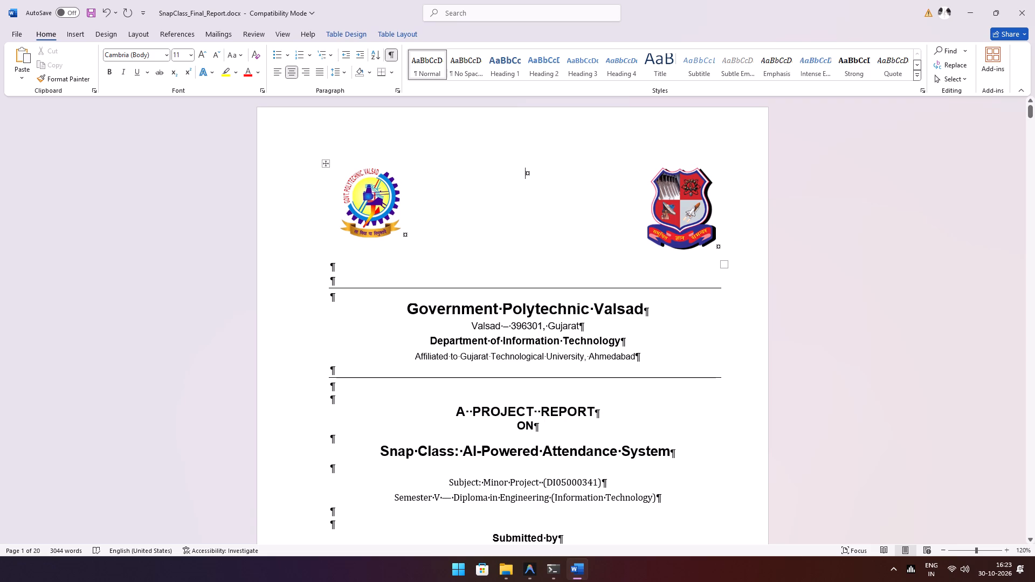
click(525, 175)
click(525, 175)
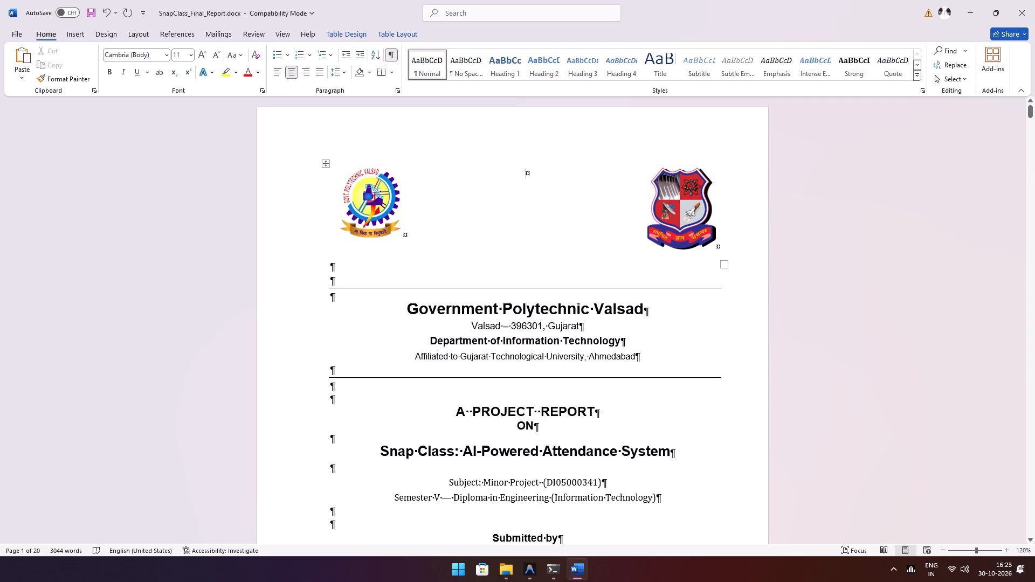
click(723, 268)
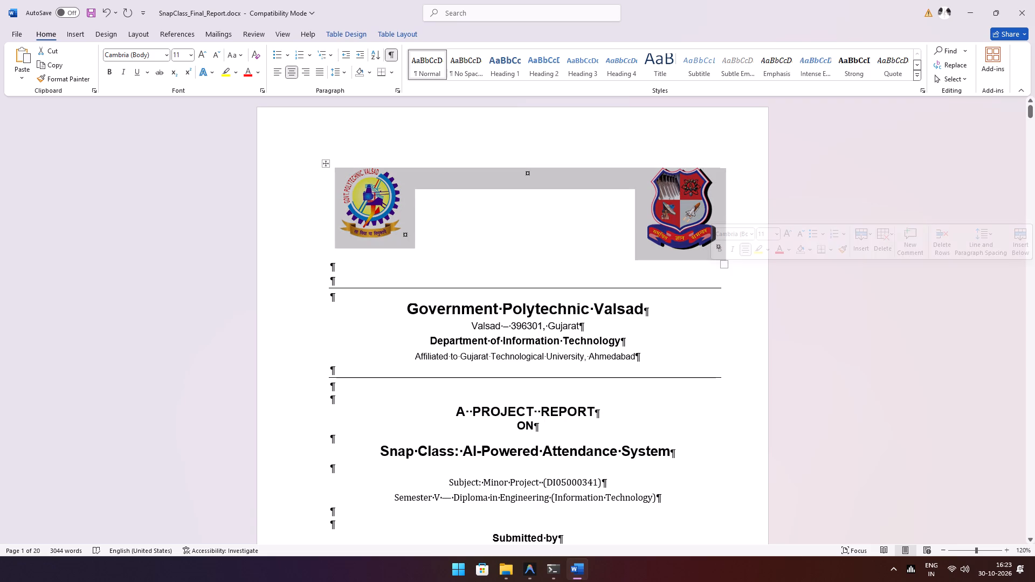
click(368, 271)
click(372, 284)
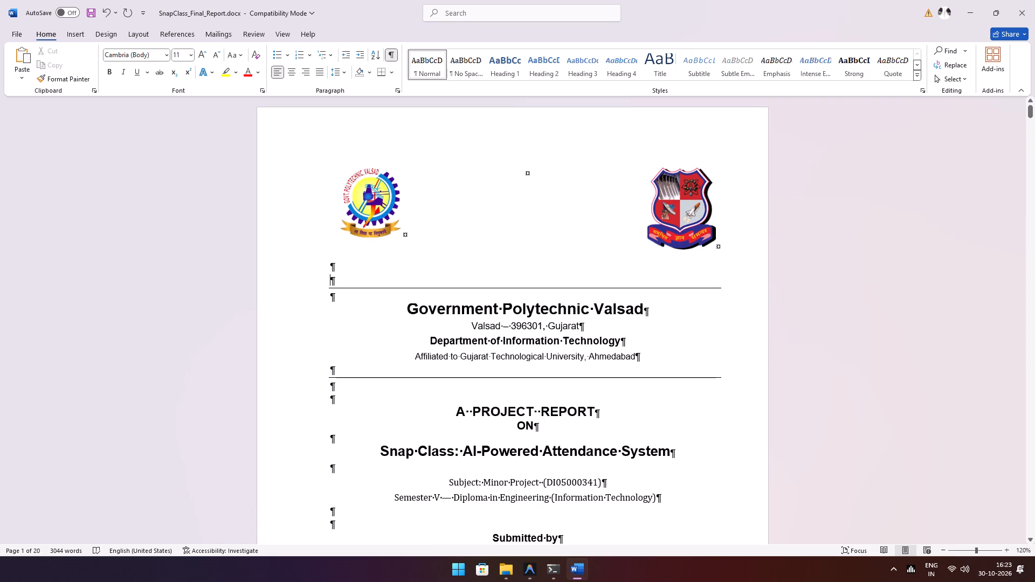
click(515, 329)
click(588, 321)
click(551, 327)
click(625, 317)
click(659, 304)
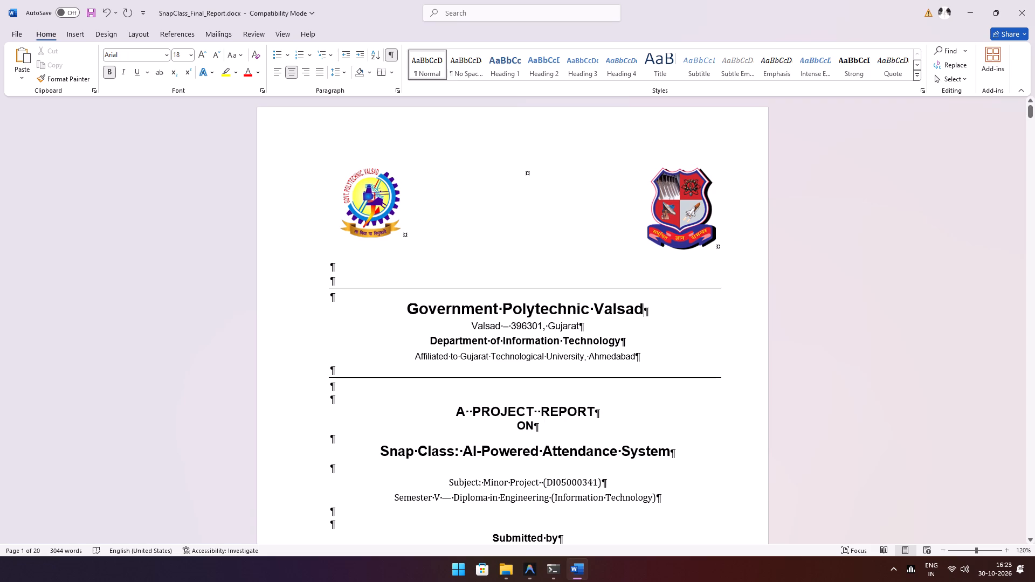
click(472, 344)
click(586, 340)
click(663, 341)
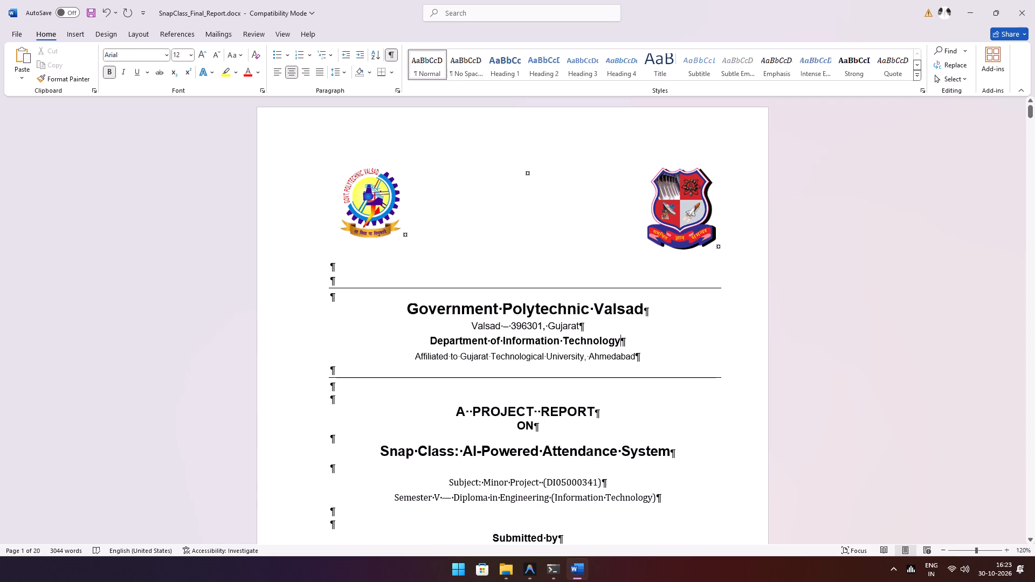
click(637, 365)
scroll(588, 352, down, 5)
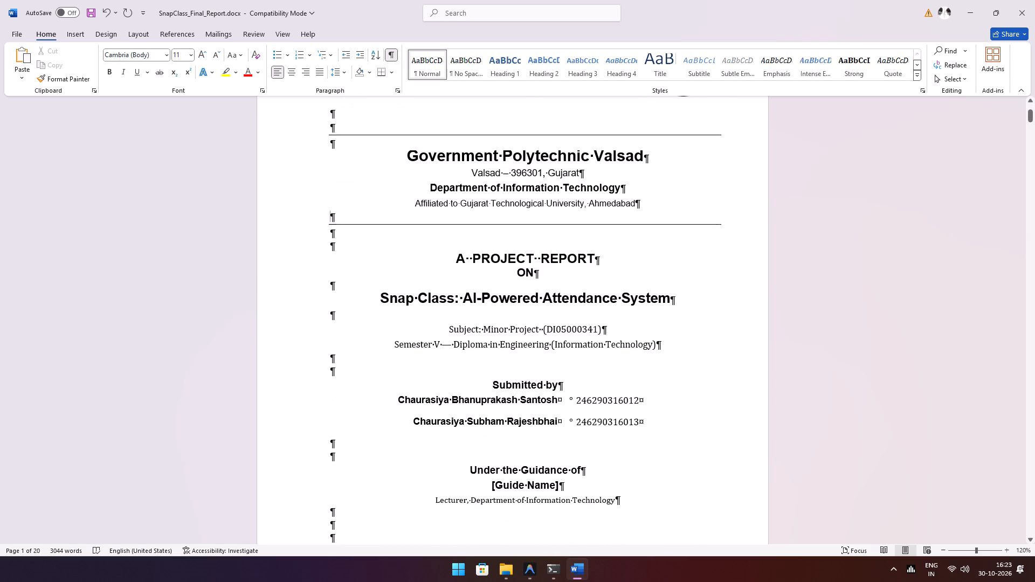
scroll(597, 309, down, 2)
scroll(636, 289, down, 1)
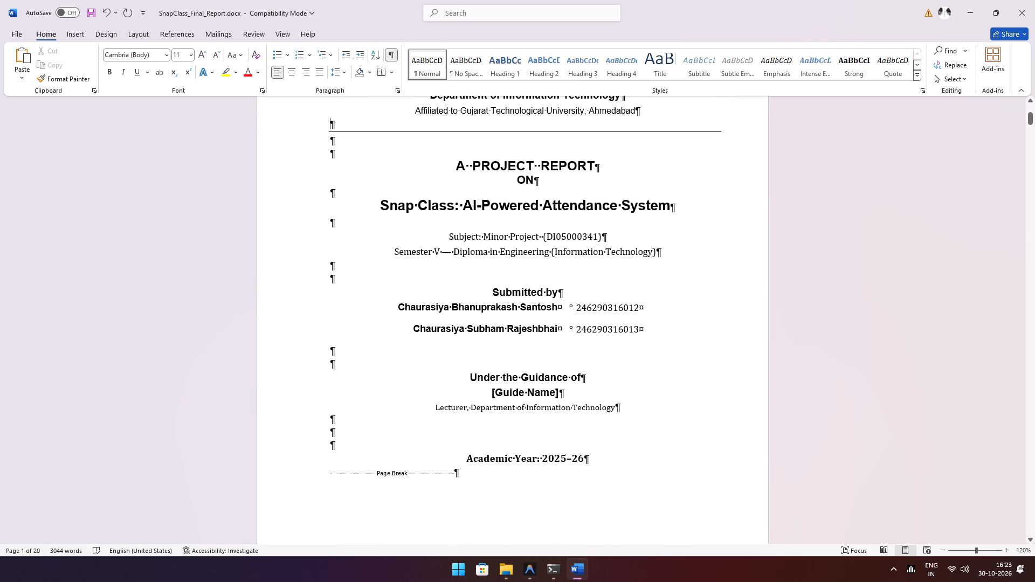
Make the word "Subject" bold in the Minor Project line of the title page.
click(615, 231)
click(625, 240)
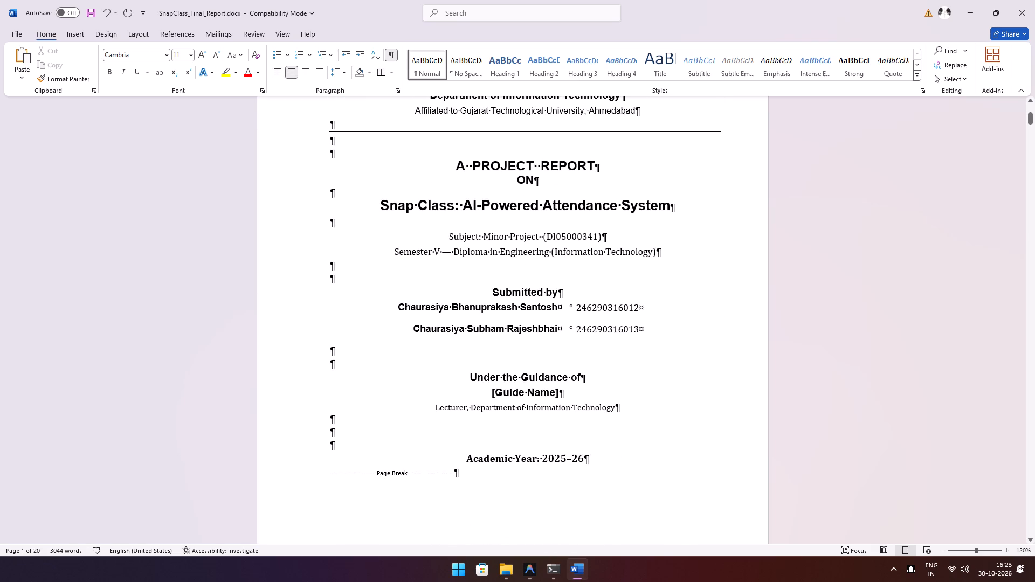
click(481, 240)
click(479, 238)
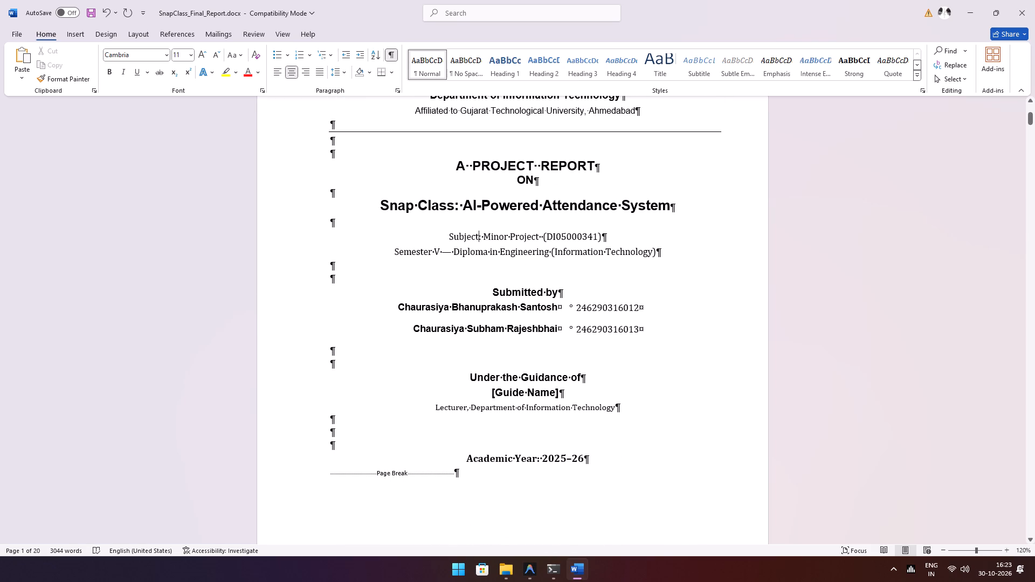
click(480, 238)
drag(479, 238, 449, 238)
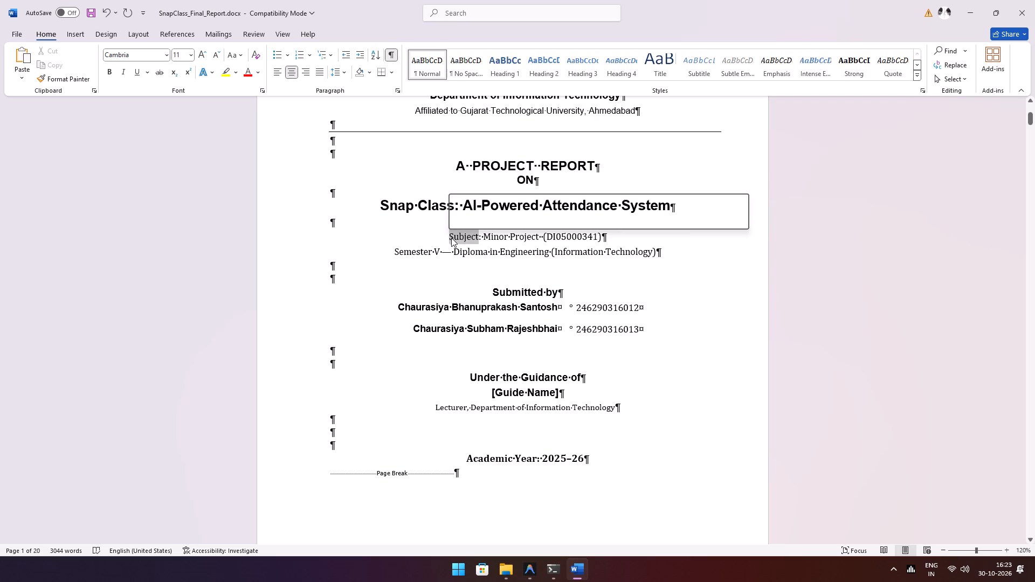
click(459, 222)
click(492, 246)
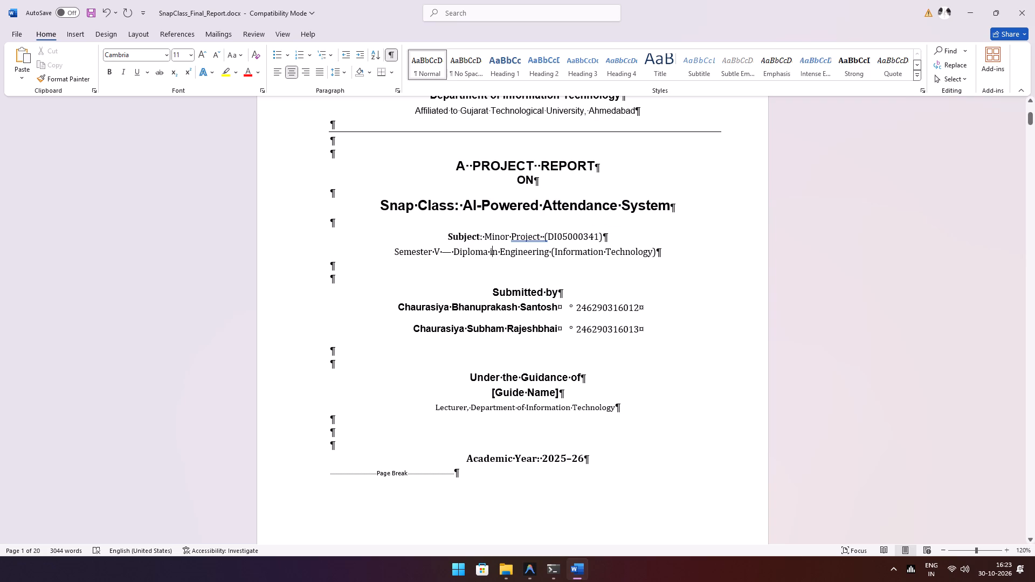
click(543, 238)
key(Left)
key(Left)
Edit the title page's semester line to read "Semester 5 - Diploma in Engineering (Information Technology)", with a plain hyphen as separator.
click(446, 250)
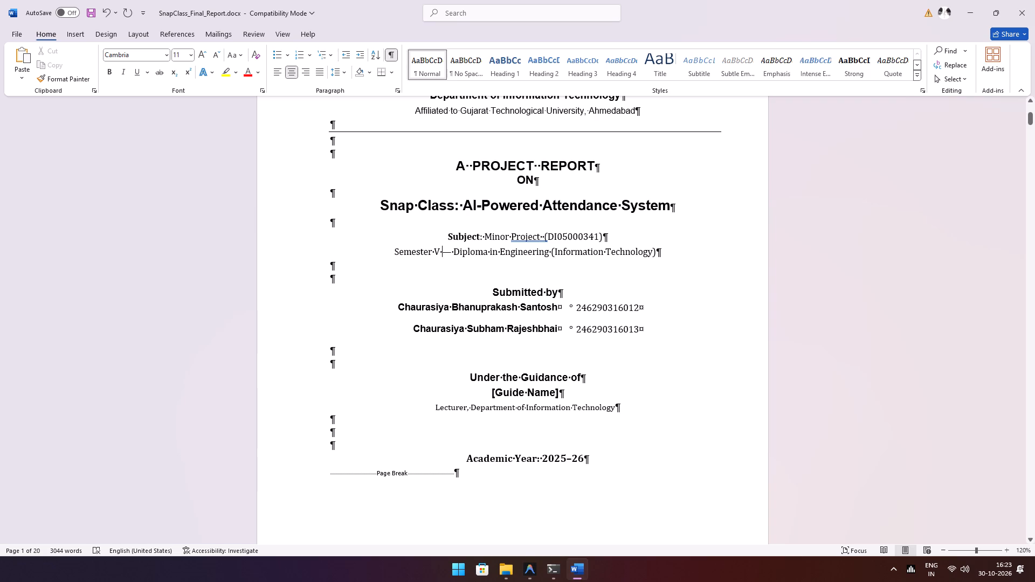
click(452, 251)
key(BackSpace)
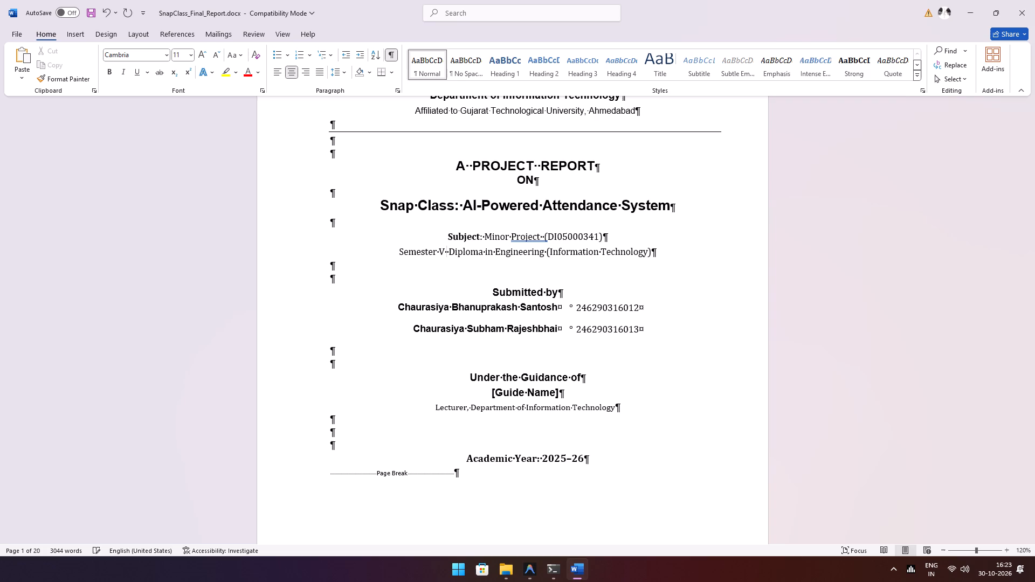
key(minus)
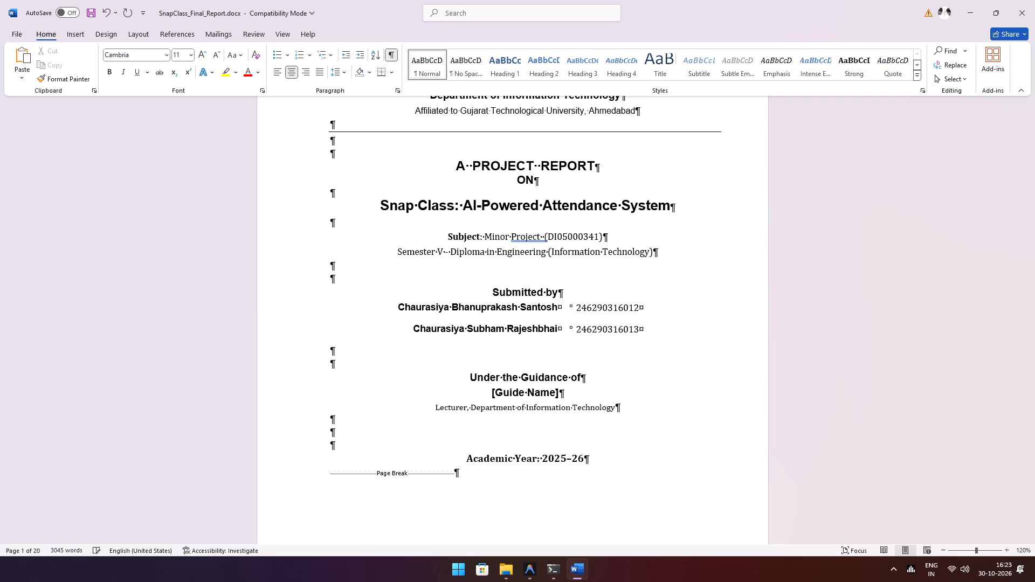
click(443, 253)
key(BackSpace)
key(5)
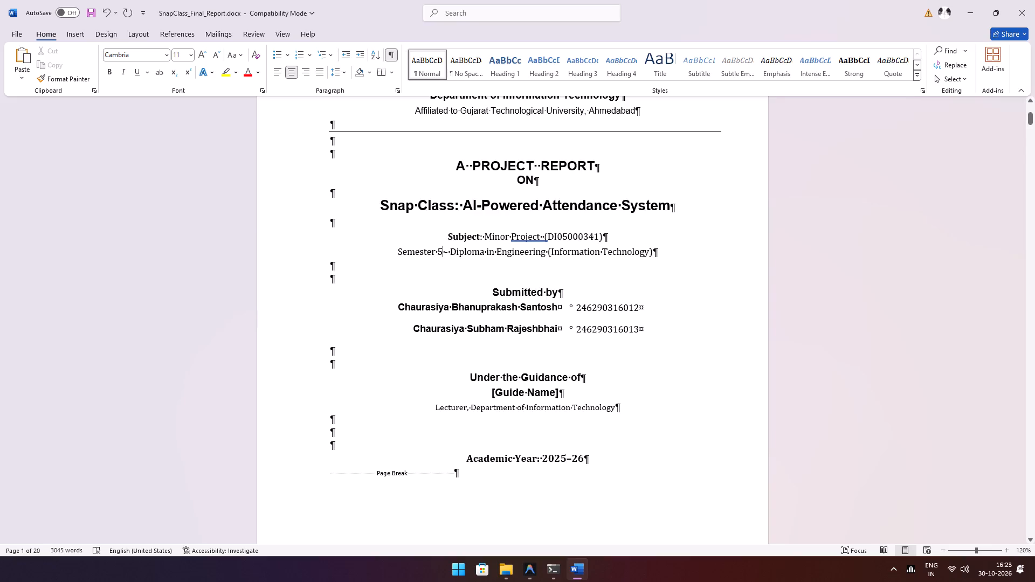
Hide the formatting marks and look over the edited title page from the logos down to the academic year.
scroll(599, 238, up, 4)
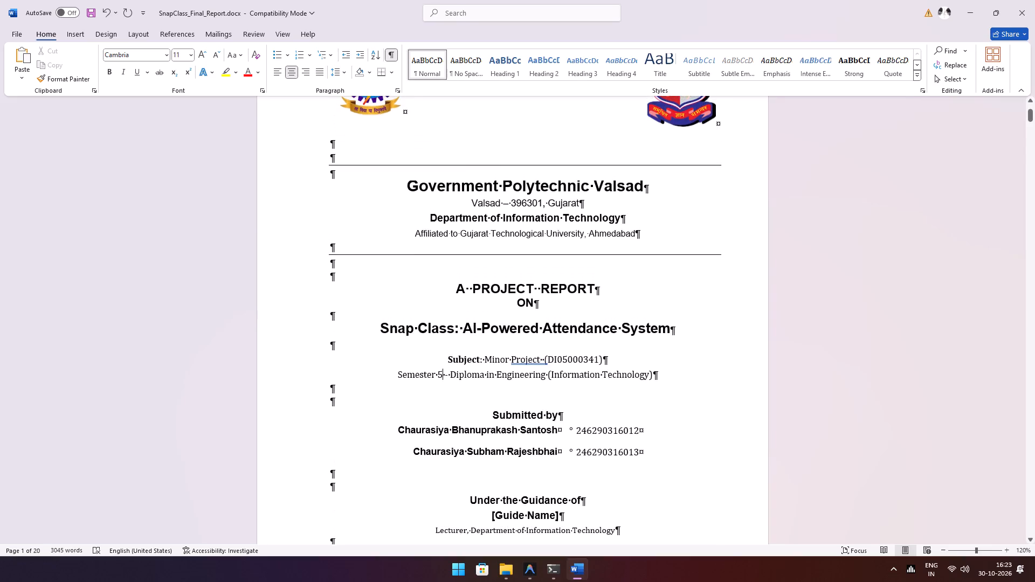
scroll(565, 227, up, 2)
scroll(608, 237, up, 3)
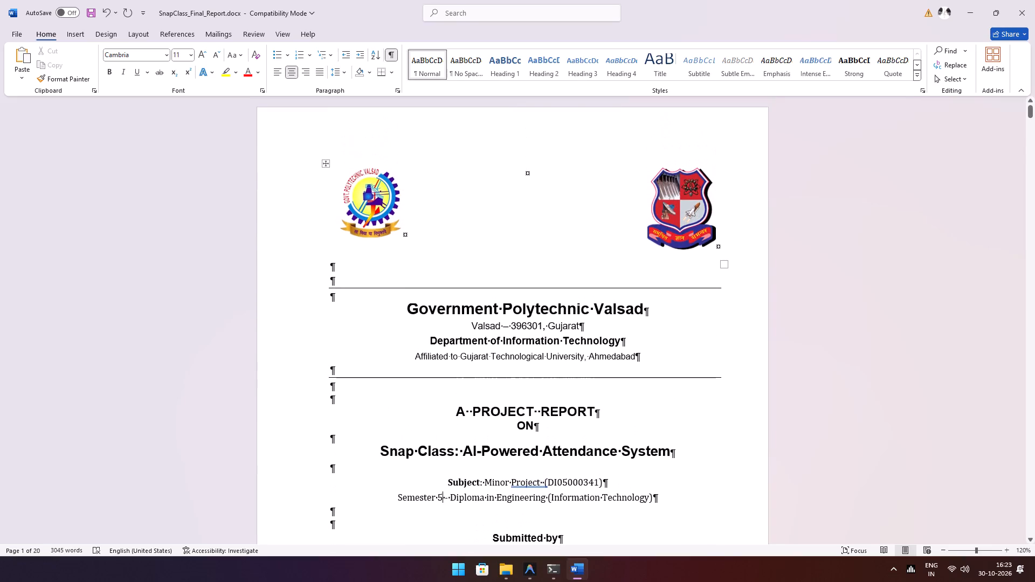
click(395, 59)
scroll(533, 172, down, 4)
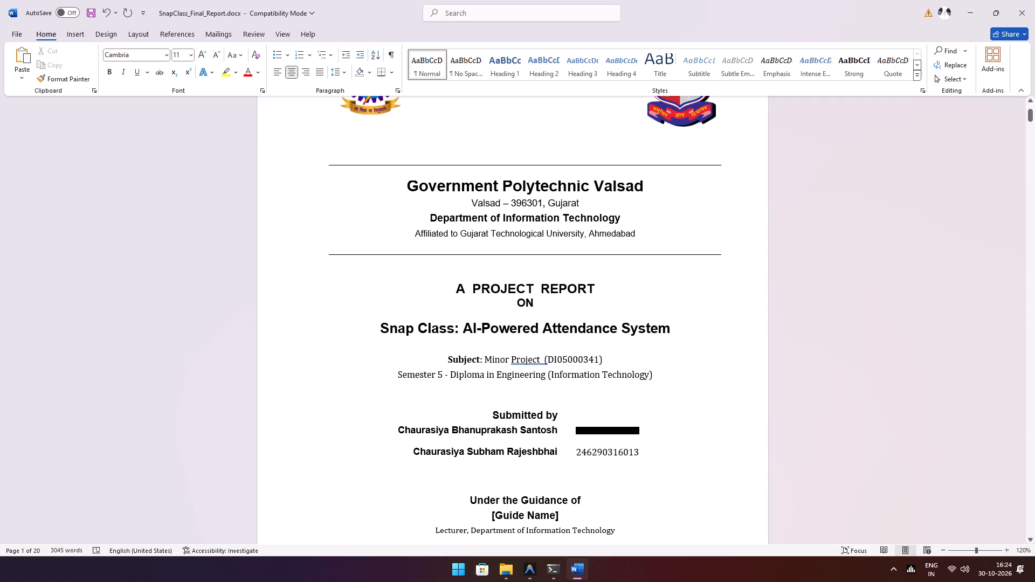
scroll(575, 267, up, 3)
scroll(583, 319, up, 2)
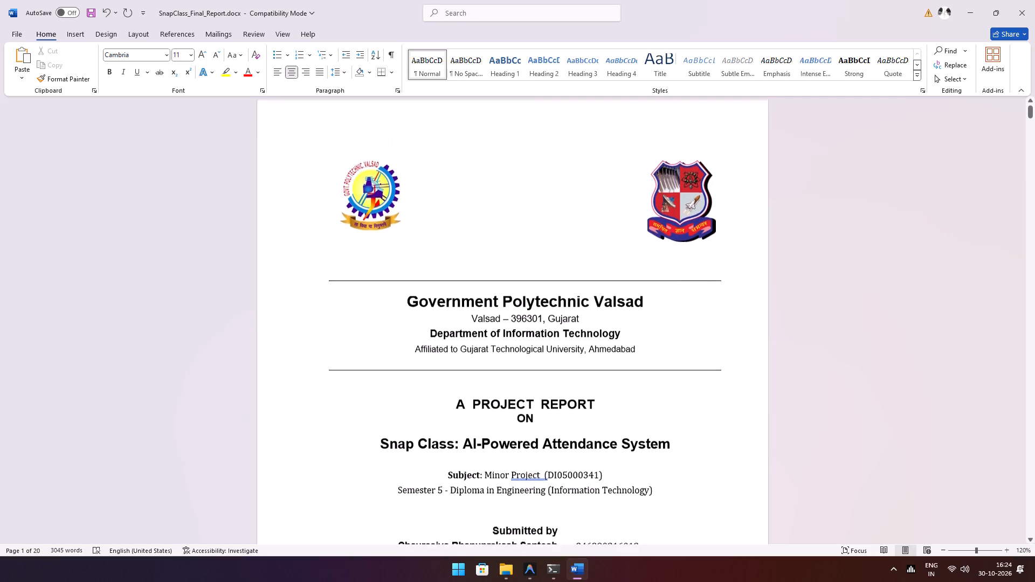
scroll(583, 320, down, 5)
scroll(575, 274, down, 2)
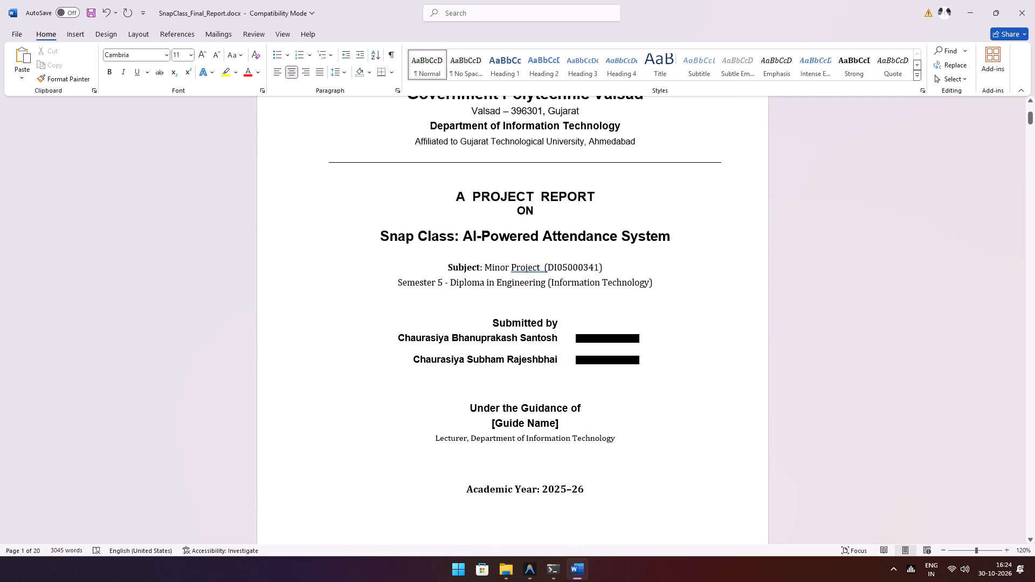
click(546, 284)
Break the title page's semester line so that "(Information Technology)" stands on its own line.
click(548, 282)
key(Return)
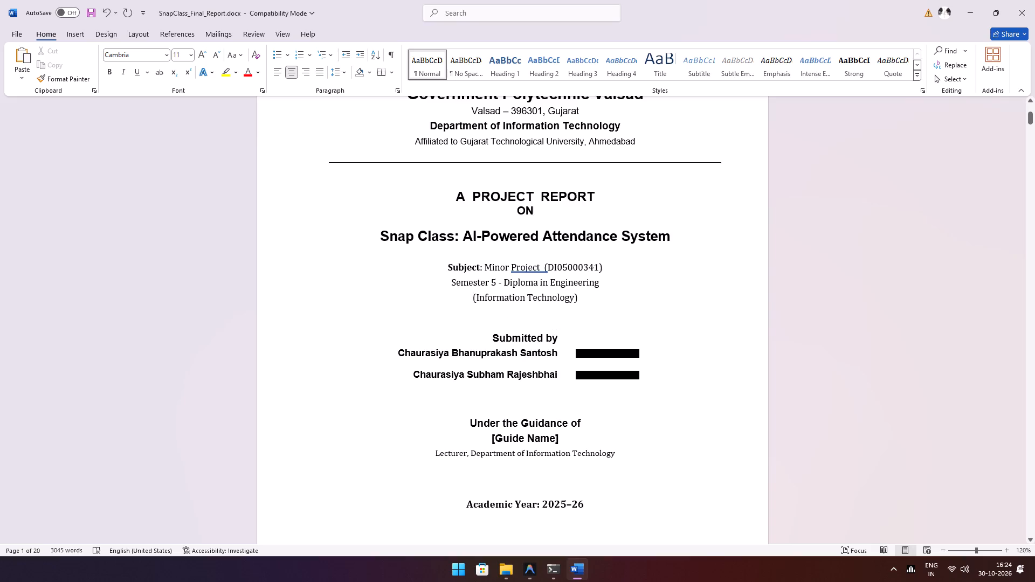
Change the semester number on the title page to "5th", with the "th" in superscript.
click(493, 280)
click(495, 281)
text(th)
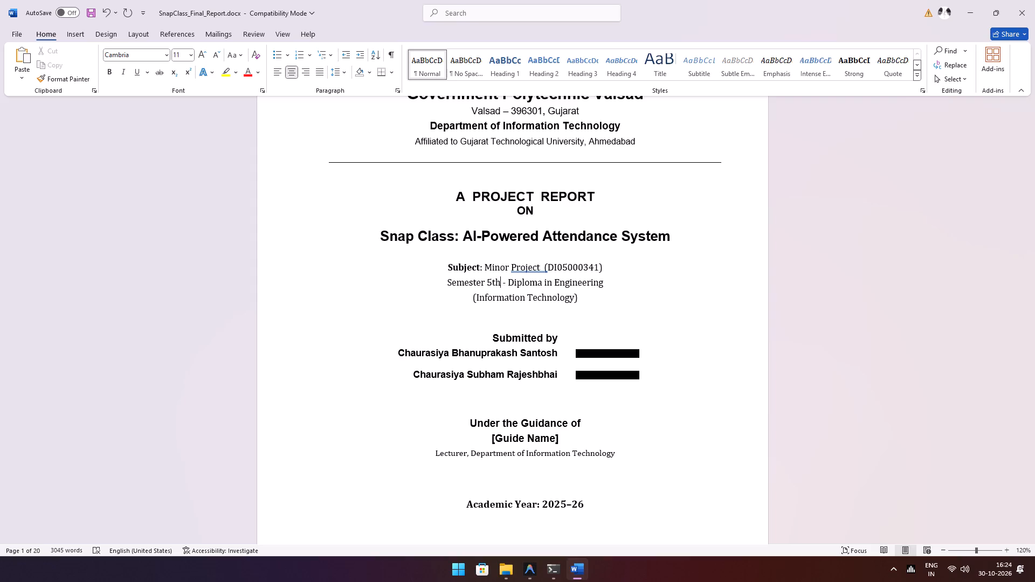
key(ctrl+Left)
key(ctrl+Right)
drag(500, 280, 497, 282)
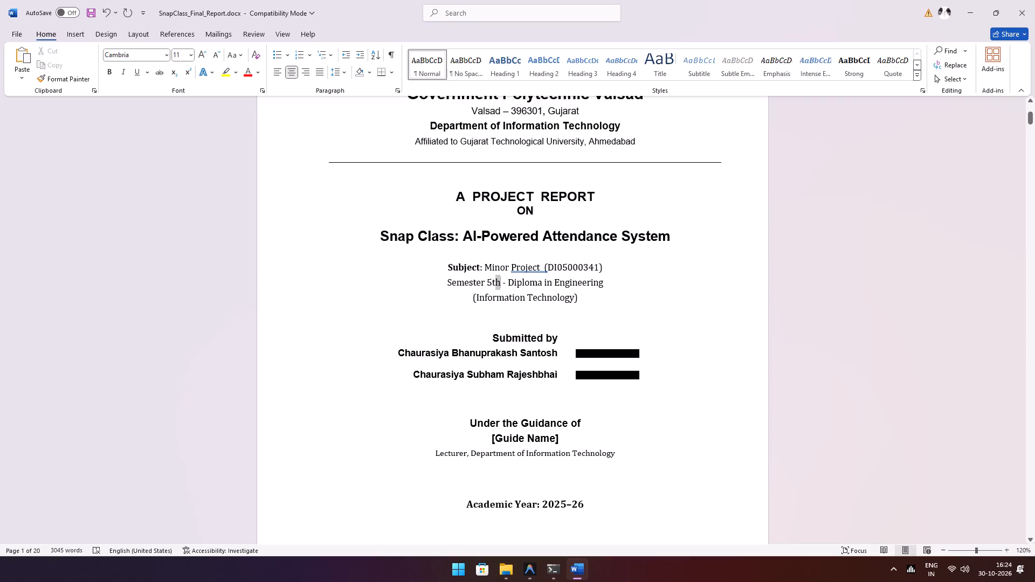
drag(497, 282, 493, 286)
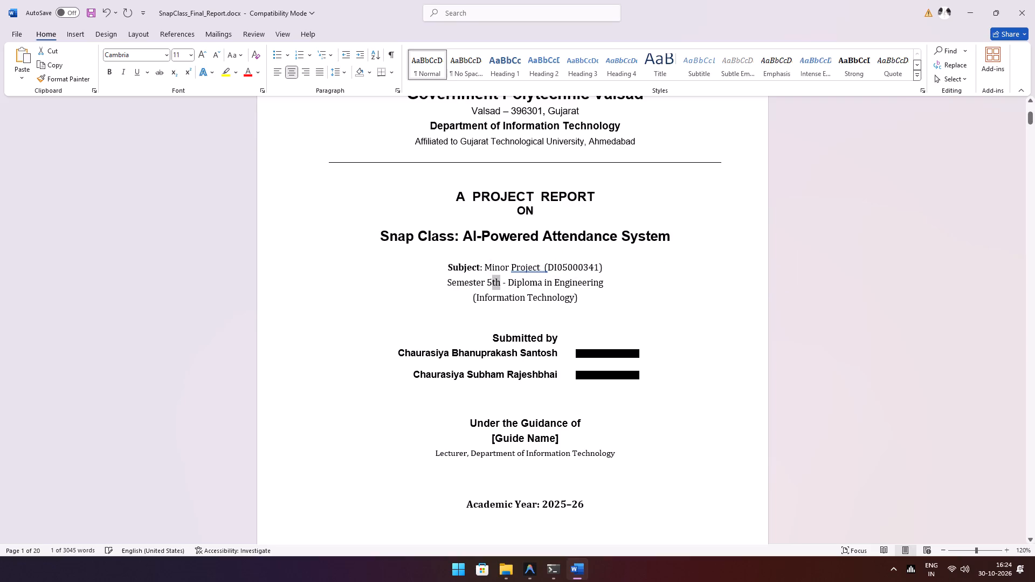
click(191, 72)
Delete one blank paragraph between "(Information Technology)" and the "Submitted by" heading.
click(560, 334)
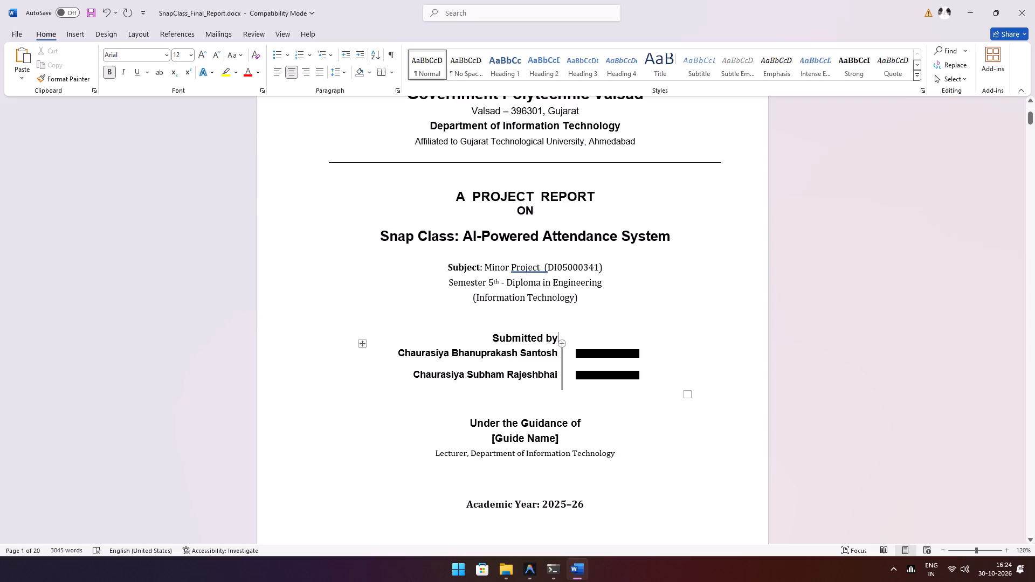
click(560, 310)
click(561, 320)
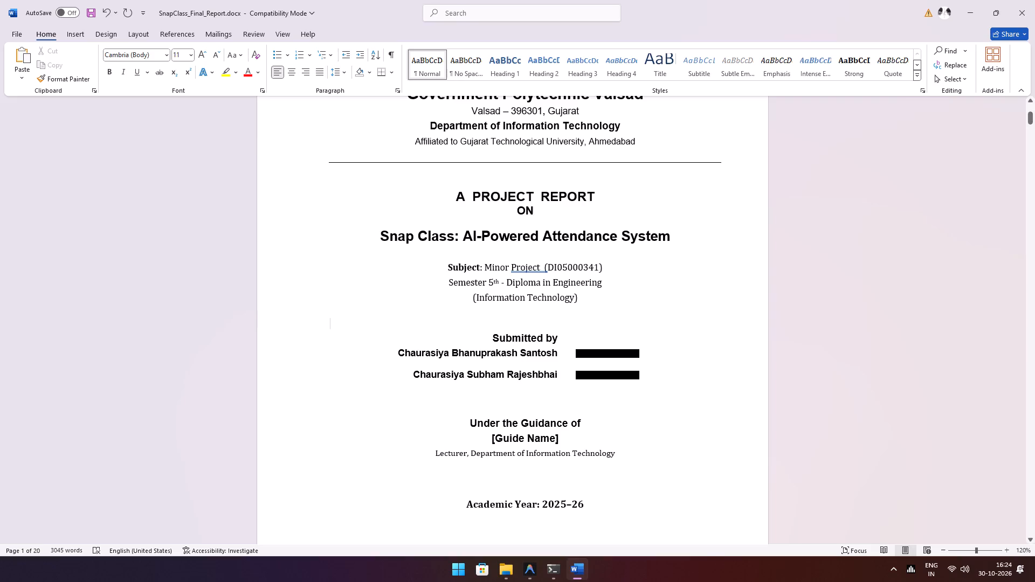
key(BackSpace)
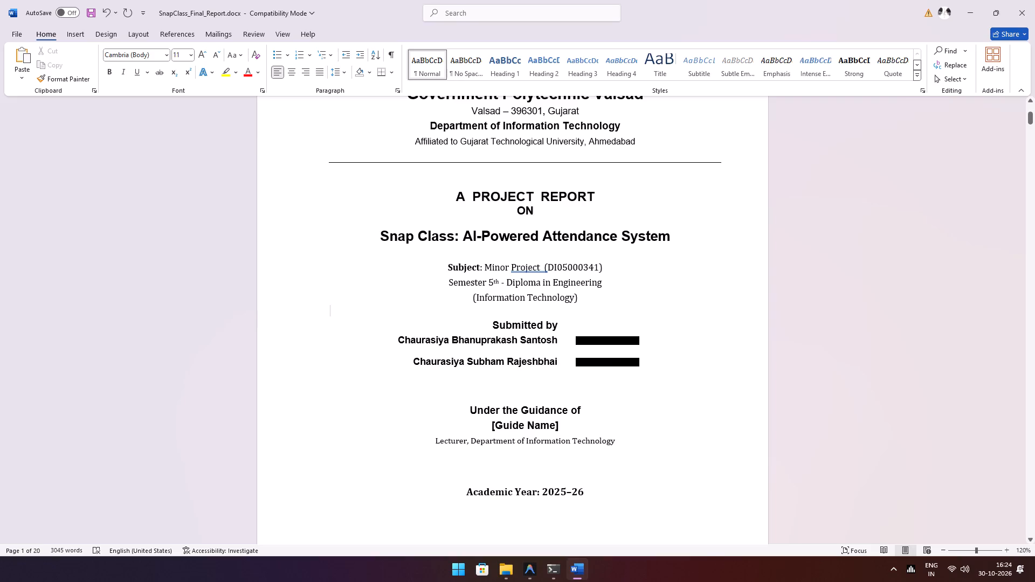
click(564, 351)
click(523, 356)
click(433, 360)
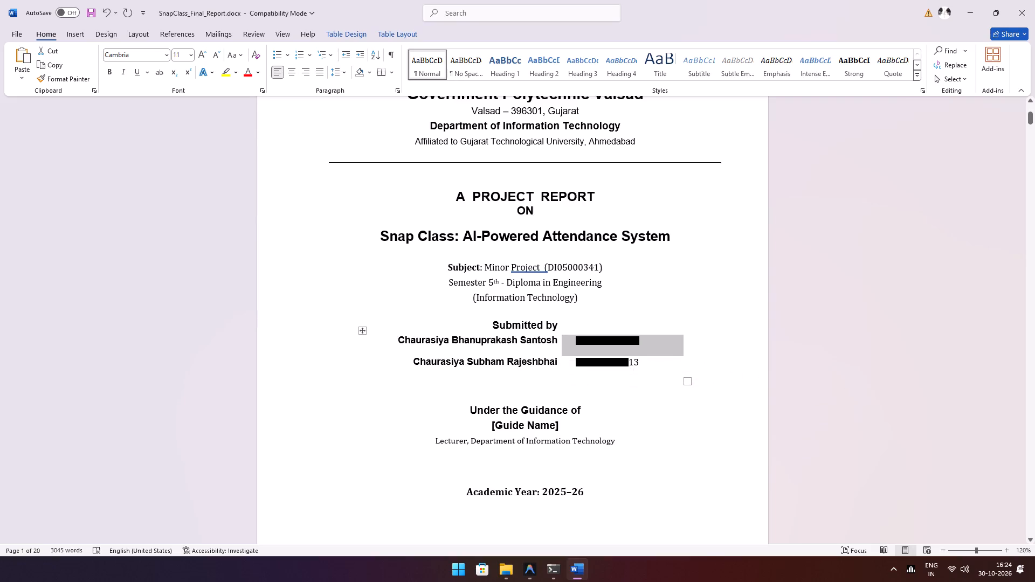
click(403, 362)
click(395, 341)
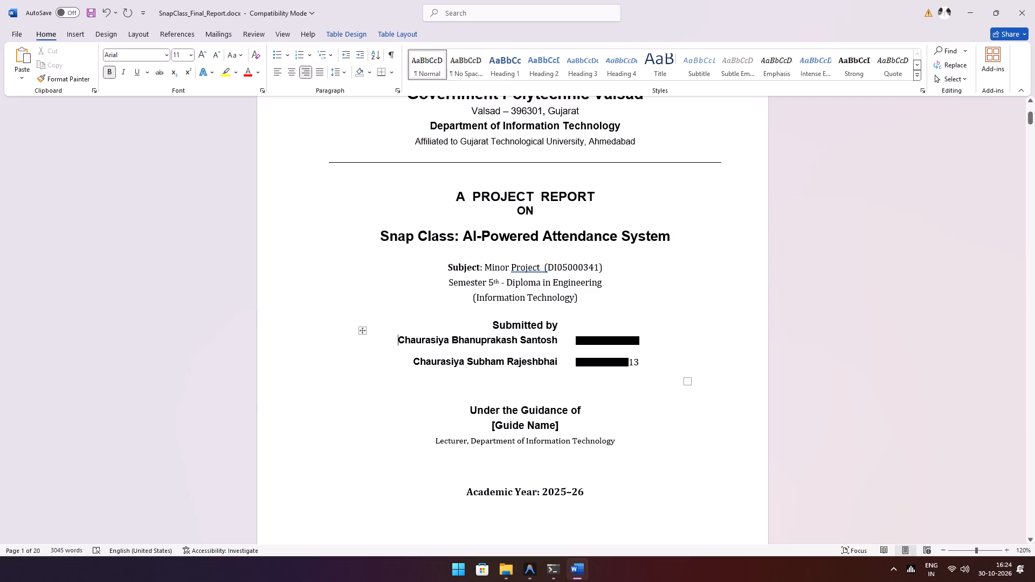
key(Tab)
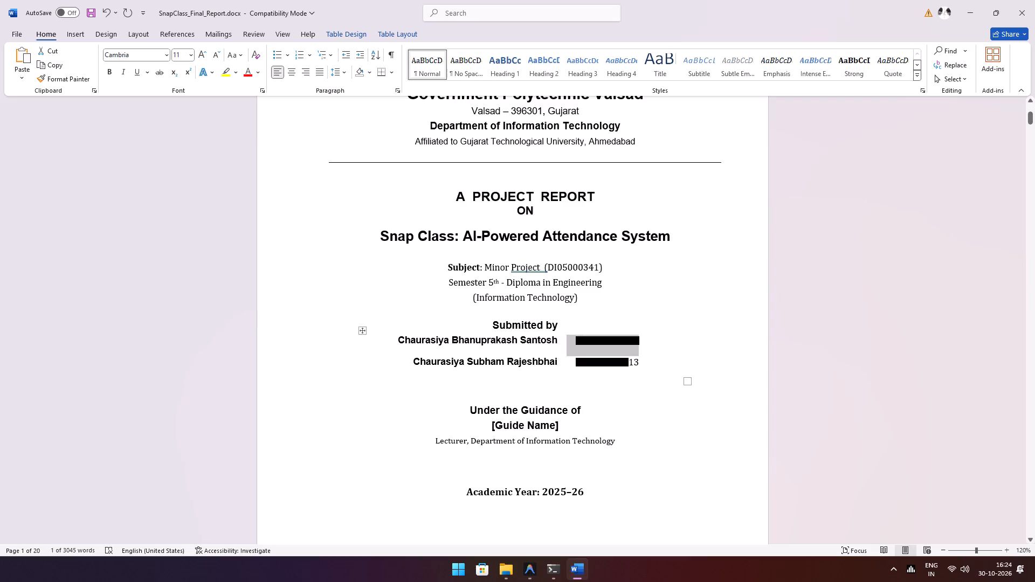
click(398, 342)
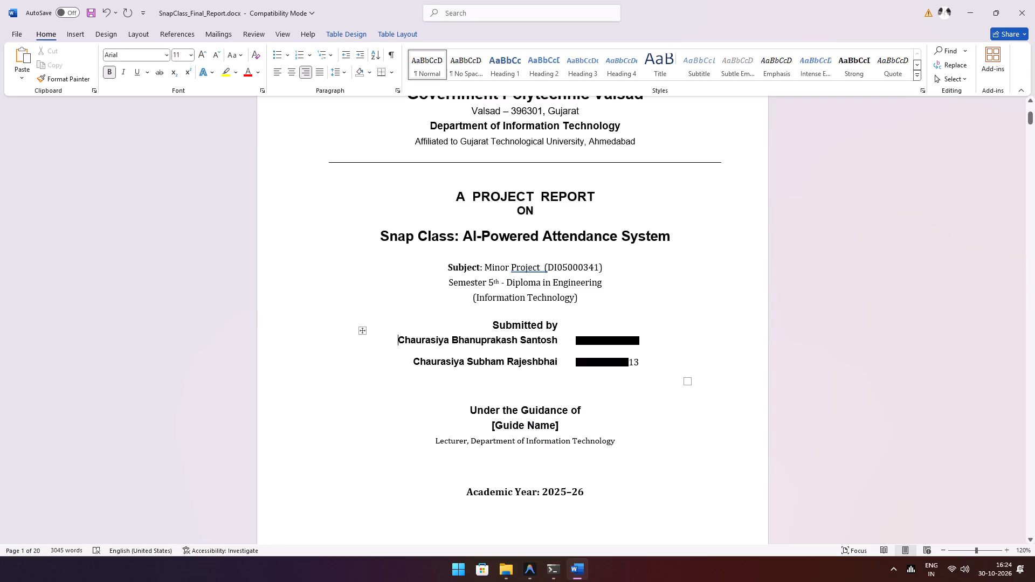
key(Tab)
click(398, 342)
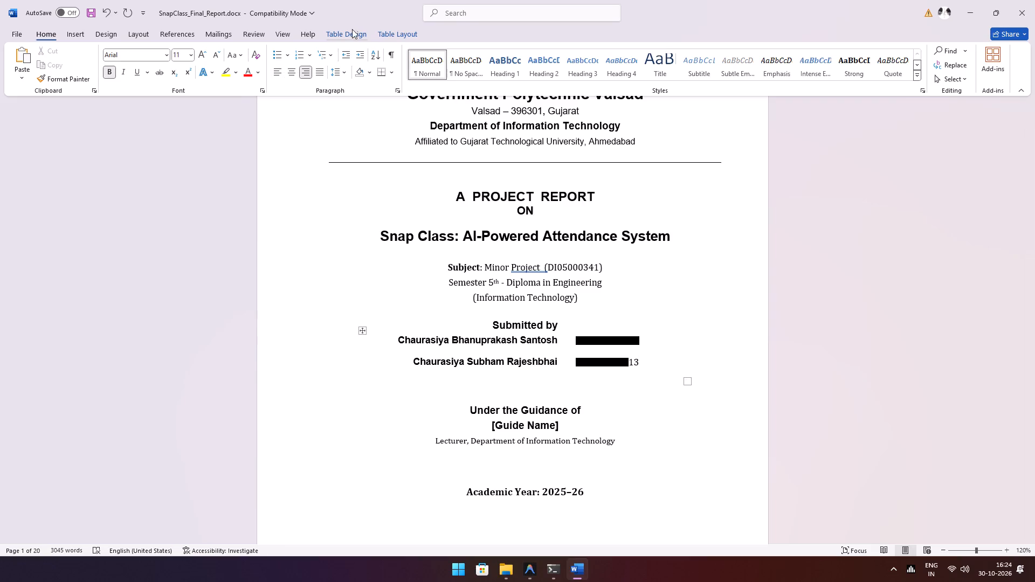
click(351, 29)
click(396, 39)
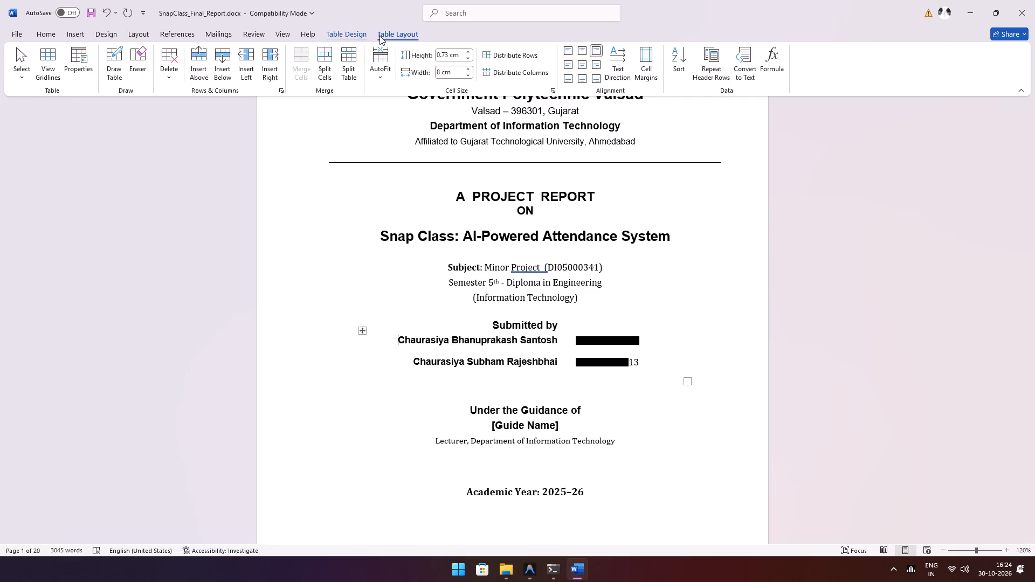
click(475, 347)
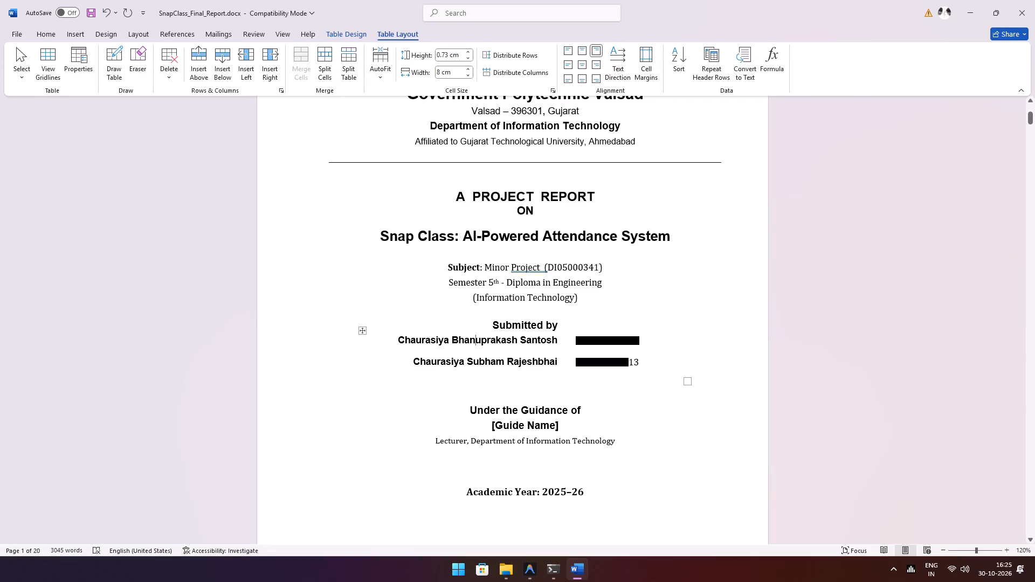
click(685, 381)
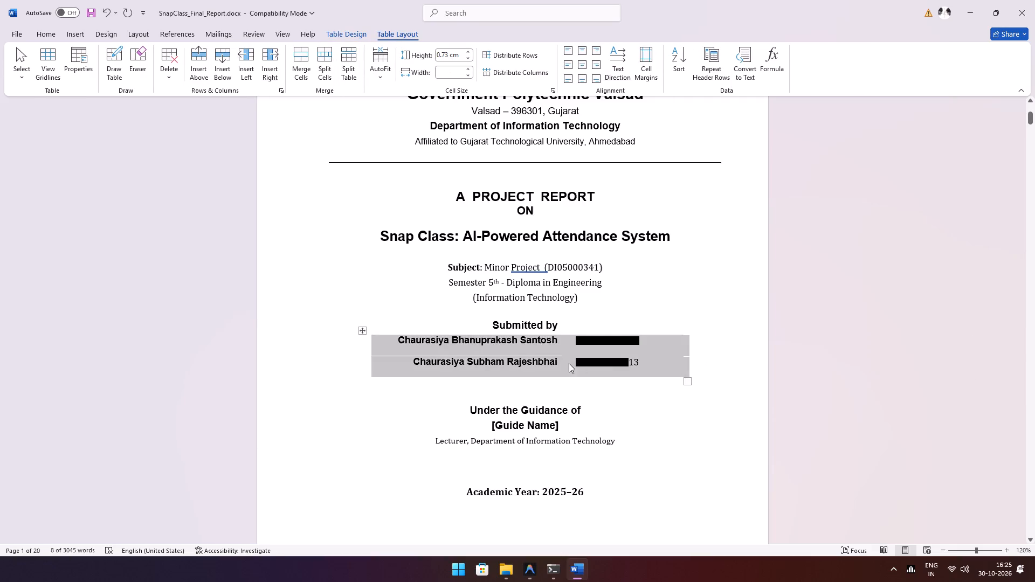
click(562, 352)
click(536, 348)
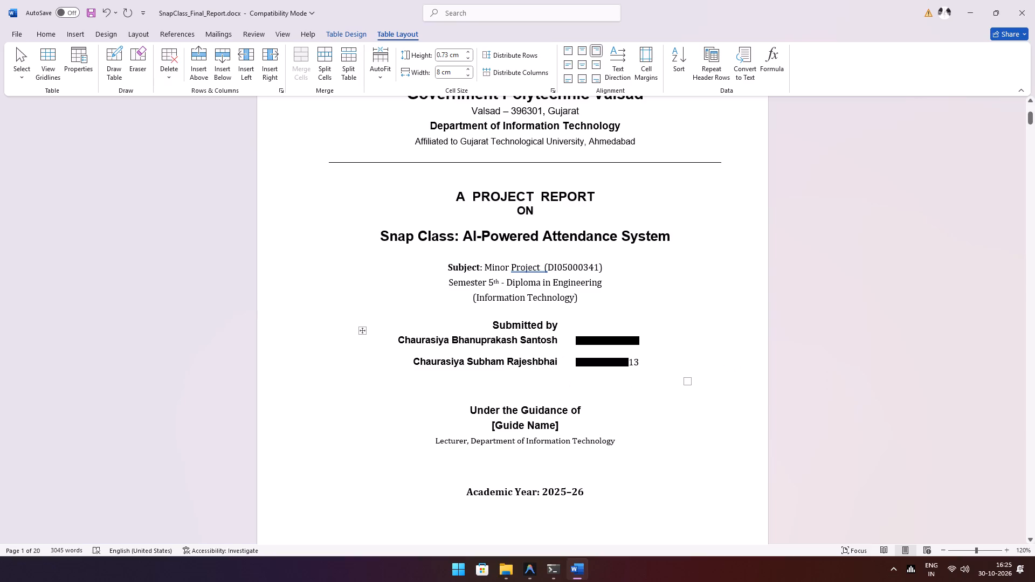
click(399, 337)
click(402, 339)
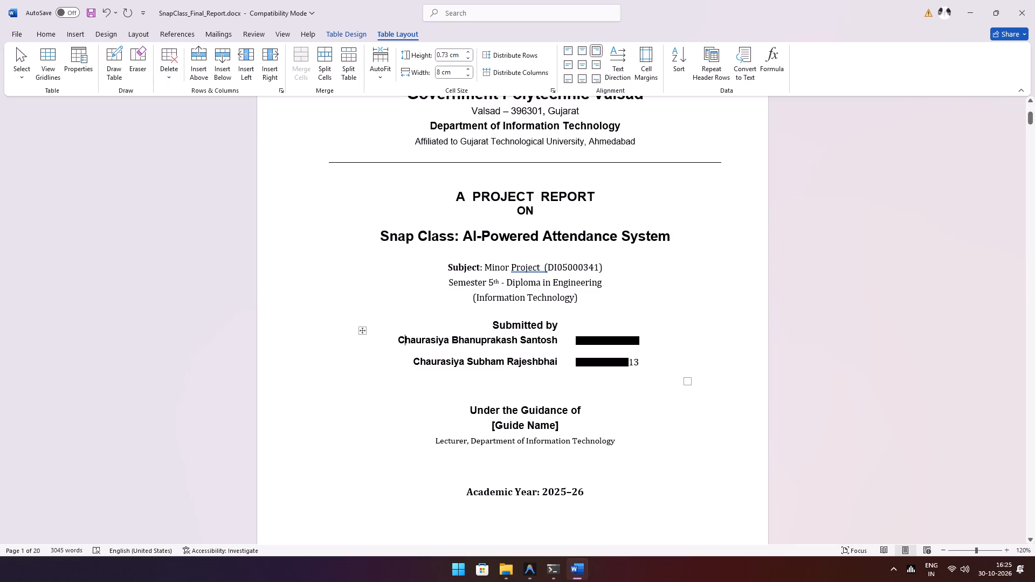
Left-align both student names in the first column of the table under "Submitted by".
click(396, 341)
drag(396, 341, 556, 373)
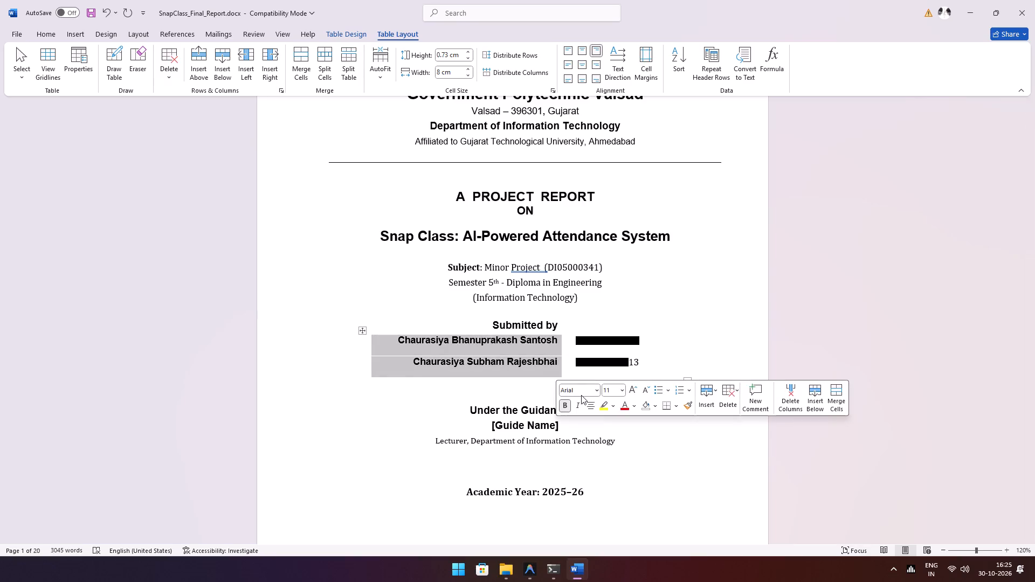
click(53, 40)
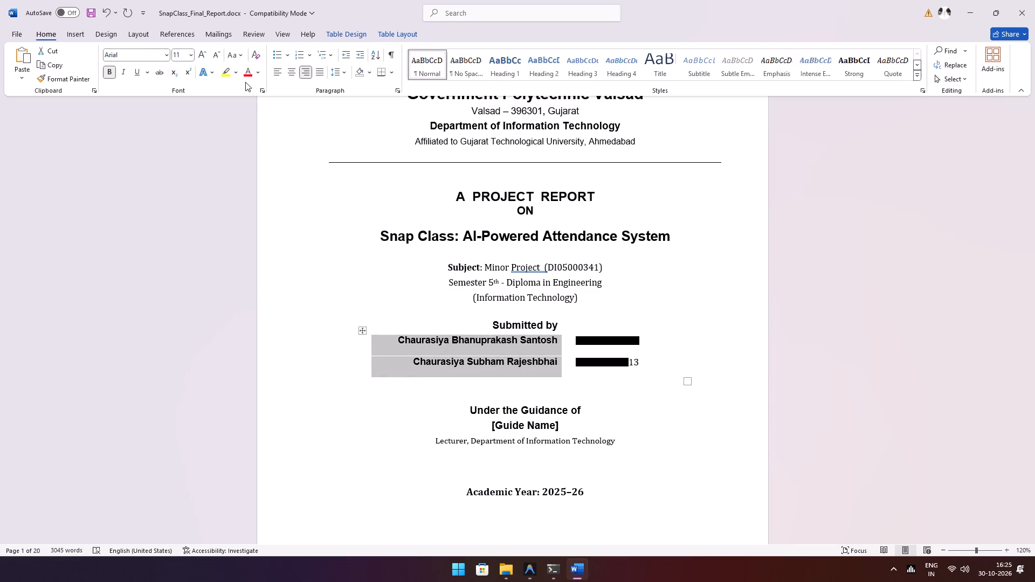
click(281, 74)
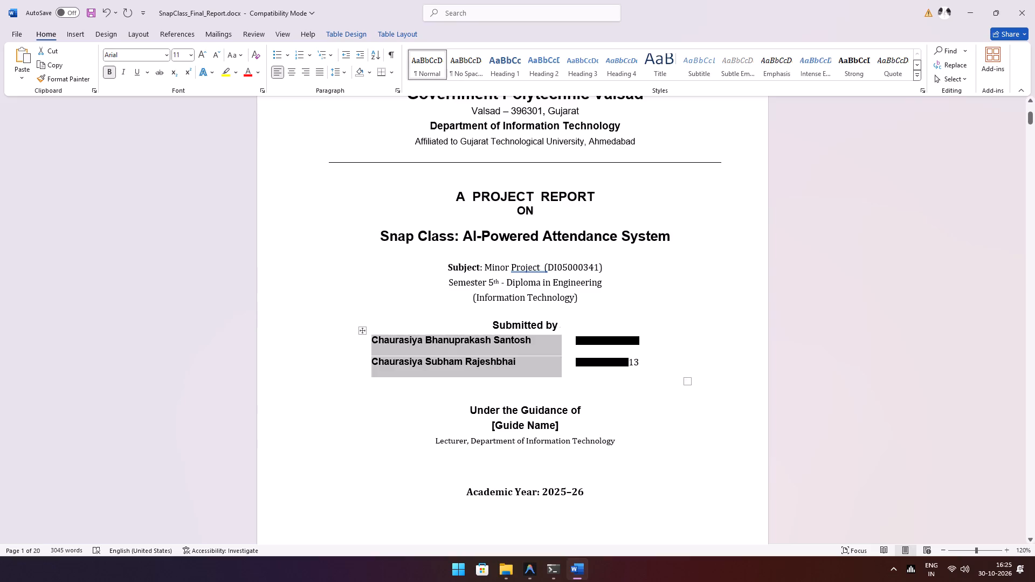
Justify both entries in the second column of the student table under "Submitted by".
click(601, 346)
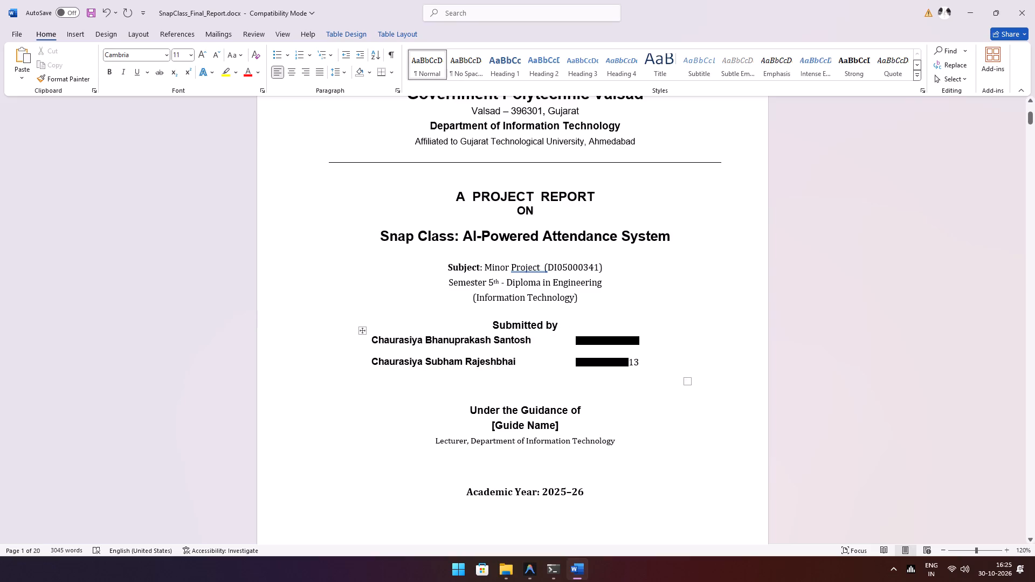
click(532, 344)
drag(571, 342, 585, 342)
drag(585, 342, 638, 361)
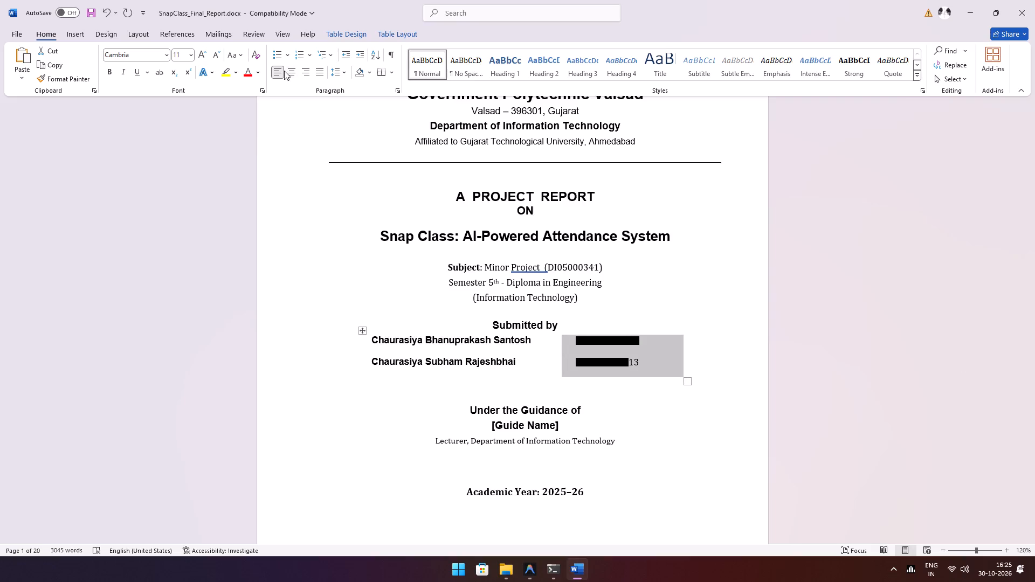
click(317, 74)
Try centering the student names in the table's first column, and settle on justified alignment for both.
click(528, 358)
drag(529, 363, 450, 329)
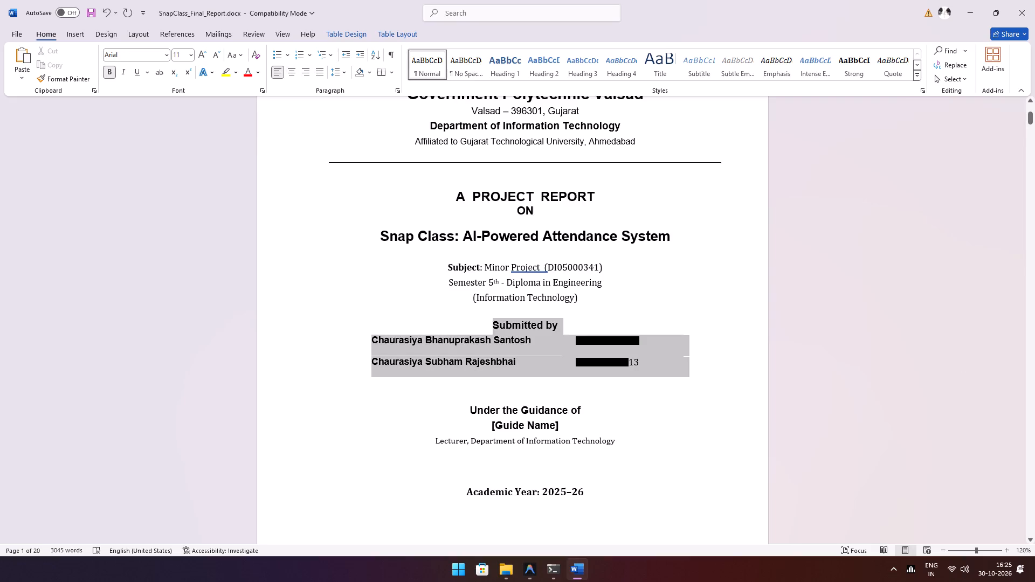
drag(450, 329, 376, 344)
click(318, 74)
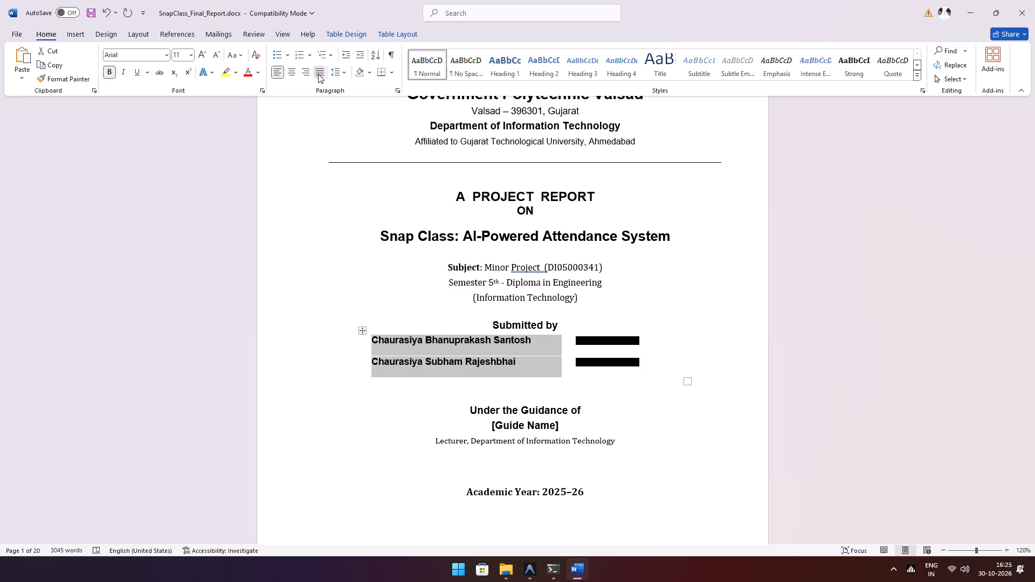
click(294, 76)
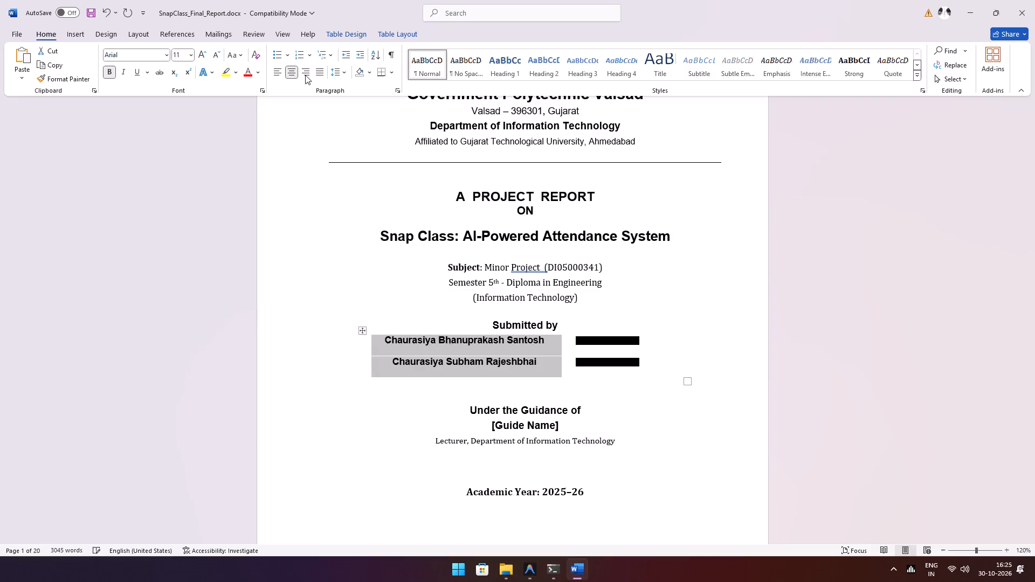
click(314, 73)
click(567, 356)
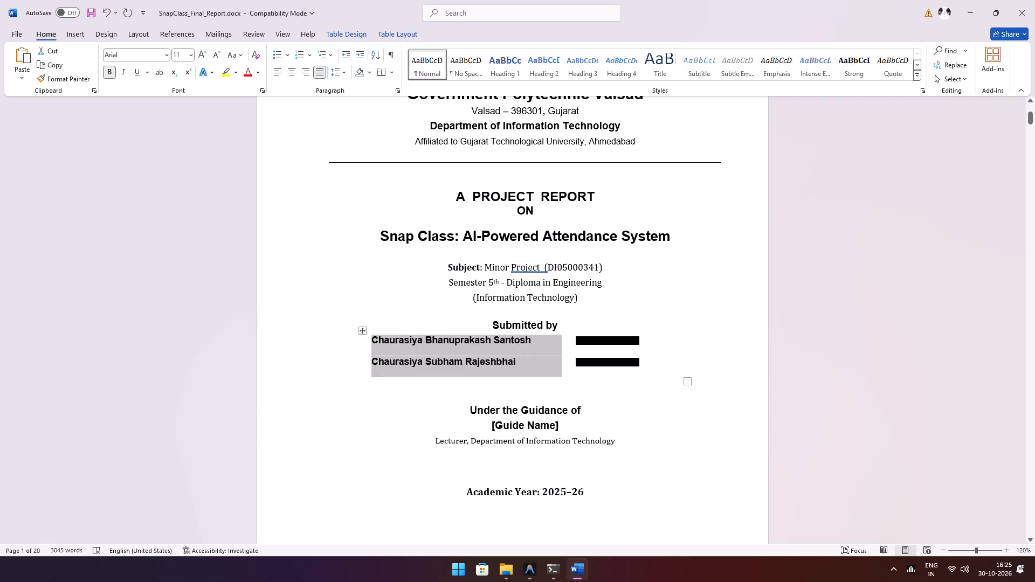
click(576, 323)
click(554, 354)
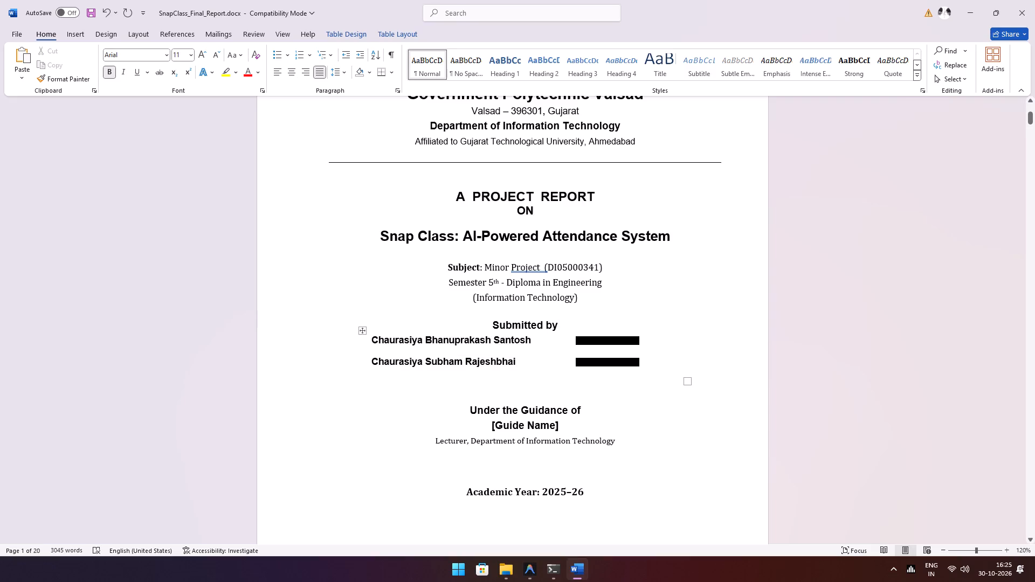
Select the whole student table under "Submitted by" and open its design options to preview table styles.
click(381, 339)
click(360, 330)
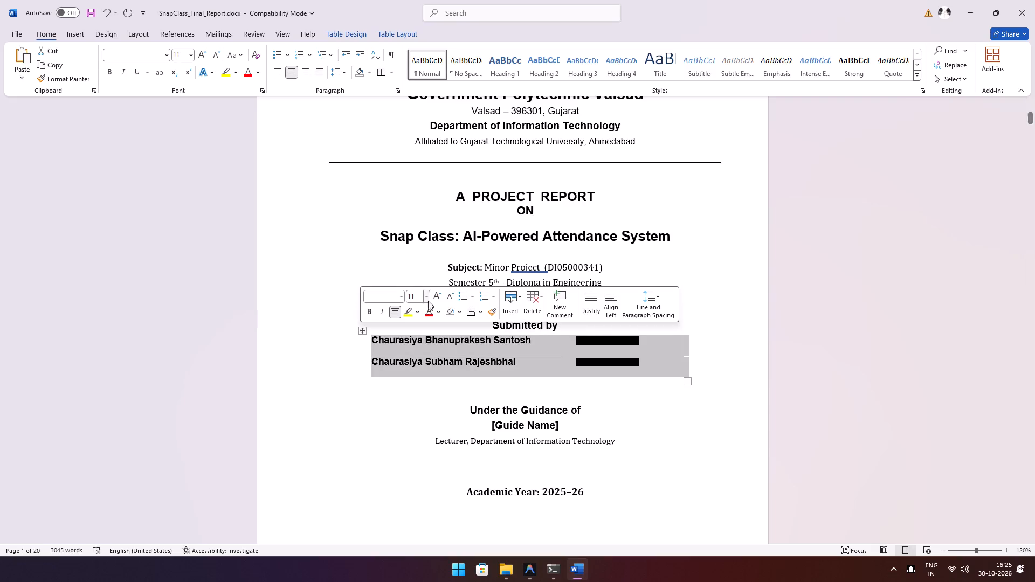
click(350, 32)
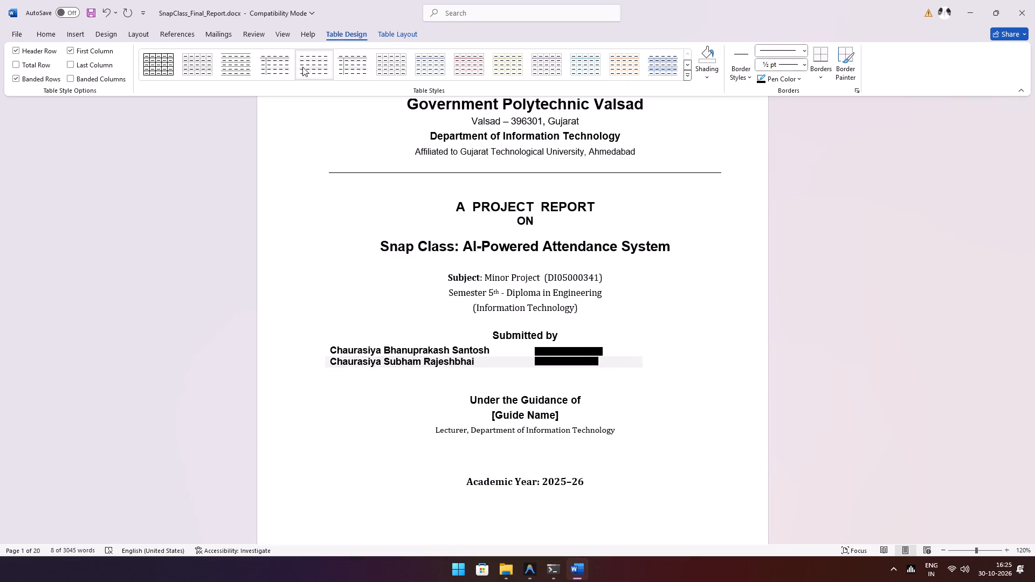
Apply the plain black grid table style to the student table under "Submitted by".
click(171, 73)
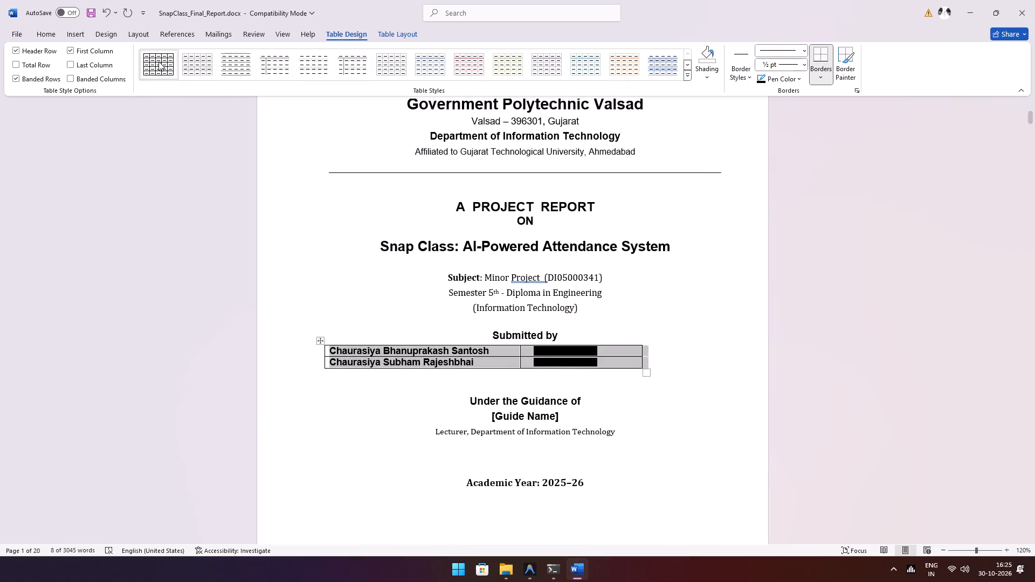
Center the whole student table horizontally on the title page.
click(44, 33)
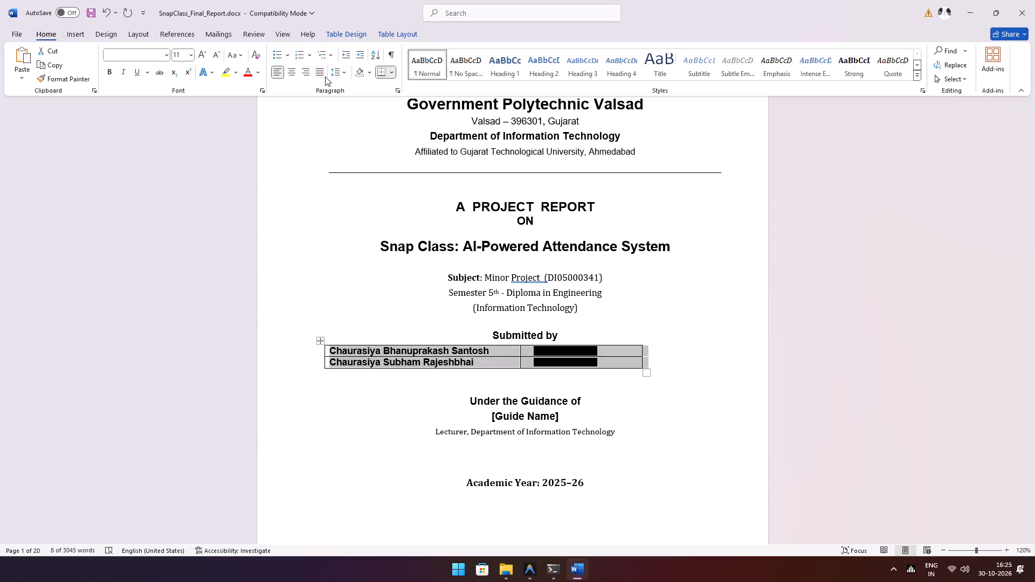
click(293, 78)
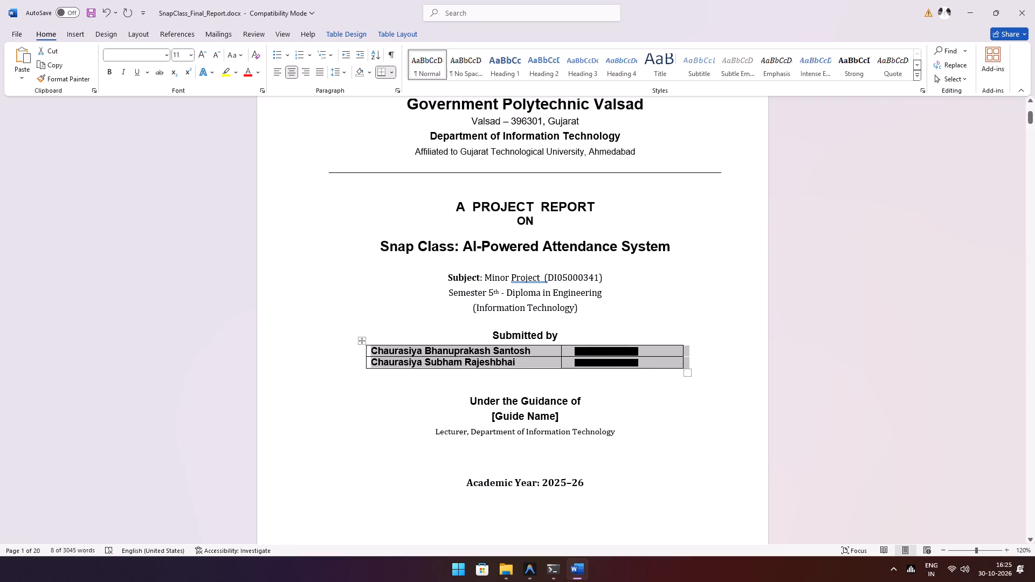
Set the row height of both rows in the student table to 0.6 cm.
click(360, 37)
click(410, 38)
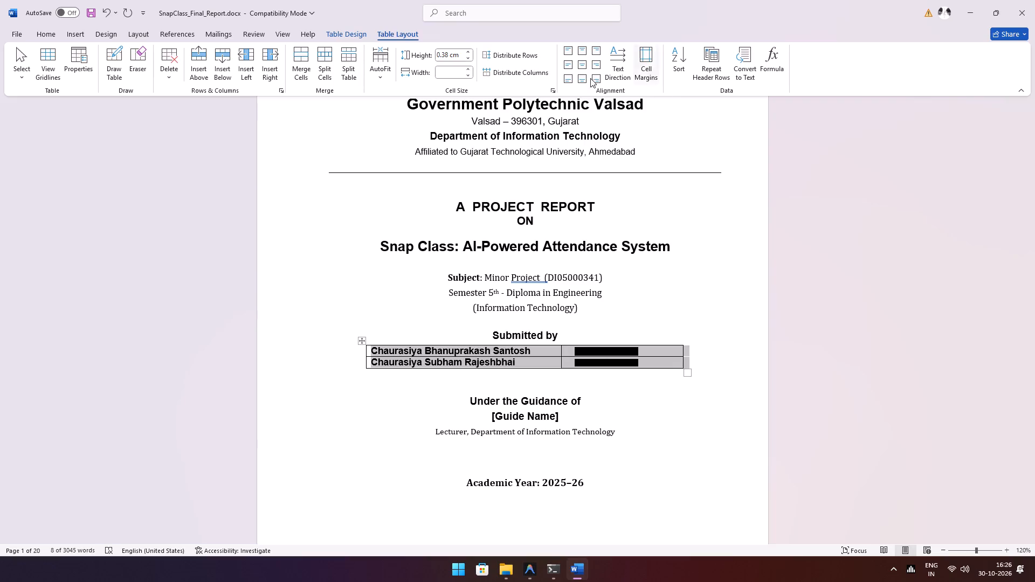
click(467, 50)
click(467, 50)
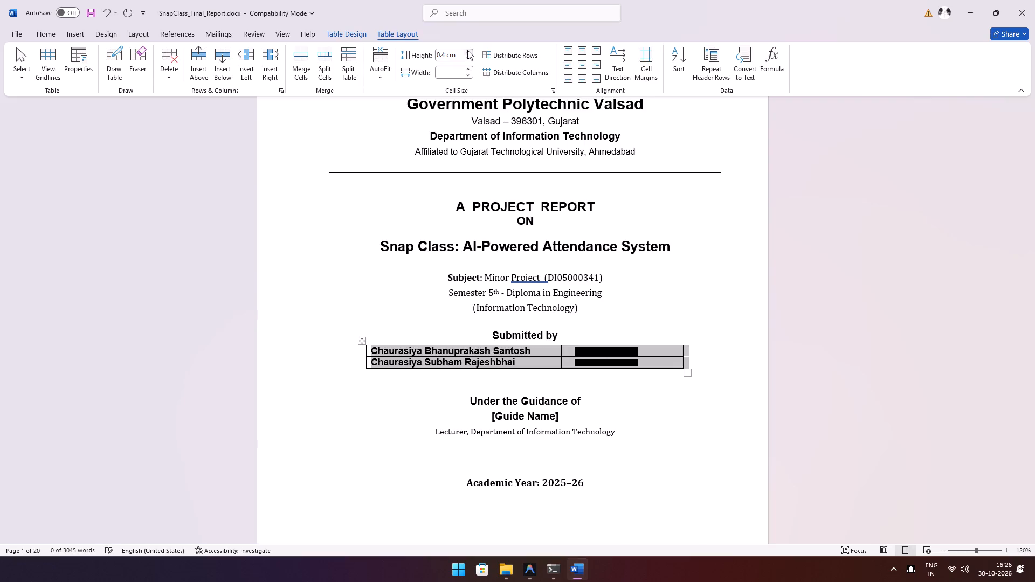
click(467, 50)
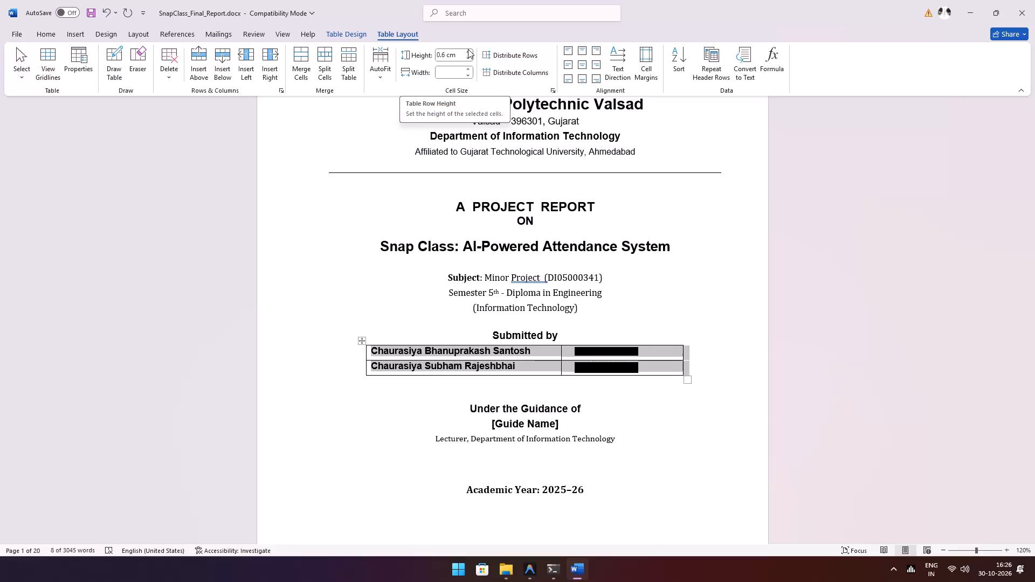
click(468, 53)
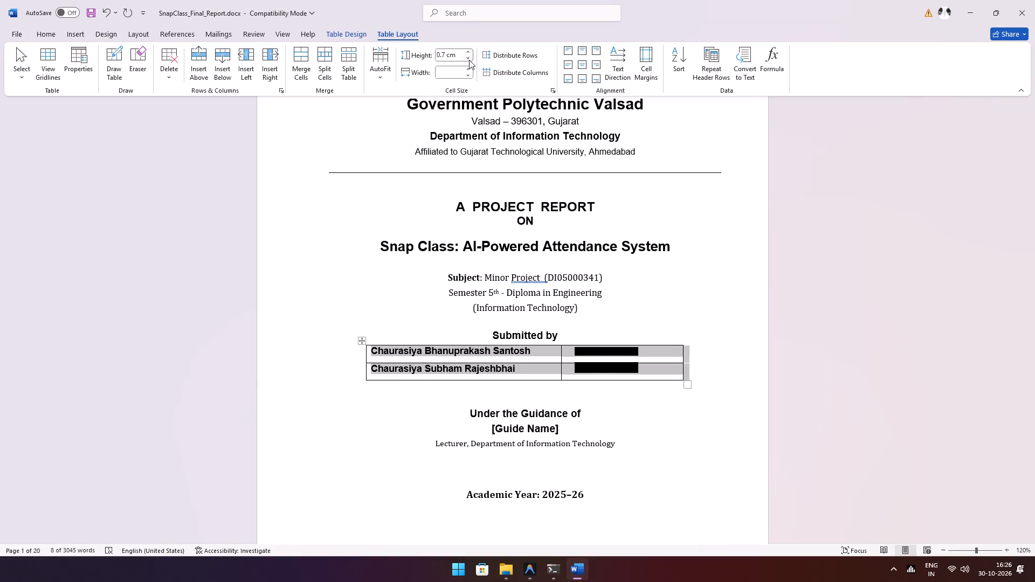
click(469, 60)
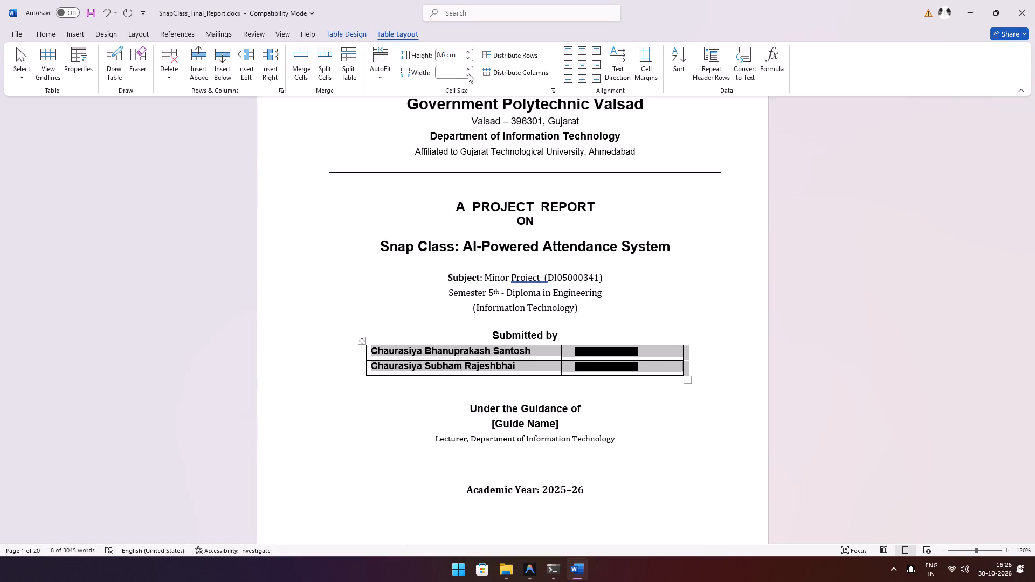
Try a different column width on the student table, and undo it together with the last row height reduction.
click(468, 70)
triple_click(468, 70)
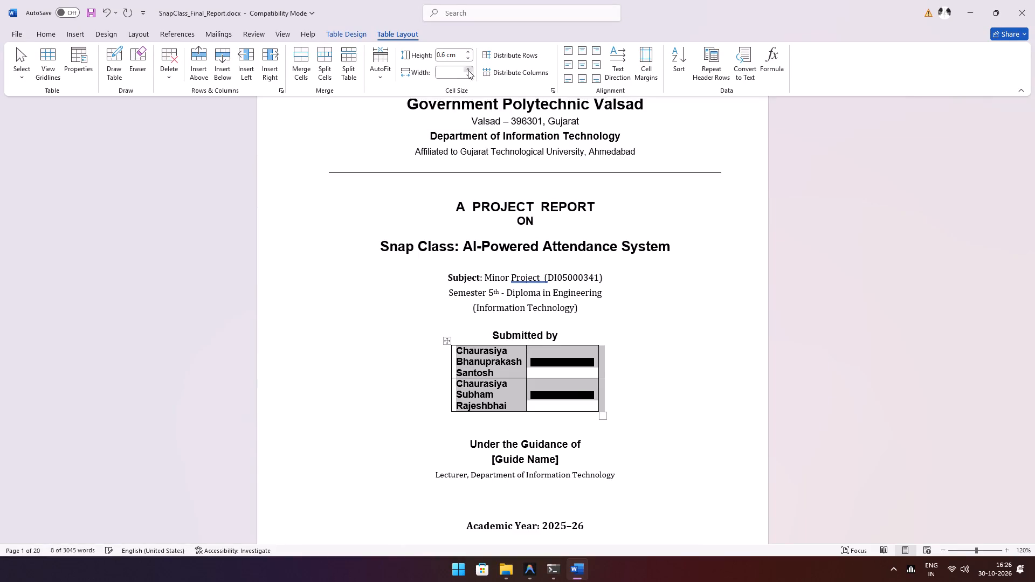
triple_click(468, 70)
double_click(465, 75)
key(ctrl+z)
key(ctrl+z)
key(ctrl+z)
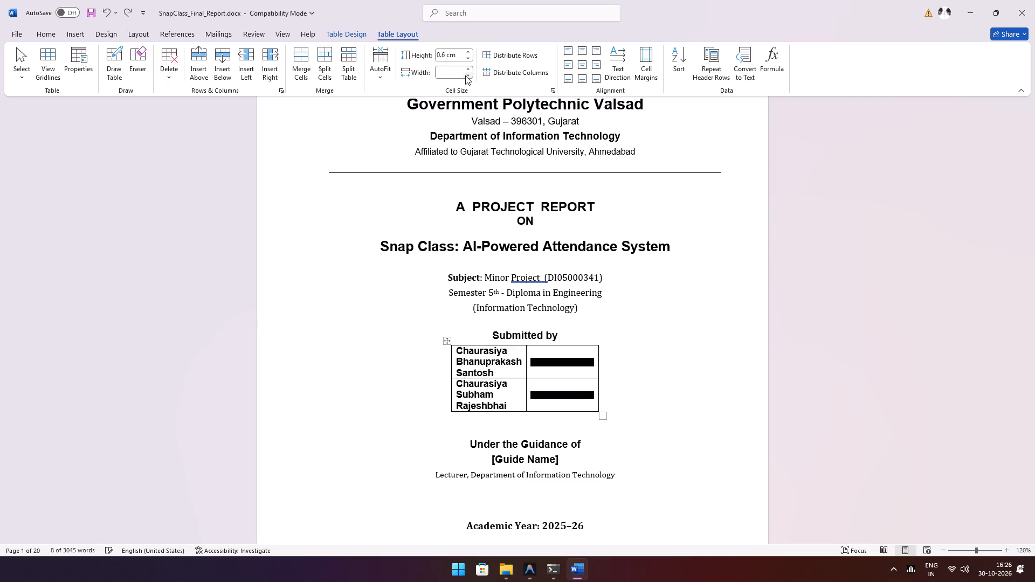
key(ctrl+z)
key(ctrl+z)
key(ctrl+z)
key(ctrl+z)
key(ctrl+z)
key(ctrl+z)
key(ctrl+z)
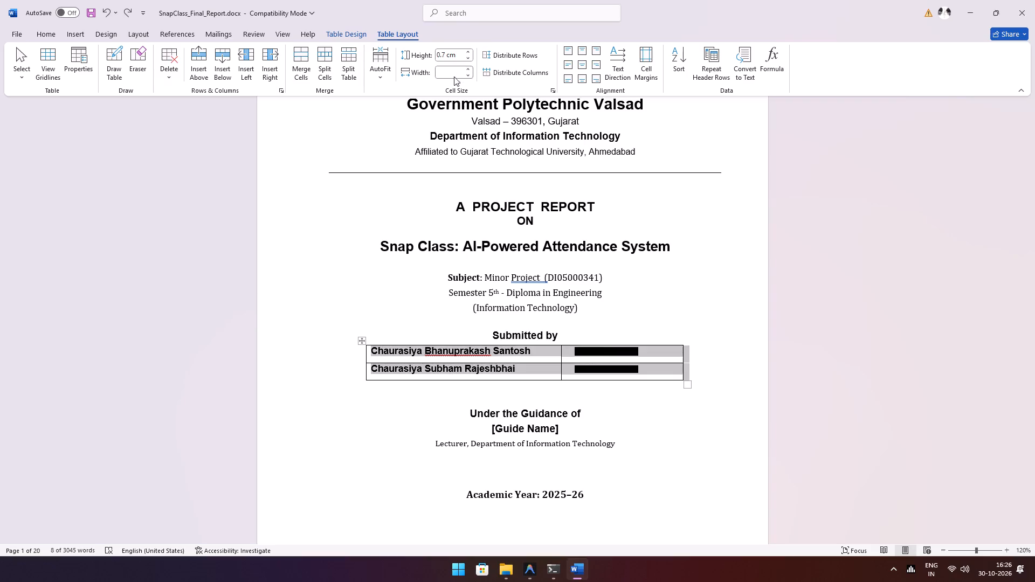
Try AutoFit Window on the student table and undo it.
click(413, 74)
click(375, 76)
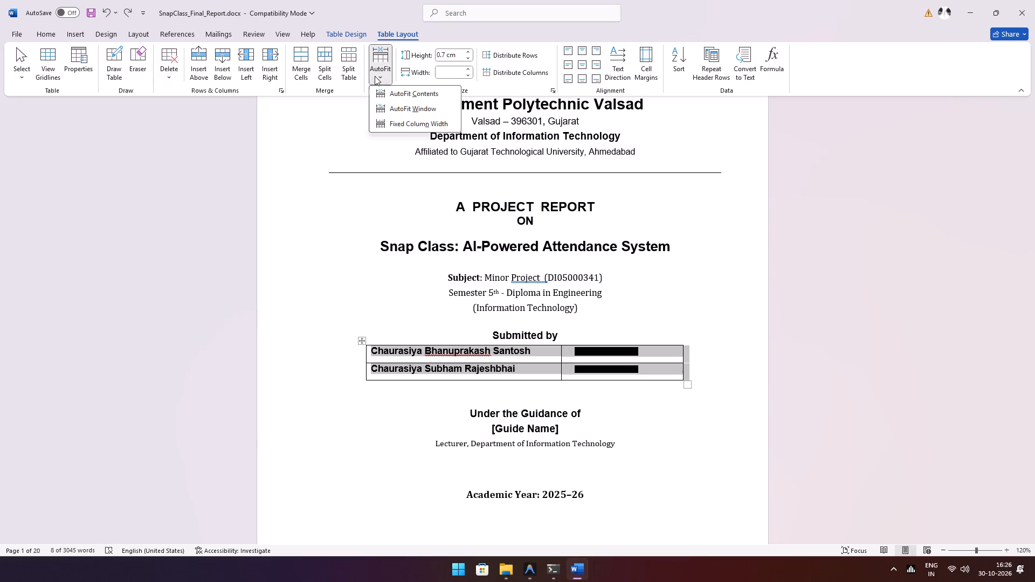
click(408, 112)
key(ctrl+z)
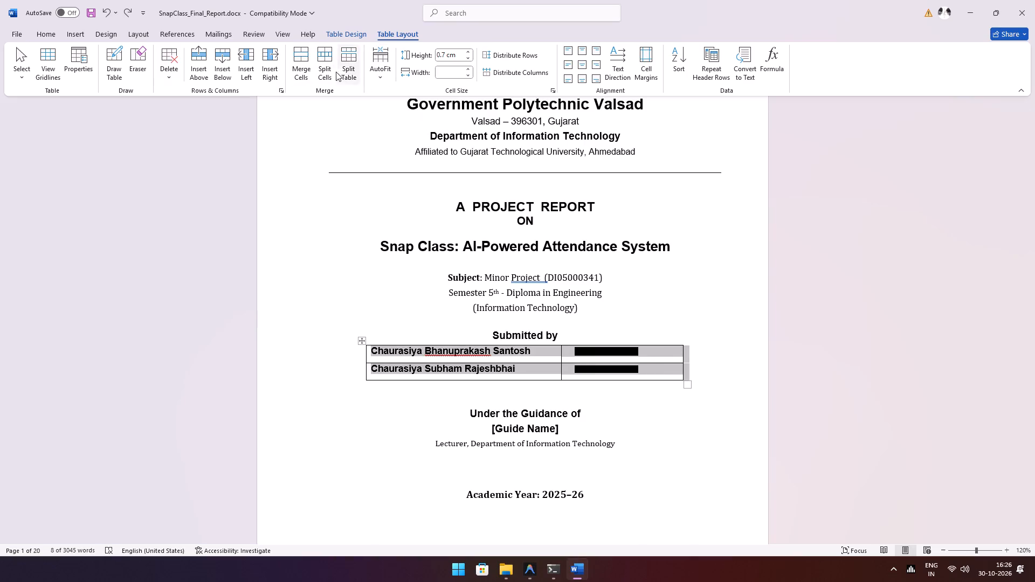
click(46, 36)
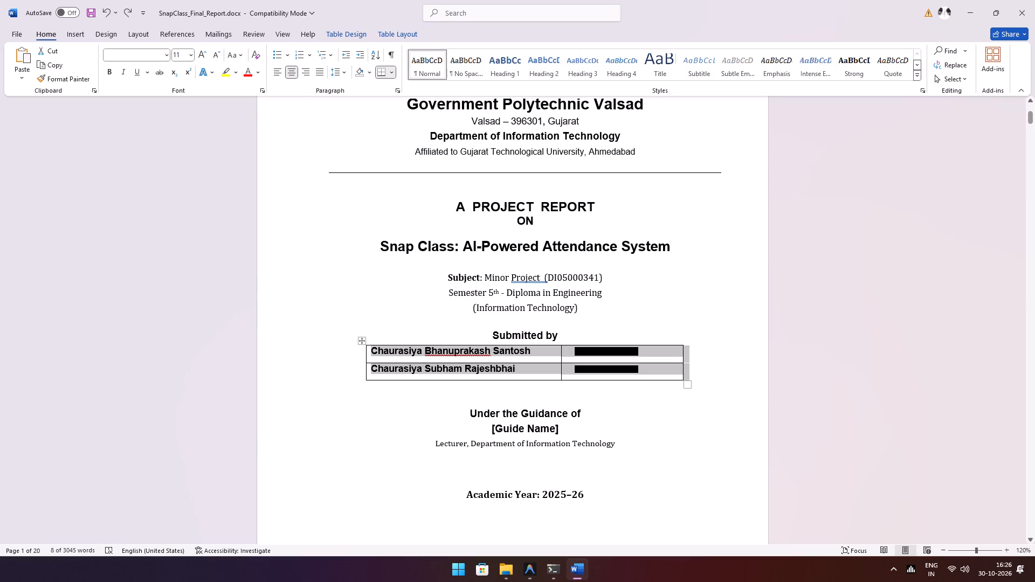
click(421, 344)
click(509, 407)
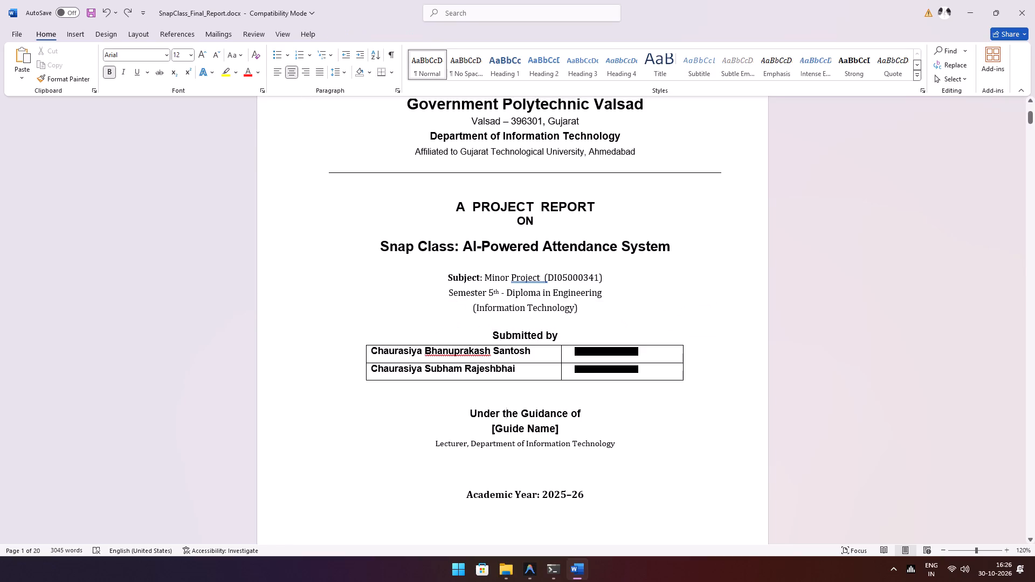
Replace the [Guide Name] placeholder below "Under the Guidance of" with the guide's titled full name.
click(562, 420)
click(521, 404)
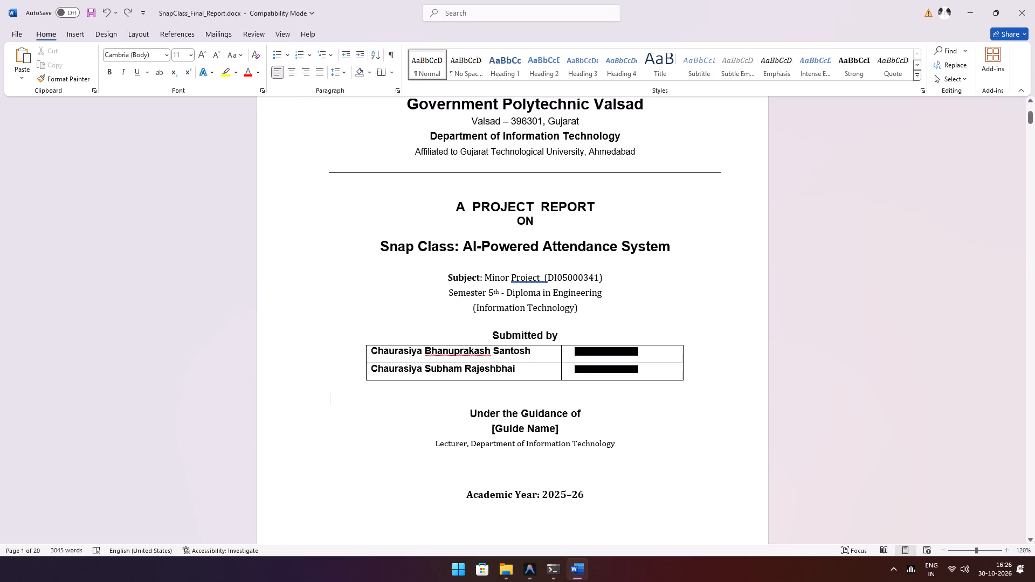
click(560, 427)
key(BackSpace)
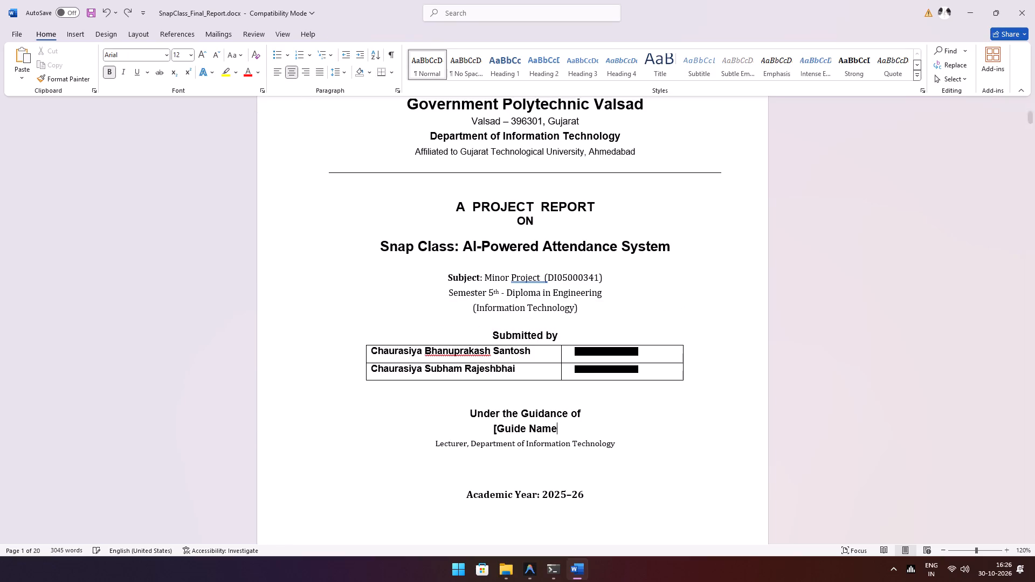
key(BackSpace)
key(BackSpace)
key(BackSpace)
key(BackSpace)
key(BackSpace)
key(BackSpace)
key(BackSpace)
key(BackSpace)
key(BackSpace)
key(BackSpace)
key(BackSpace)
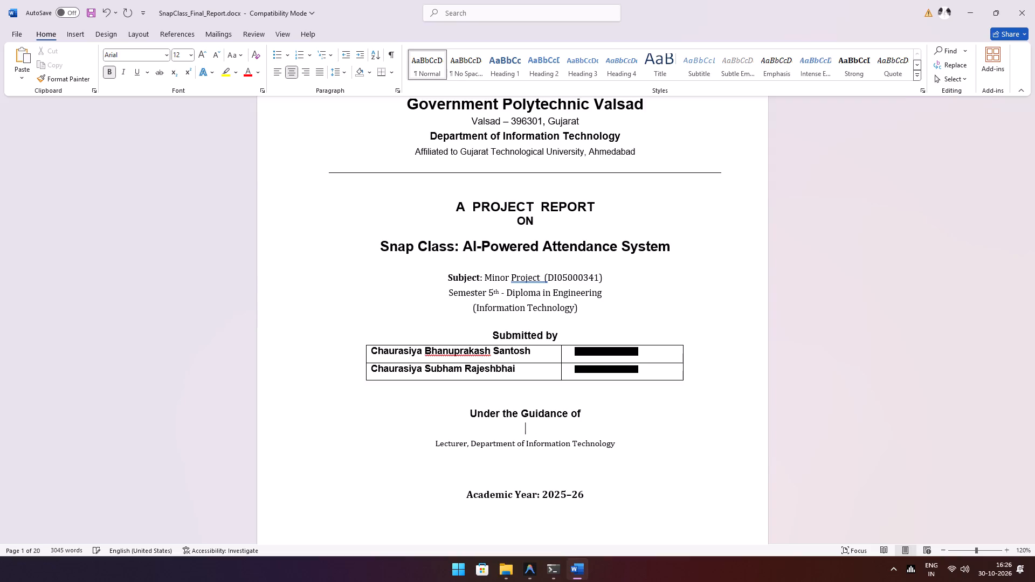
key(BackSpace)
key(ctrl+z)
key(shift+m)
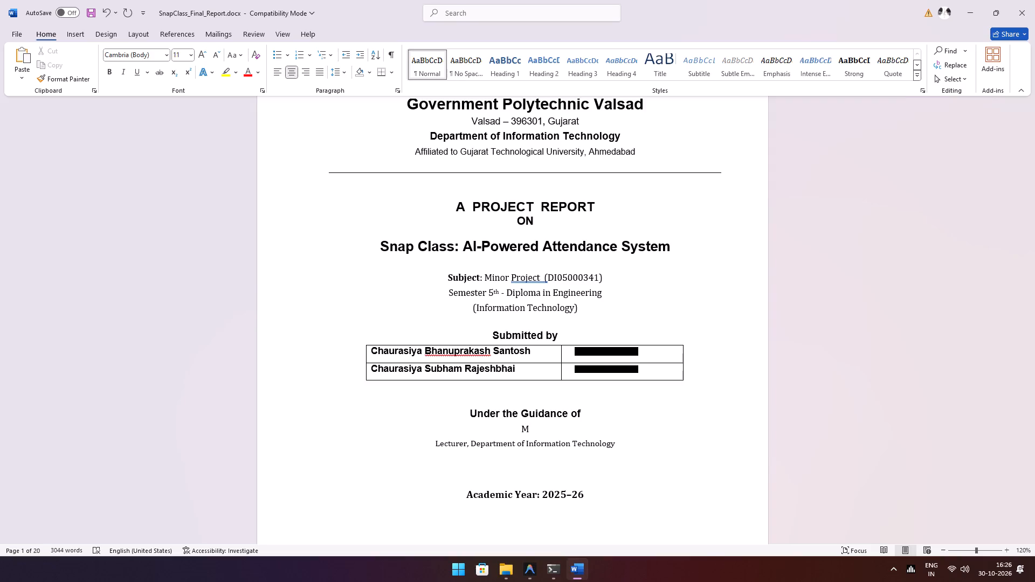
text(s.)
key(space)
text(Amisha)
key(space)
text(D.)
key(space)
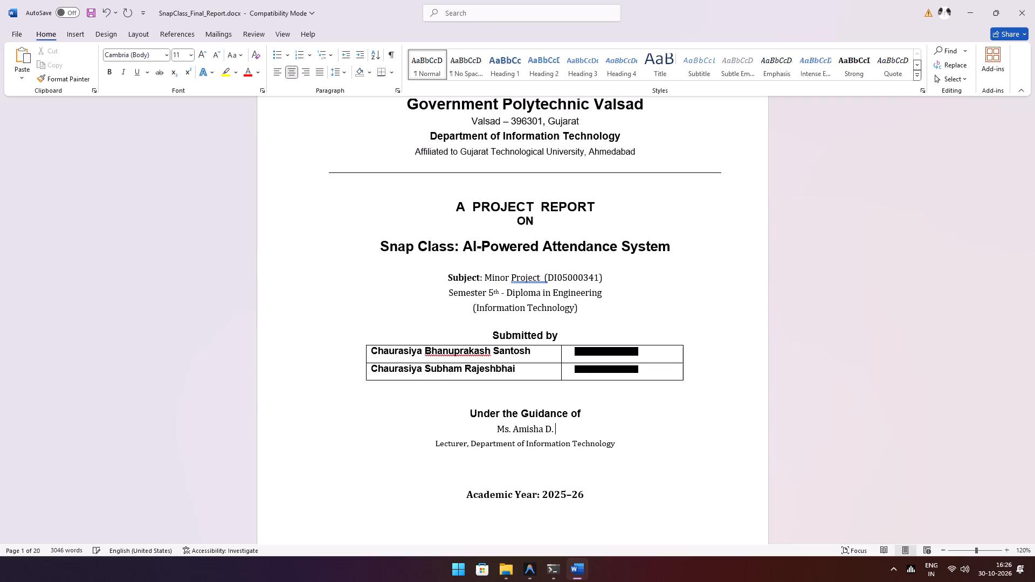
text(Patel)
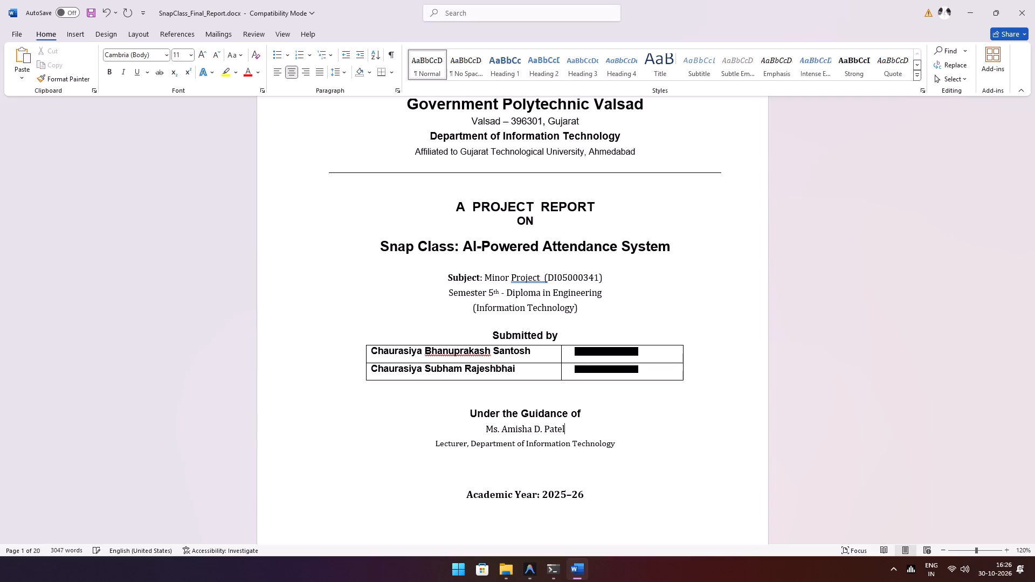
Review the cover page layout, from the logos and institute heading to the guidance lines and academic year.
click(492, 446)
click(615, 442)
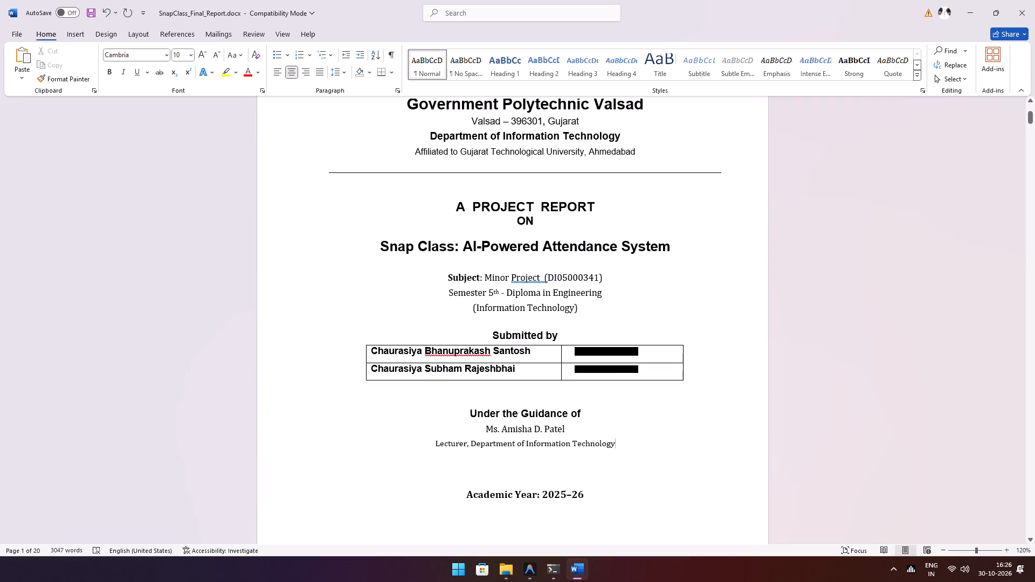
click(431, 444)
scroll(525, 483, down, 4)
scroll(495, 335, down, 4)
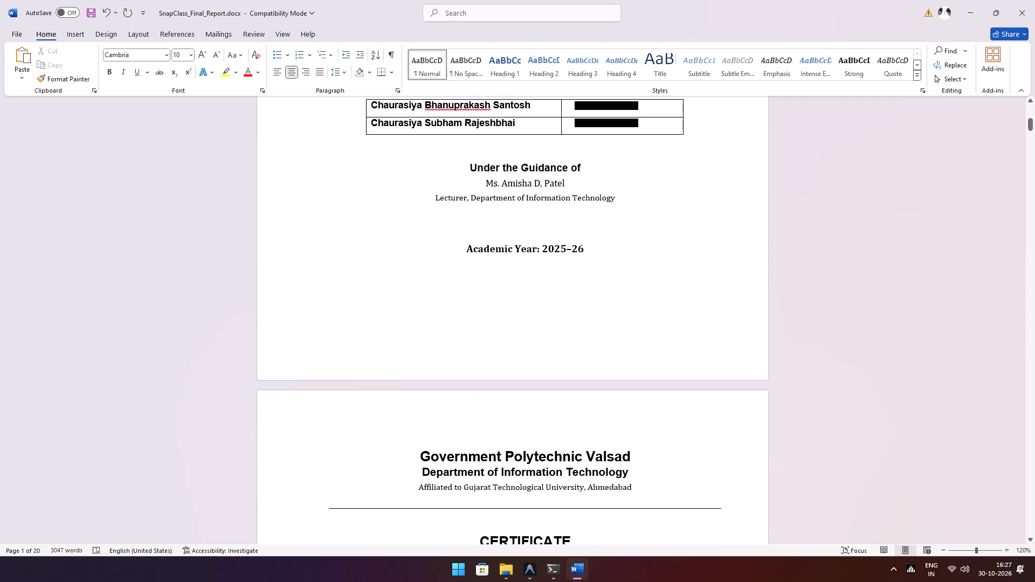
click(488, 233)
scroll(548, 366, up, 17)
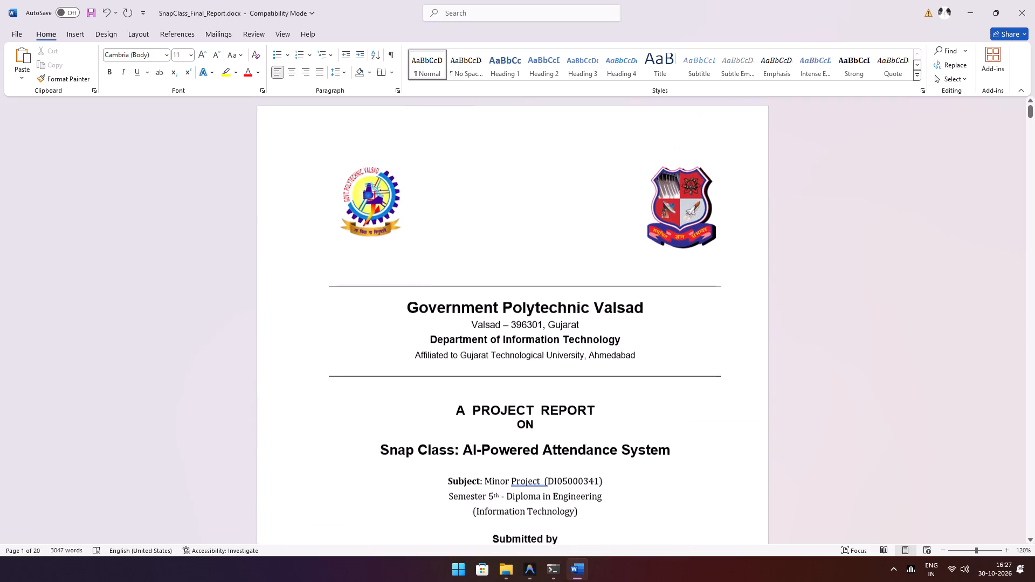
scroll(550, 350, up, 4)
scroll(550, 350, down, 10)
scroll(560, 340, up, 5)
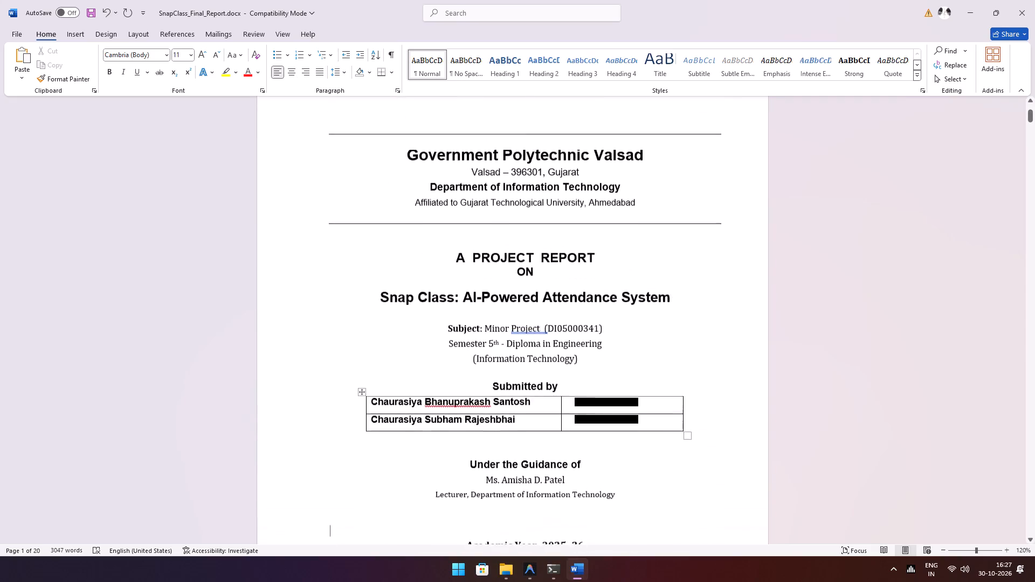
scroll(560, 340, up, 9)
click(516, 298)
click(583, 316)
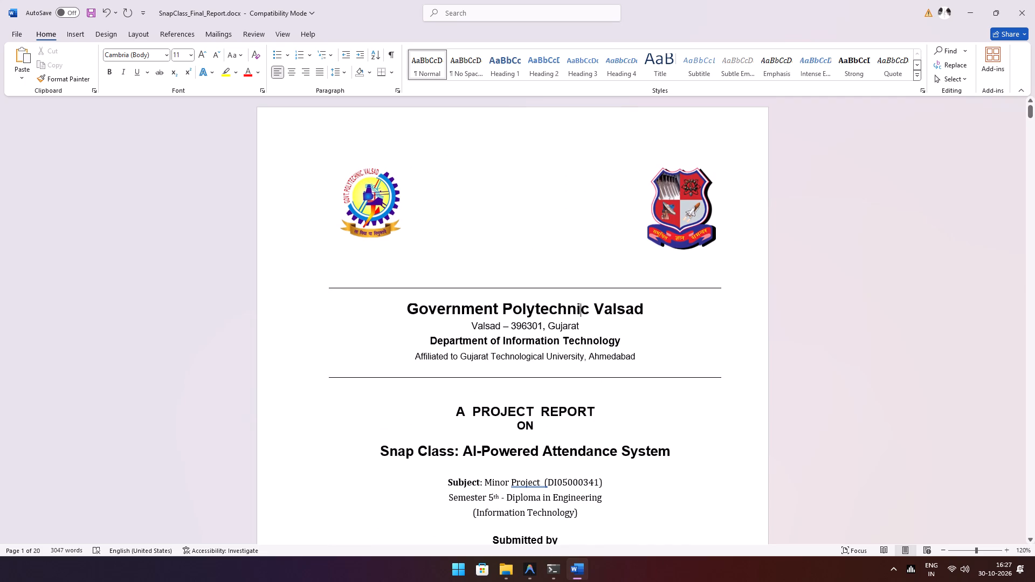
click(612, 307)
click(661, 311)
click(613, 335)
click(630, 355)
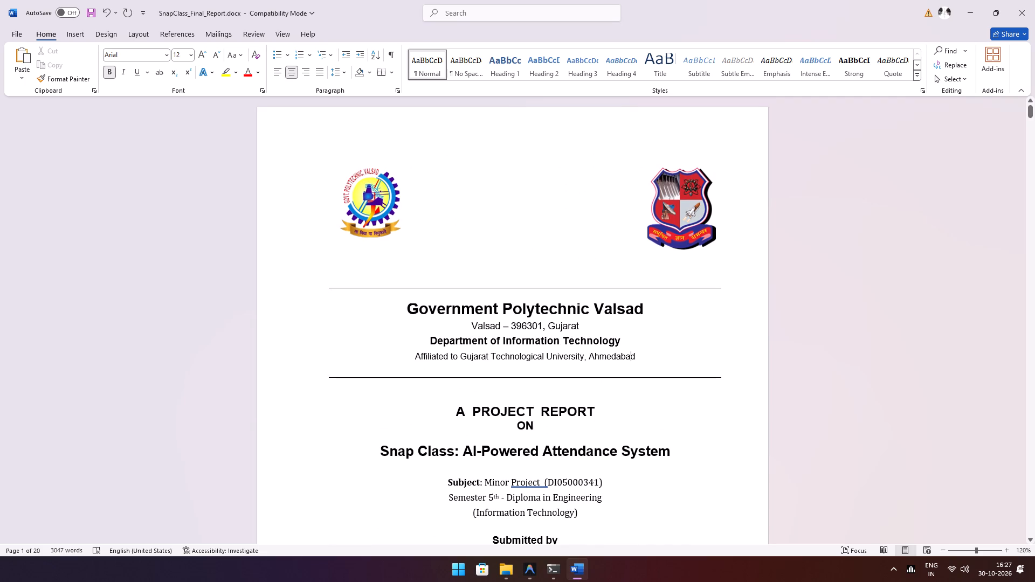
Apply a thin light-grey grid table style to the table holding the two logos at the top of the title page.
click(664, 241)
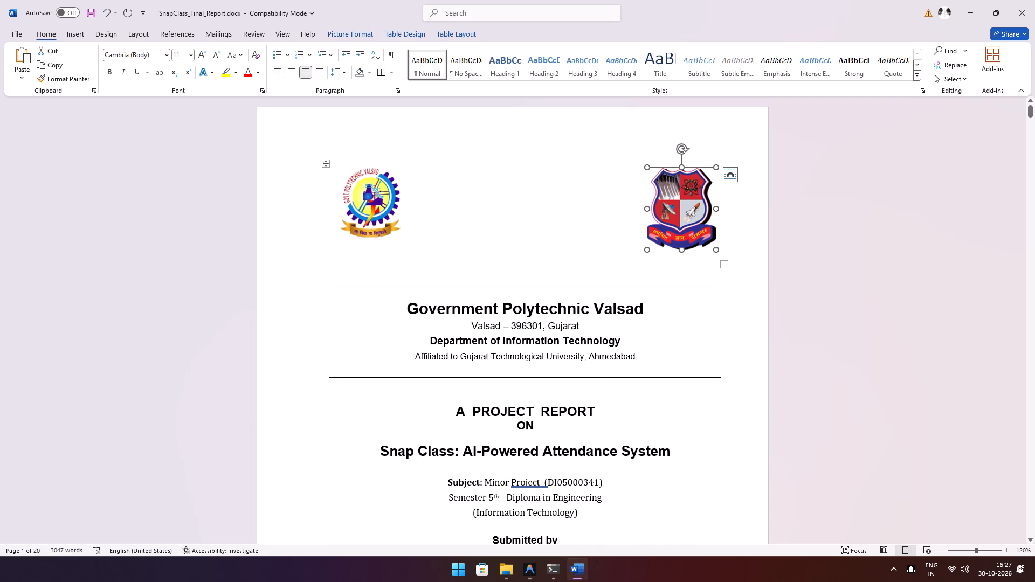
click(723, 263)
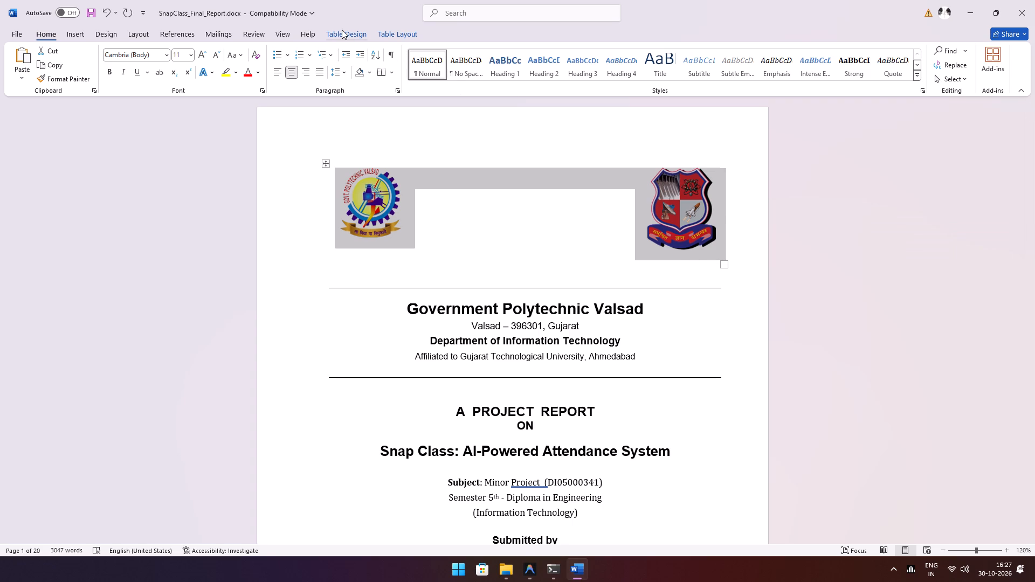
click(496, 331)
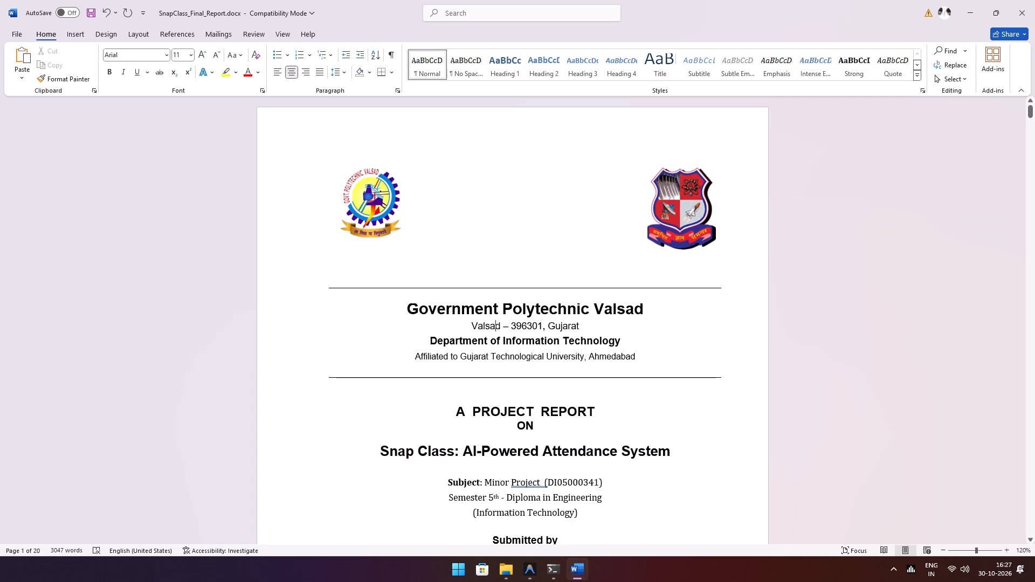
click(458, 214)
click(498, 332)
click(498, 187)
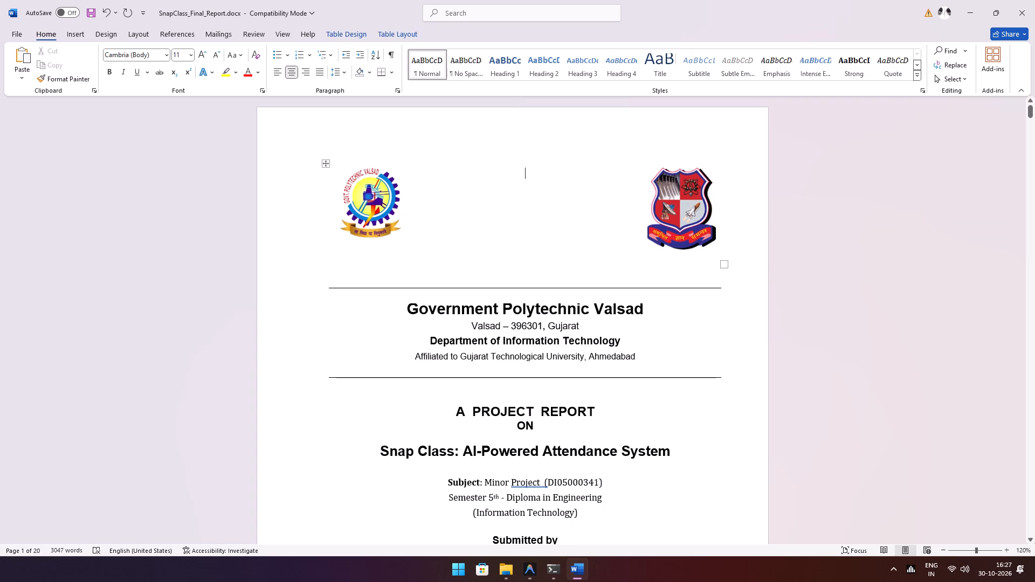
click(342, 33)
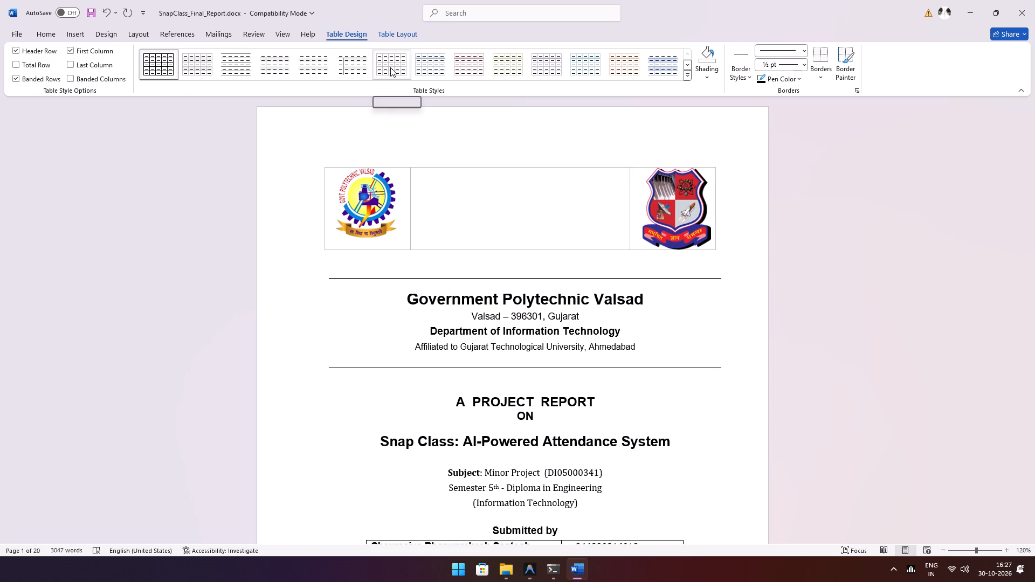
click(390, 67)
Move the four institute lines, from "Government Polytechnic Valsad" to "Affiliated to Gujarat Technological University, Ahmedabad", into the logo table's empty middle cell.
click(529, 321)
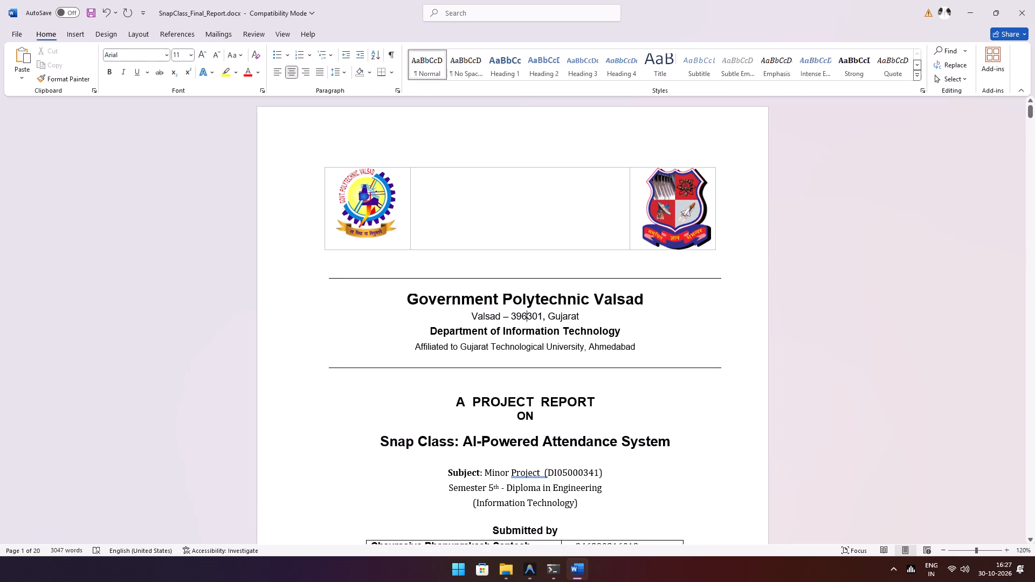
click(652, 343)
drag(641, 349, 434, 290)
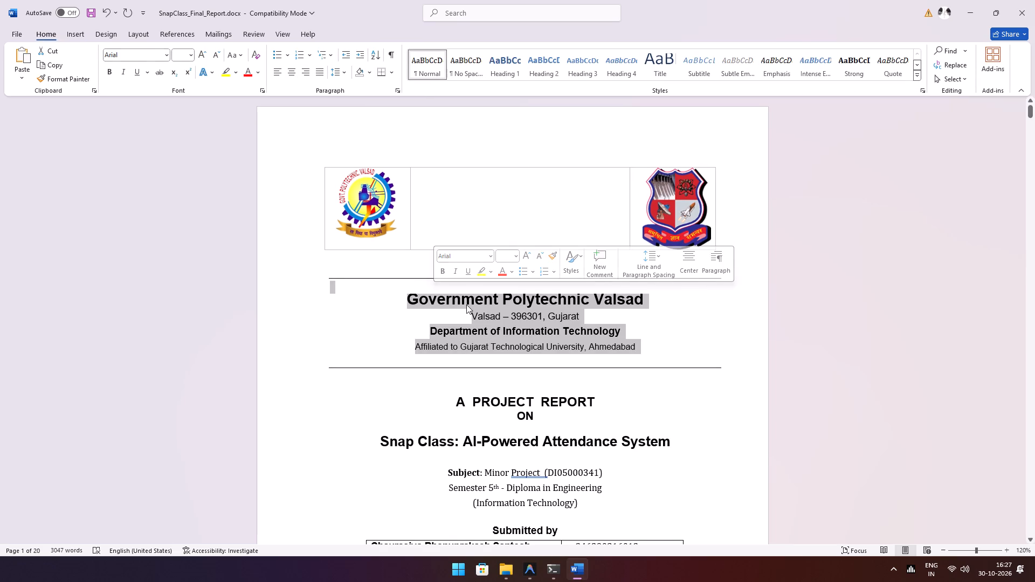
click(552, 331)
drag(645, 351, 645, 351)
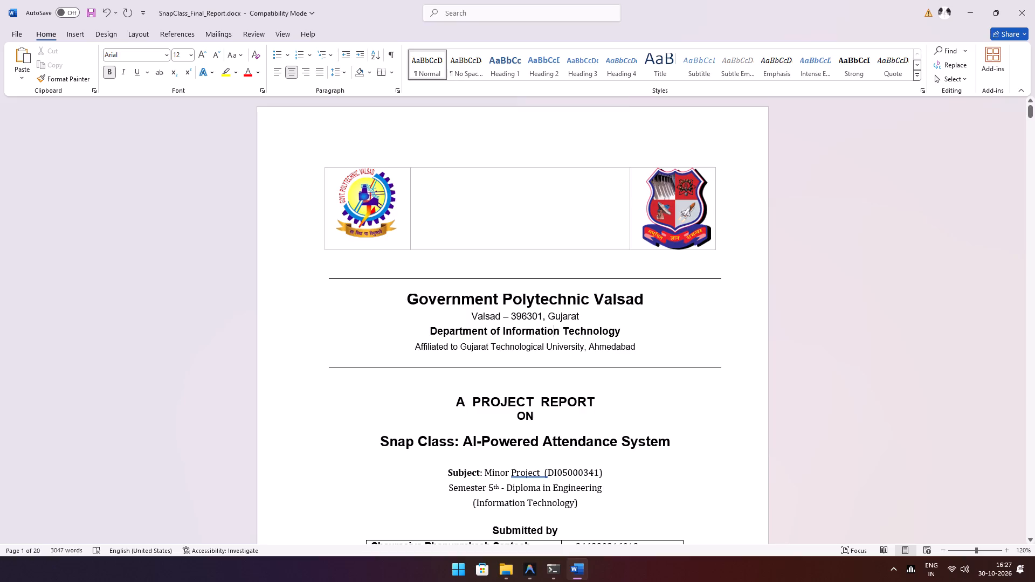
drag(645, 351, 445, 299)
drag(478, 308, 484, 225)
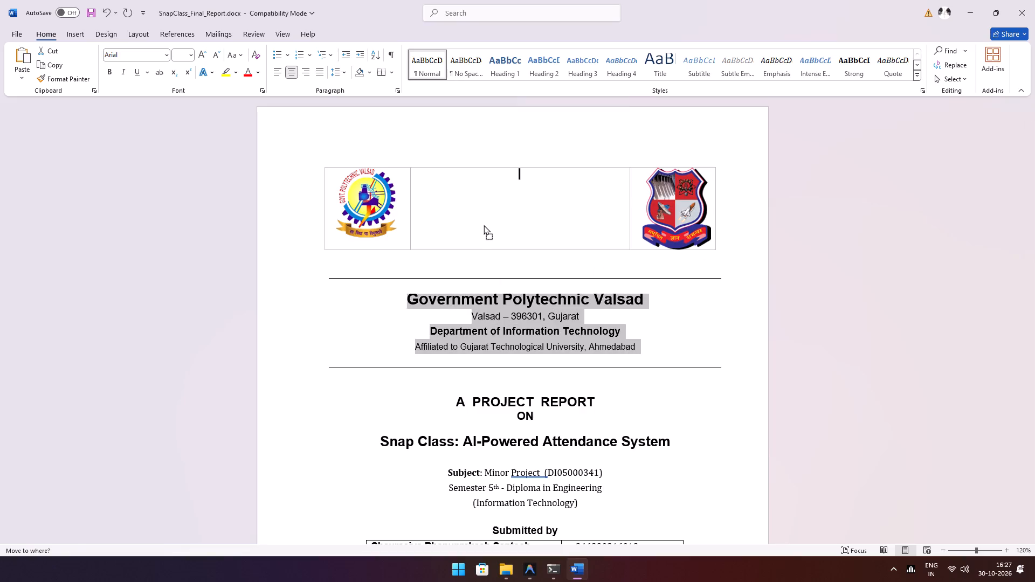
drag(484, 225, 483, 217)
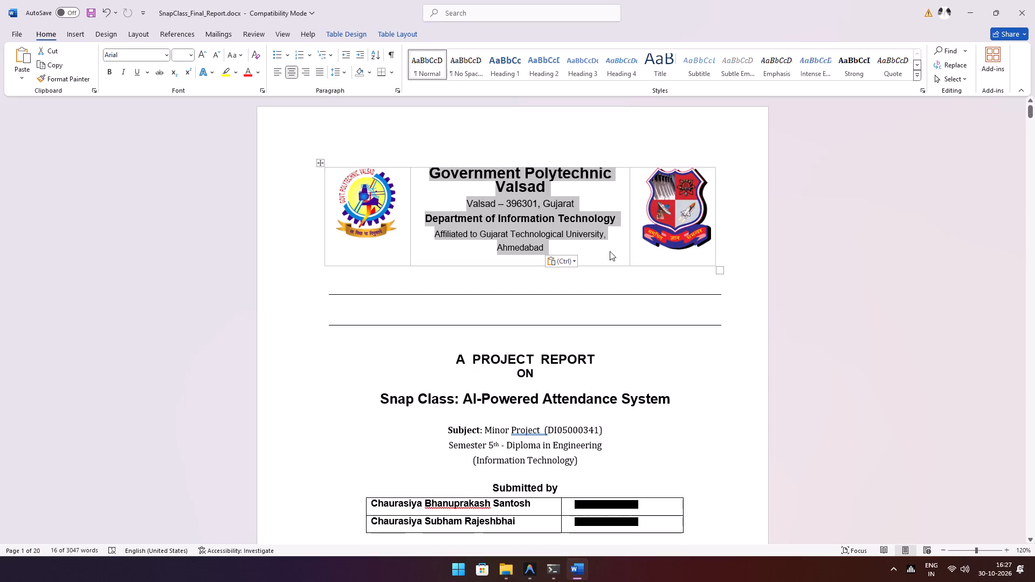
Set the "Government Polytechnic Valsad" line in the middle cell to 14 pt, keeping it centered.
click(611, 254)
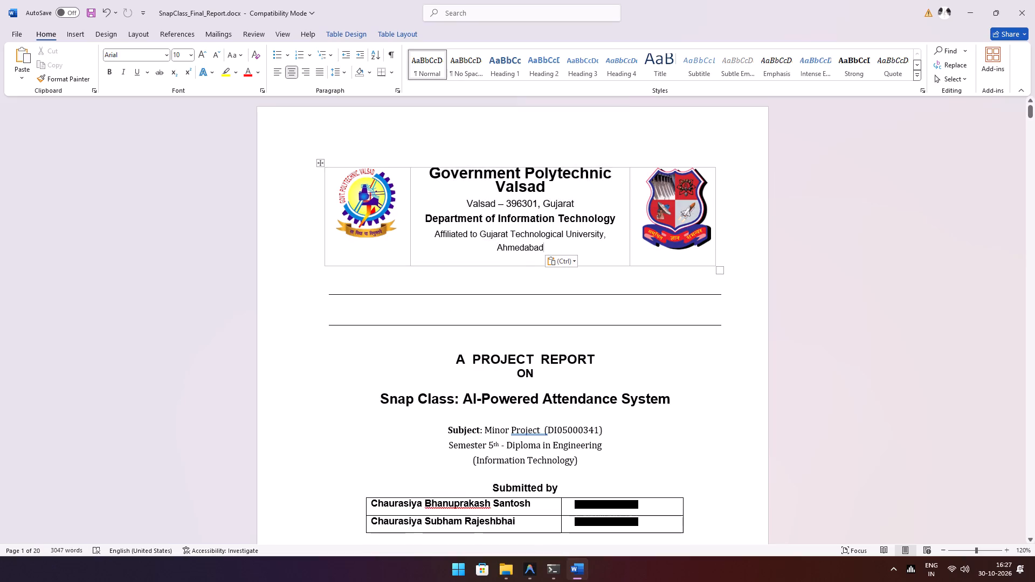
click(533, 189)
drag(552, 185, 421, 175)
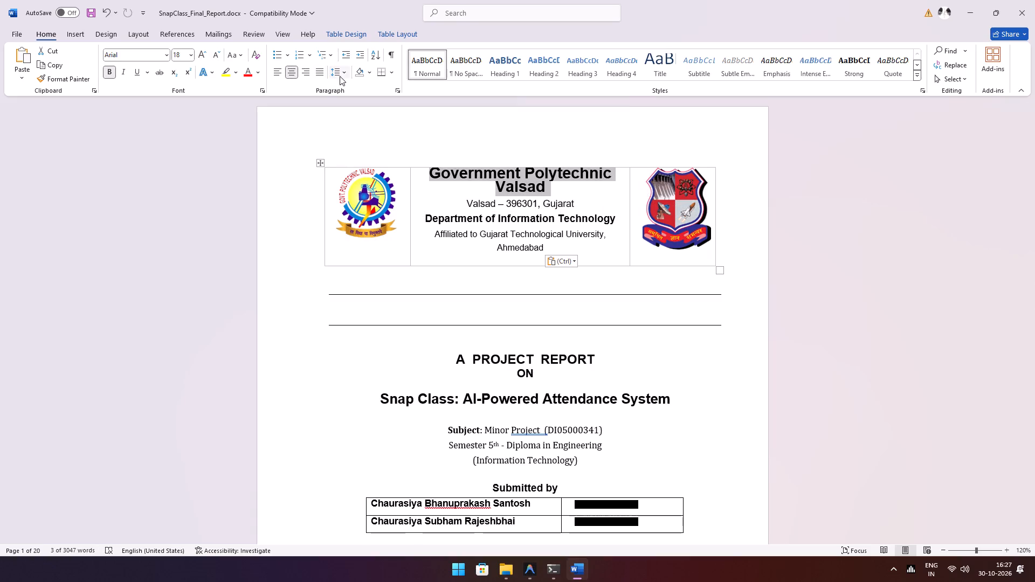
click(326, 76)
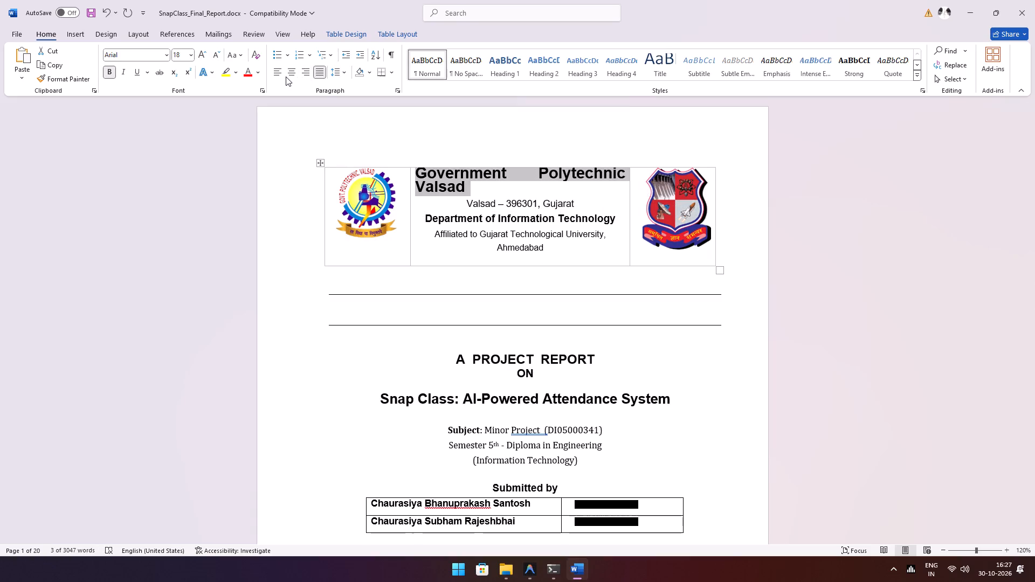
click(286, 77)
click(191, 58)
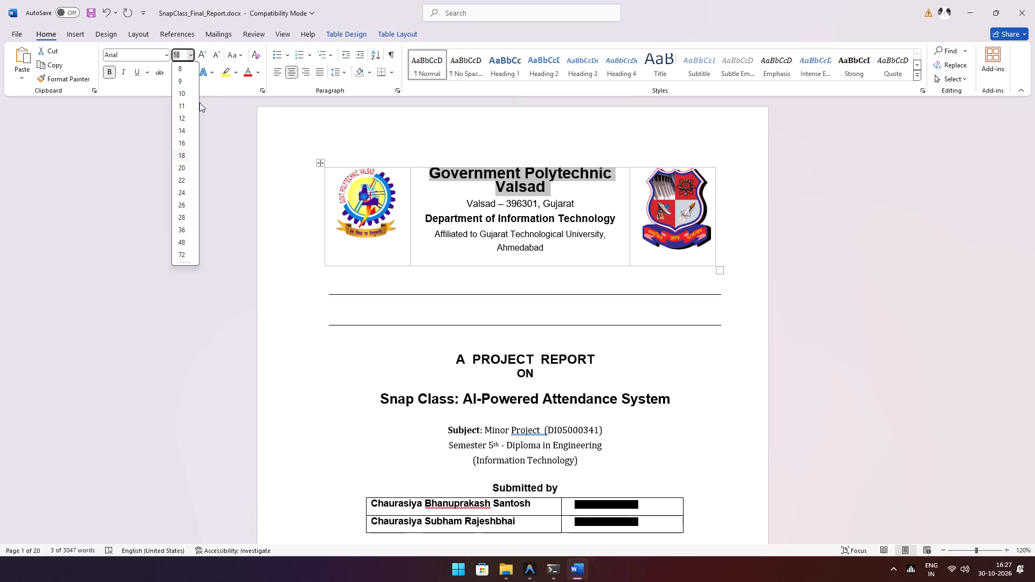
click(188, 131)
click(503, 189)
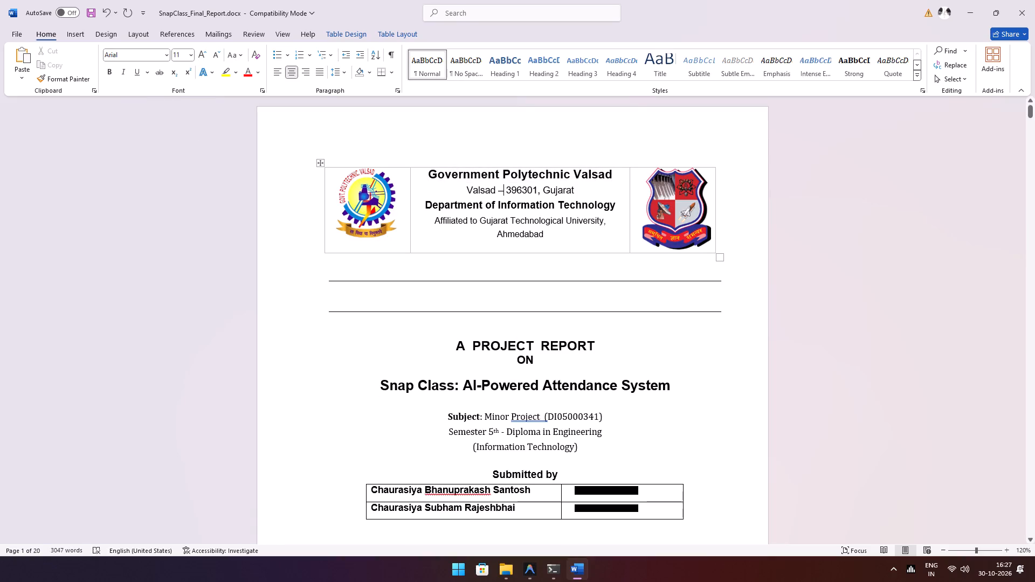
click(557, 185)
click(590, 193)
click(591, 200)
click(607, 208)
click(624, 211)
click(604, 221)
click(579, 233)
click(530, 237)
Delete the two horizontal lines and the empty paragraphs between the logo table and "A PROJECT REPORT".
scroll(579, 246, up, 1)
click(554, 307)
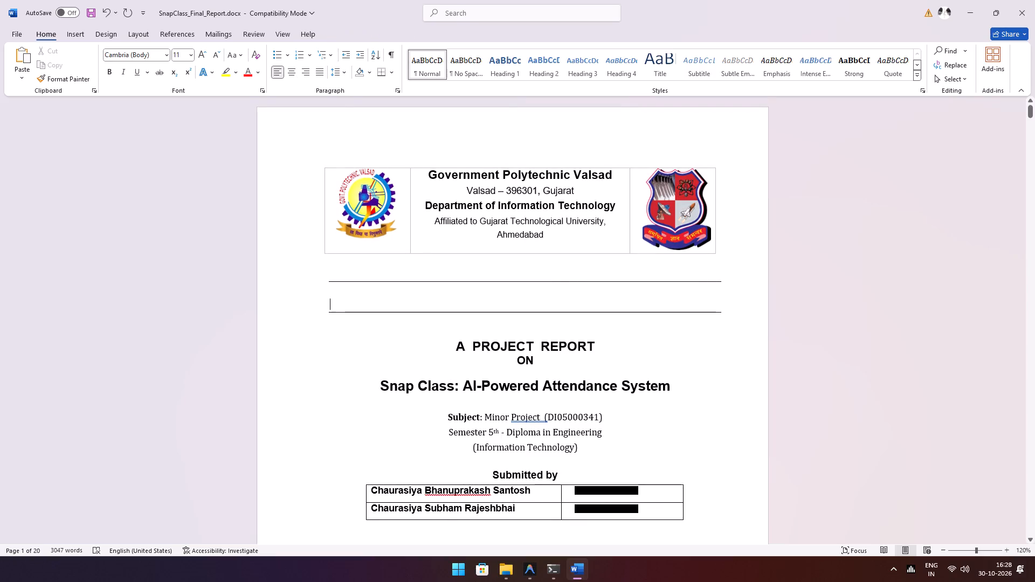
click(734, 315)
key(BackSpace)
key(BackSpace)
key(BackSpace)
key(BackSpace)
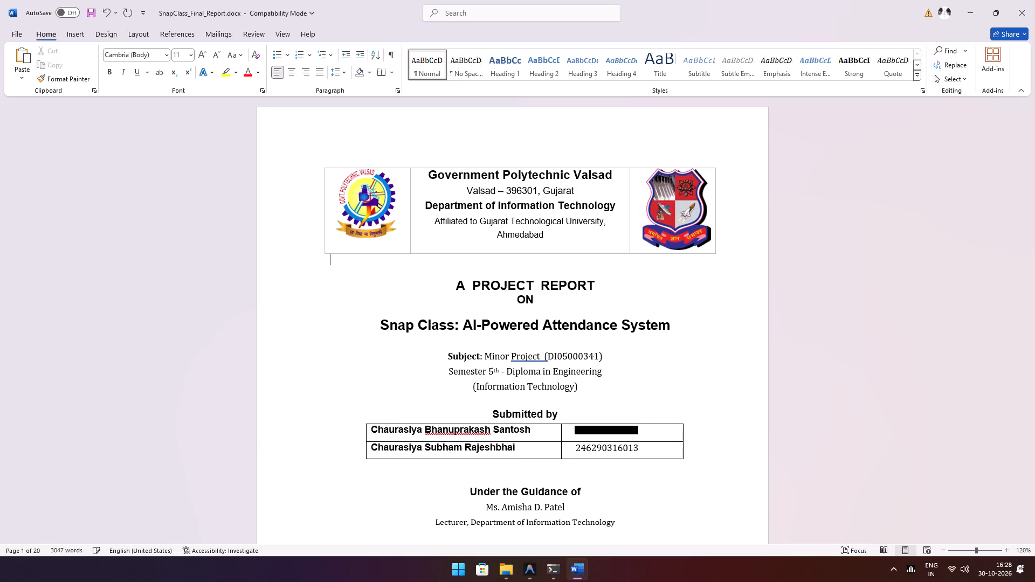
key(BackSpace)
key(Down)
key(BackSpace)
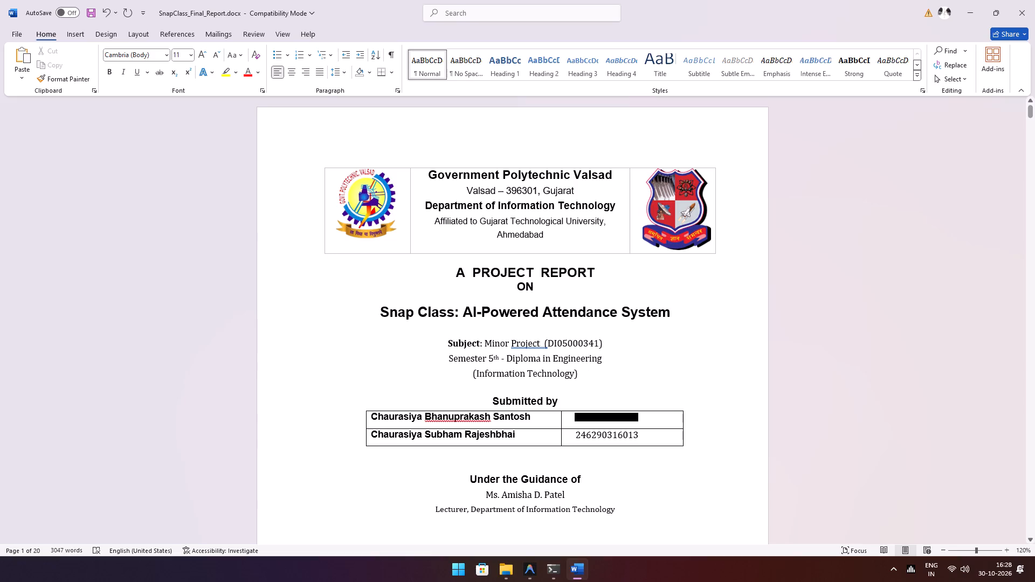
Turn off the header row, first column and banded rows style options for the logo table, and turn on its total row.
click(636, 244)
click(722, 260)
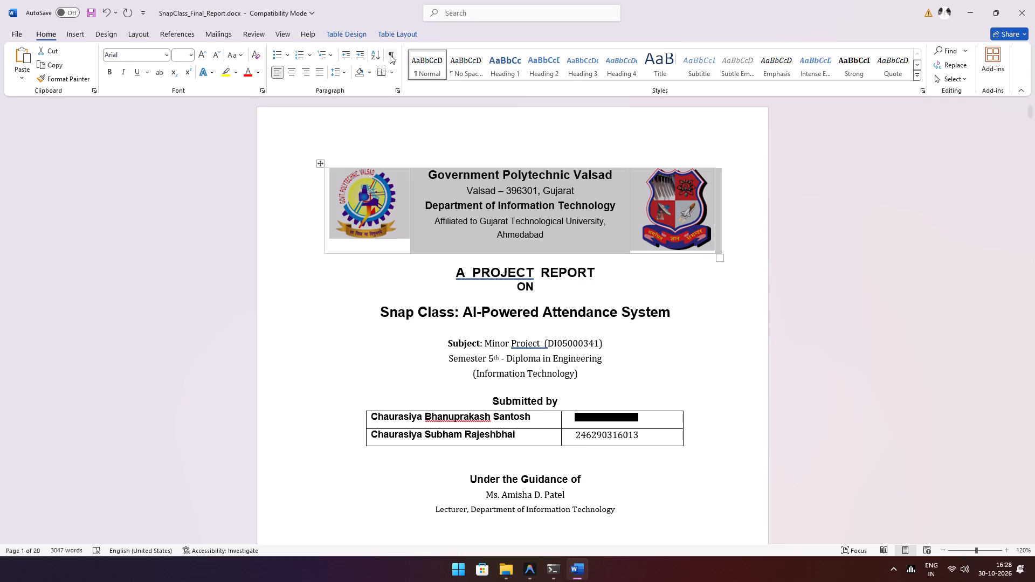
click(363, 36)
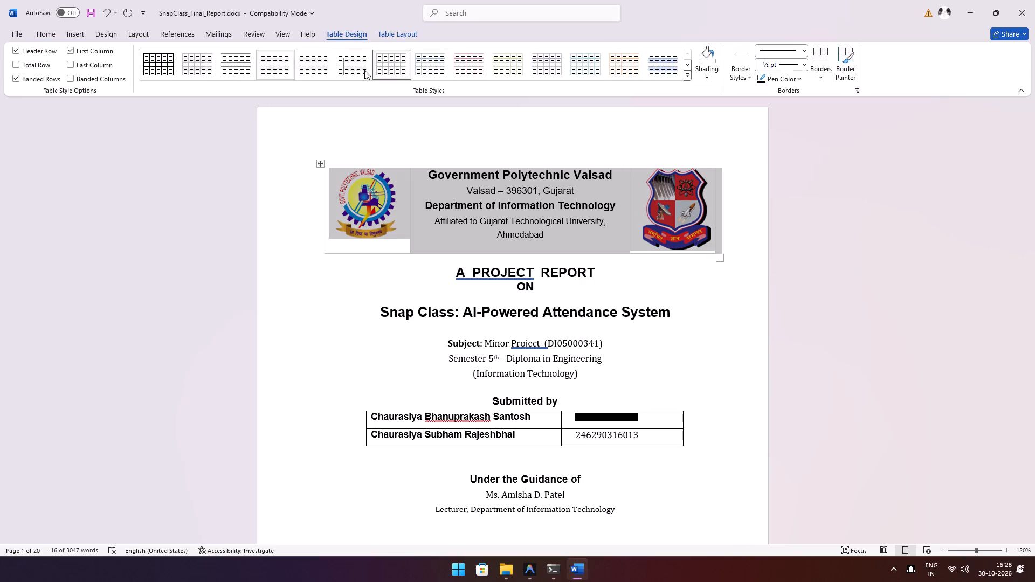
click(32, 51)
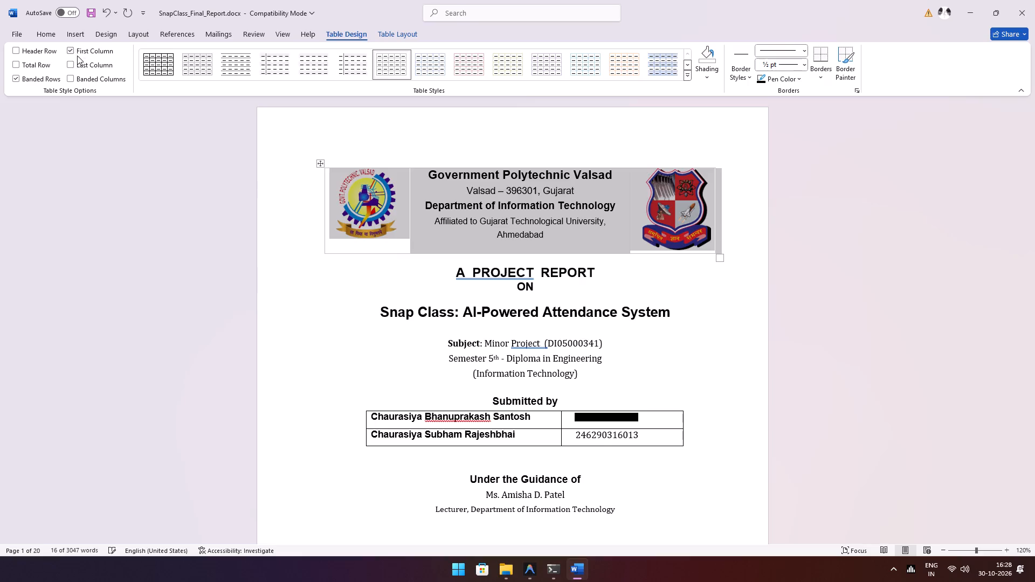
click(78, 52)
click(39, 77)
click(38, 61)
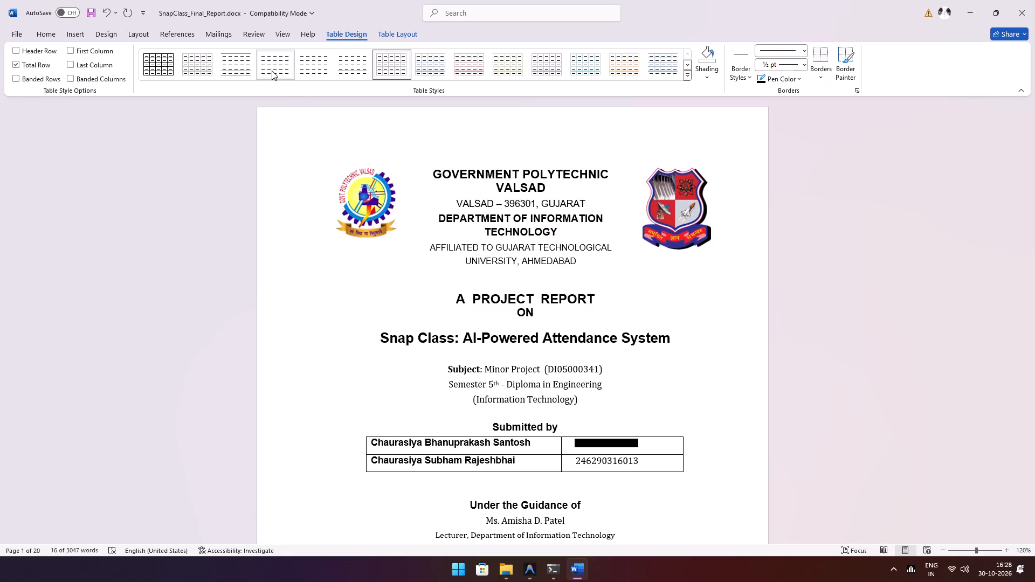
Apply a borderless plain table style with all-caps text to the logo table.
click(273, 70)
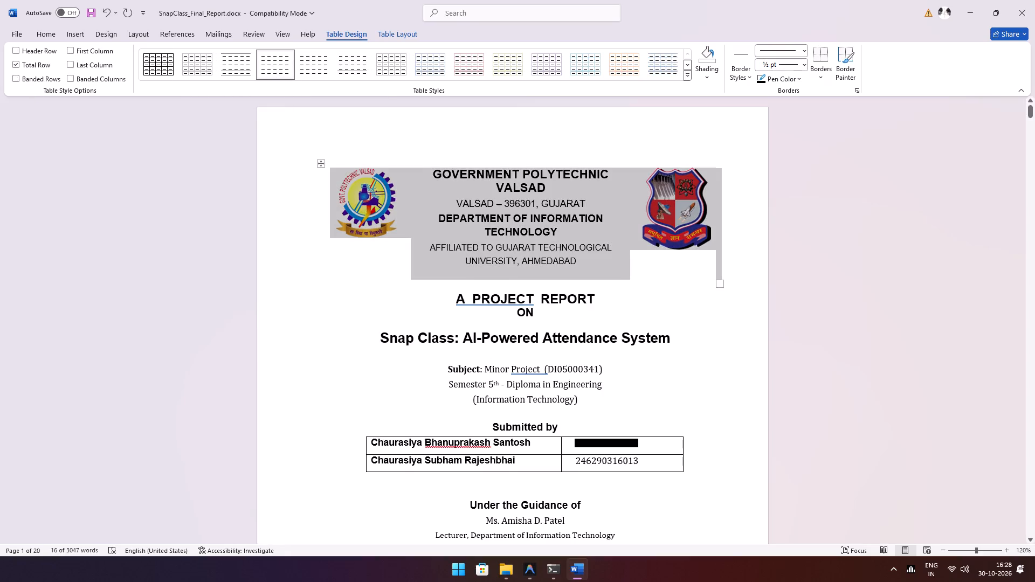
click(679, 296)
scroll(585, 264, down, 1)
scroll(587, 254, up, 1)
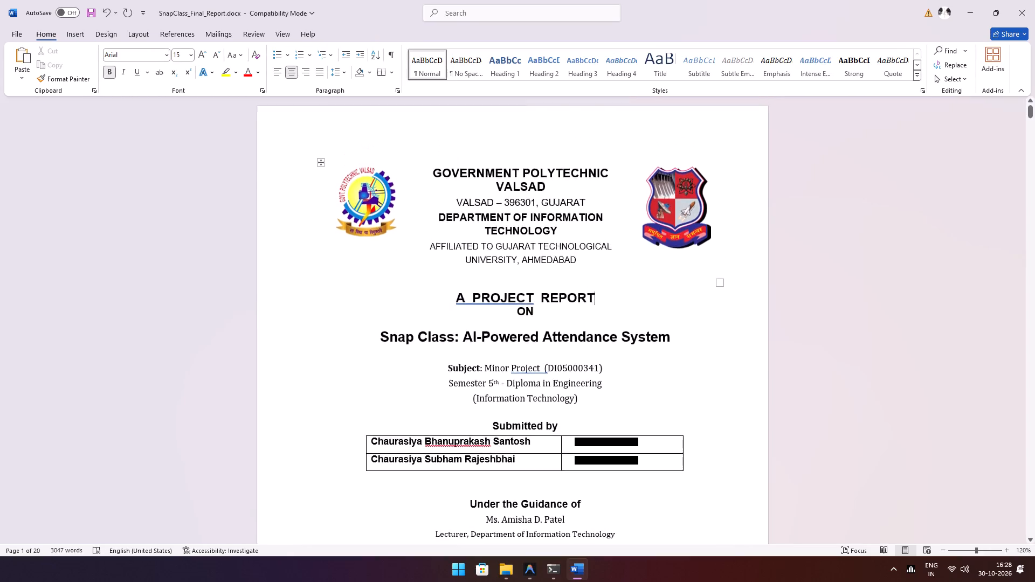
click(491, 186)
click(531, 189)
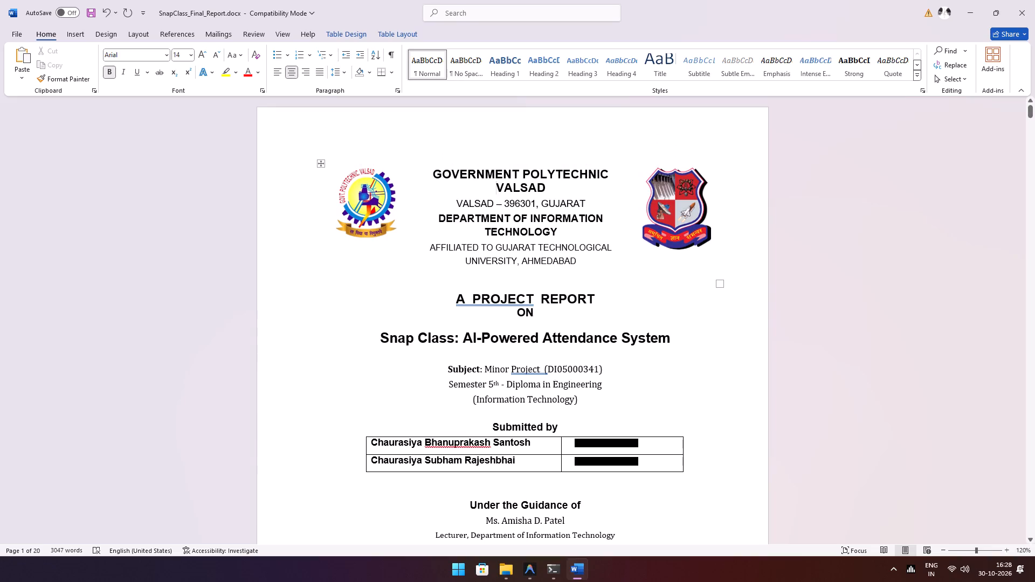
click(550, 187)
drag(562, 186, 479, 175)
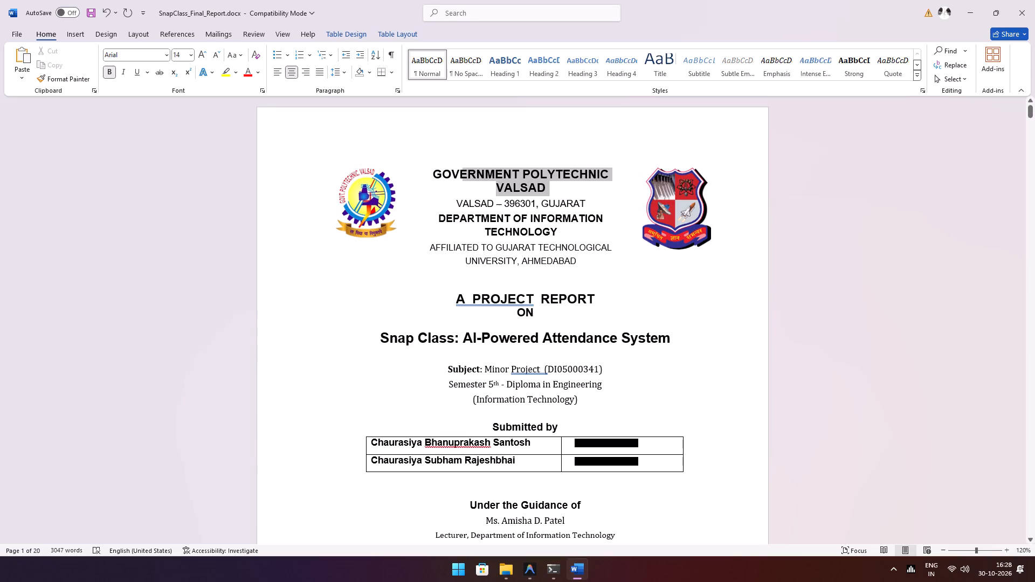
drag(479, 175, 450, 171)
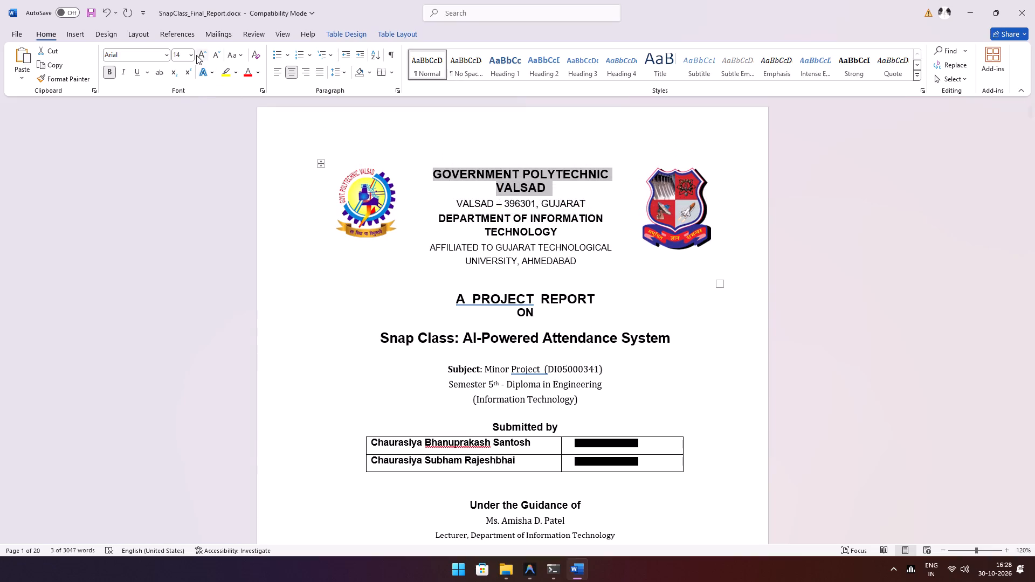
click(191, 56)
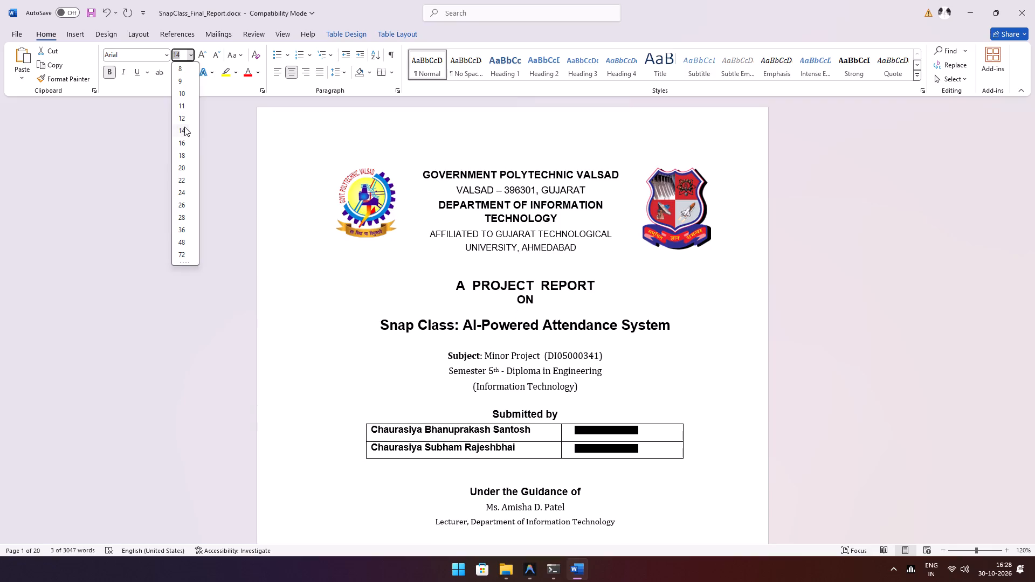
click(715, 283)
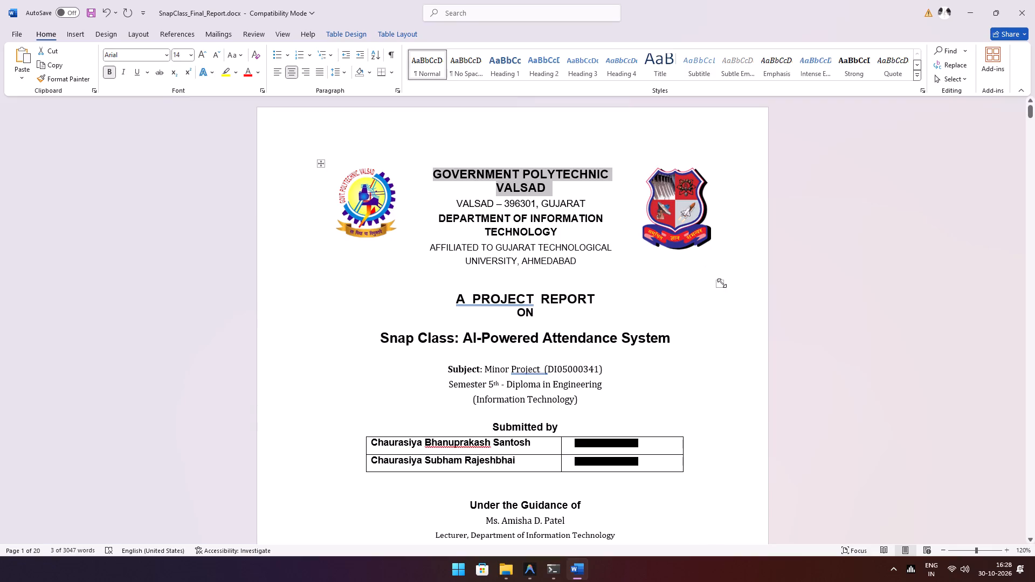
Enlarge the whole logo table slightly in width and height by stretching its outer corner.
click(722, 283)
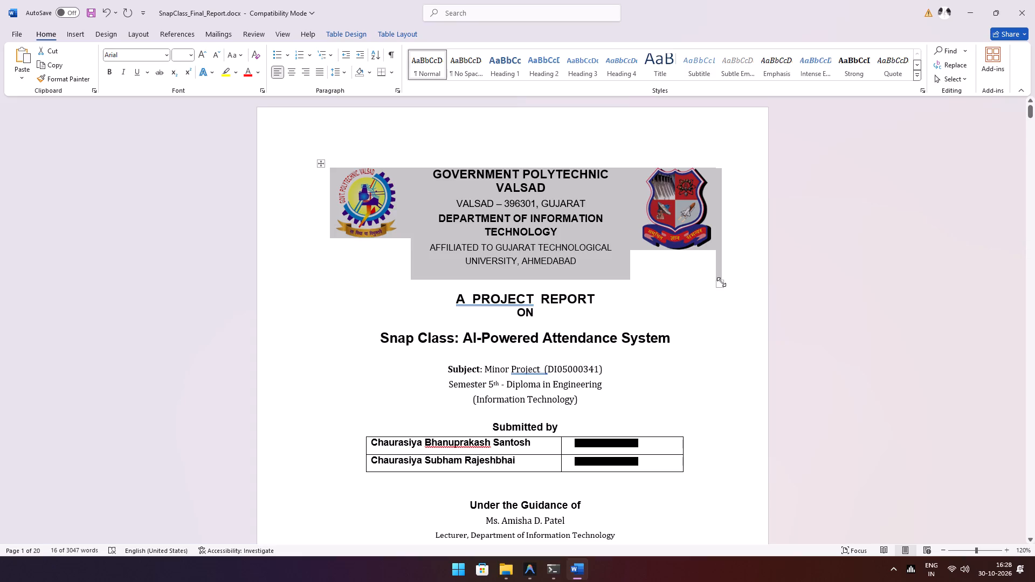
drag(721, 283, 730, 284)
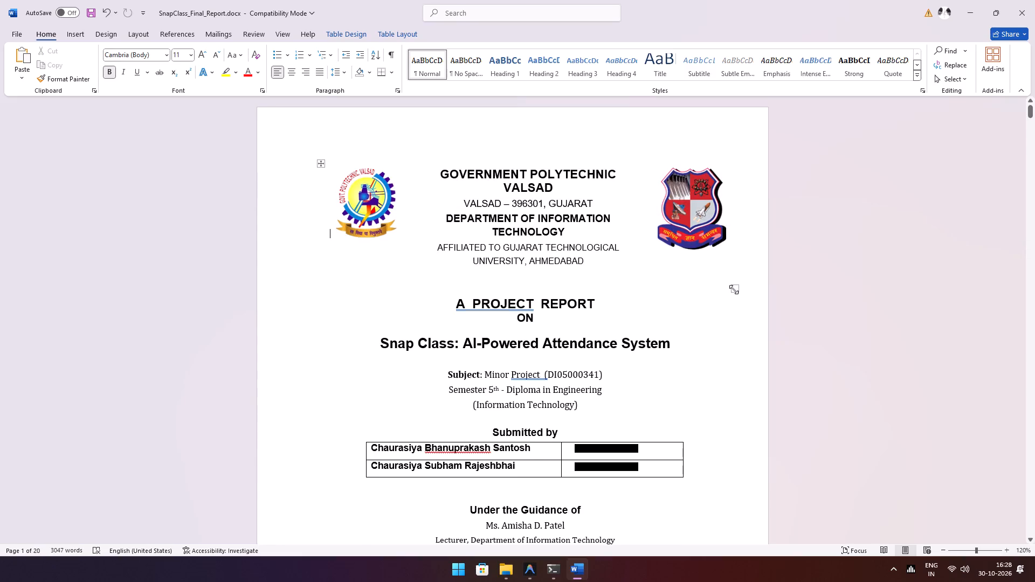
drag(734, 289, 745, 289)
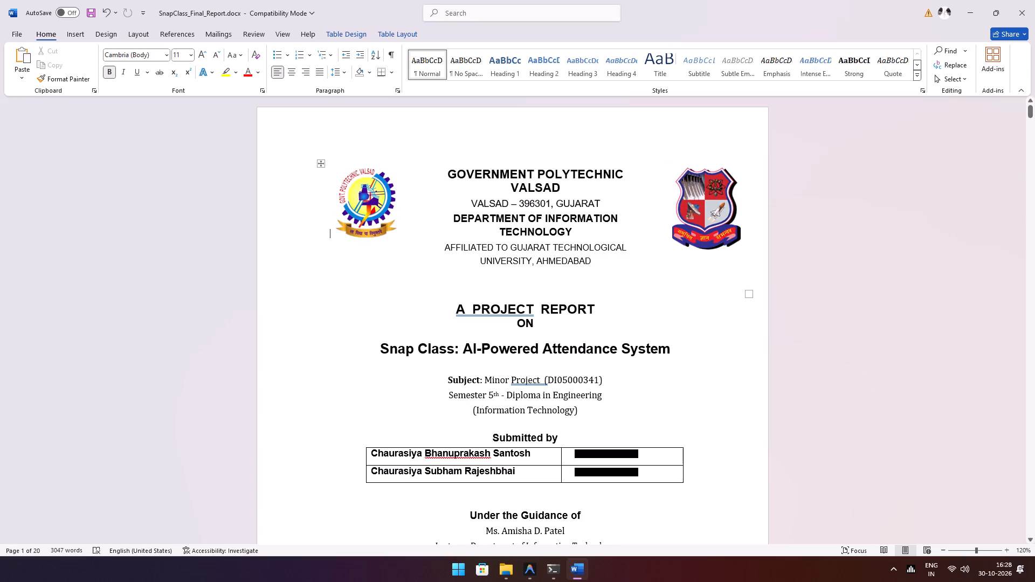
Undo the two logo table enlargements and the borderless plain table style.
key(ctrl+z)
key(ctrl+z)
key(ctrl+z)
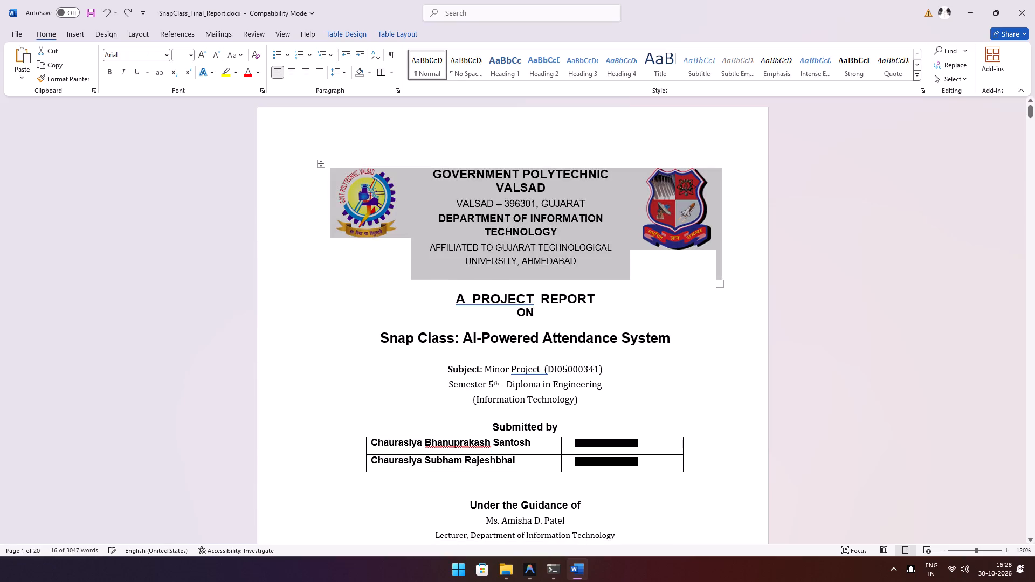
Widen the logo table's middle column on both sides so the "Affiliated to Gujarat Technological University, Ahmedabad" line fits on one line.
click(631, 245)
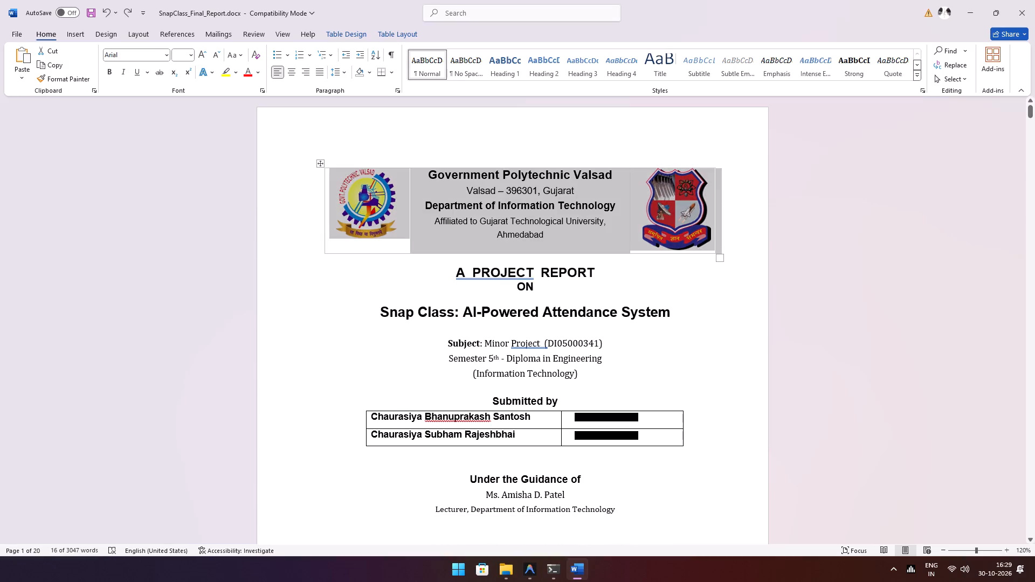
click(626, 226)
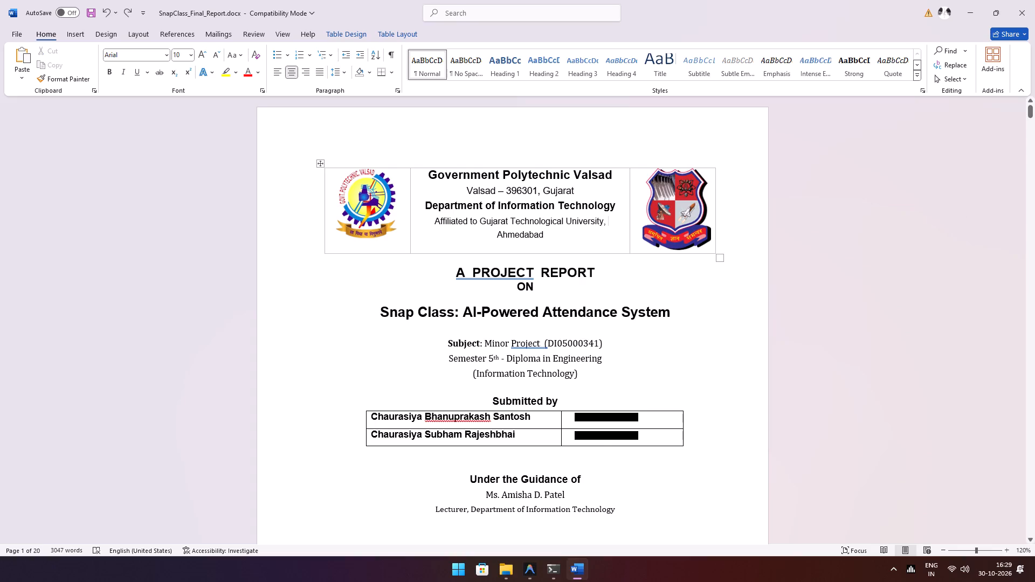
drag(629, 220, 641, 223)
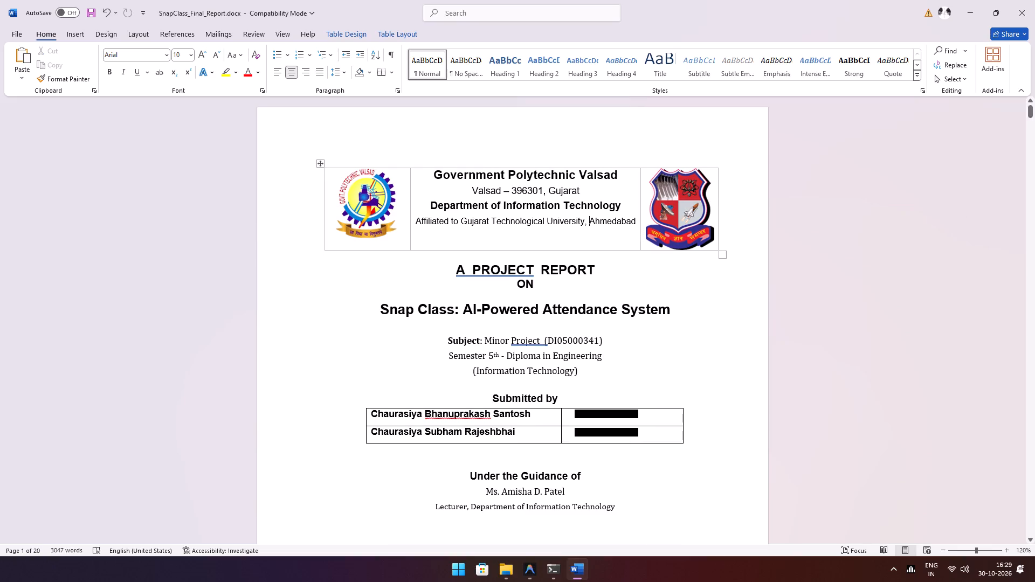
drag(410, 218, 398, 221)
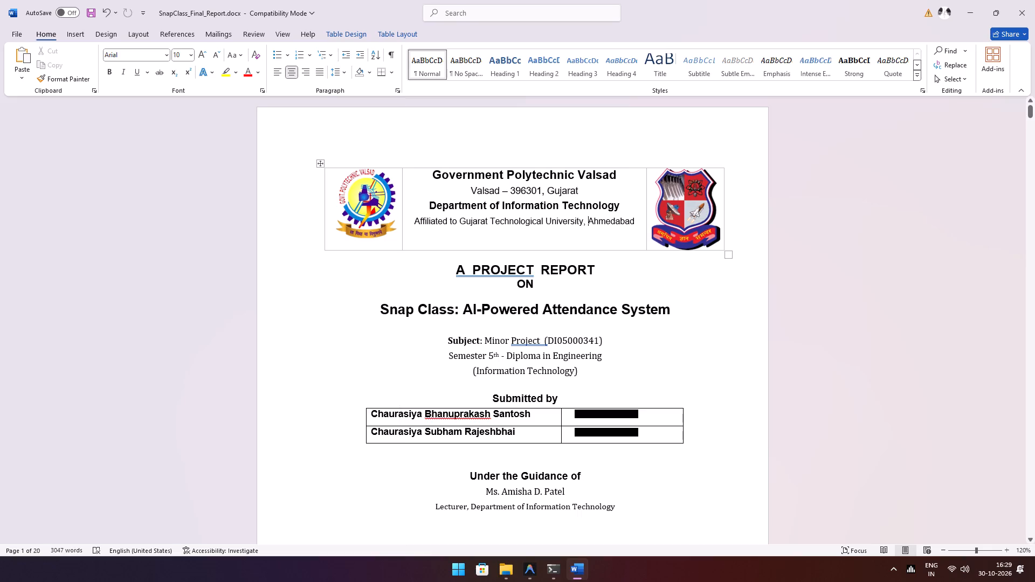
Center the whole logo table horizontally on the page.
click(463, 174)
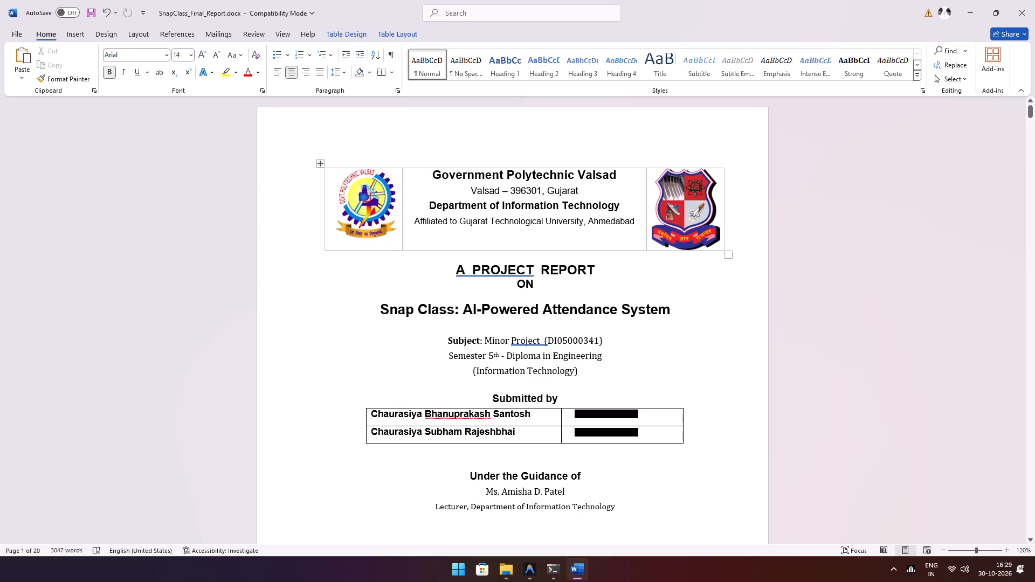
click(322, 165)
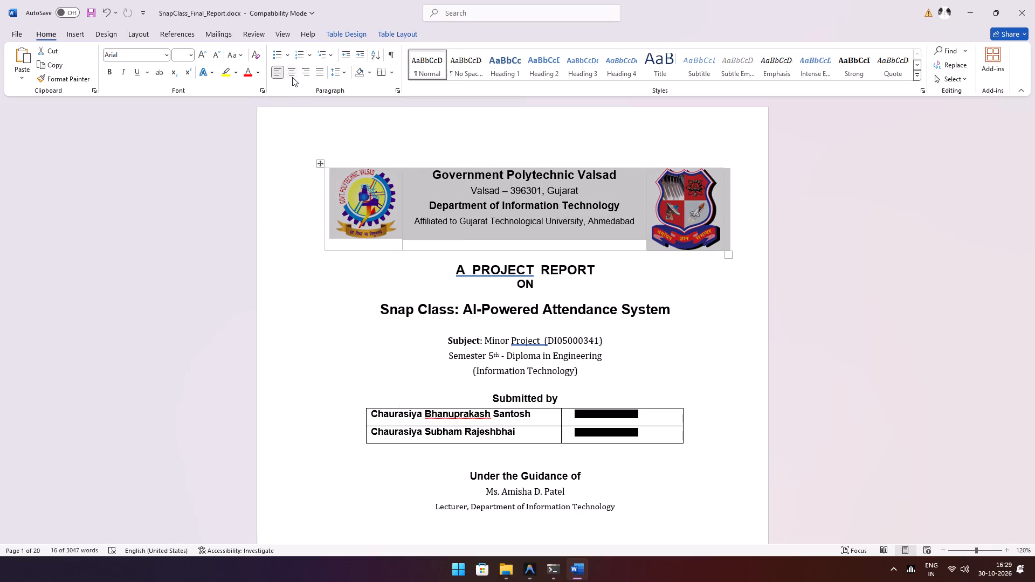
click(292, 76)
click(626, 252)
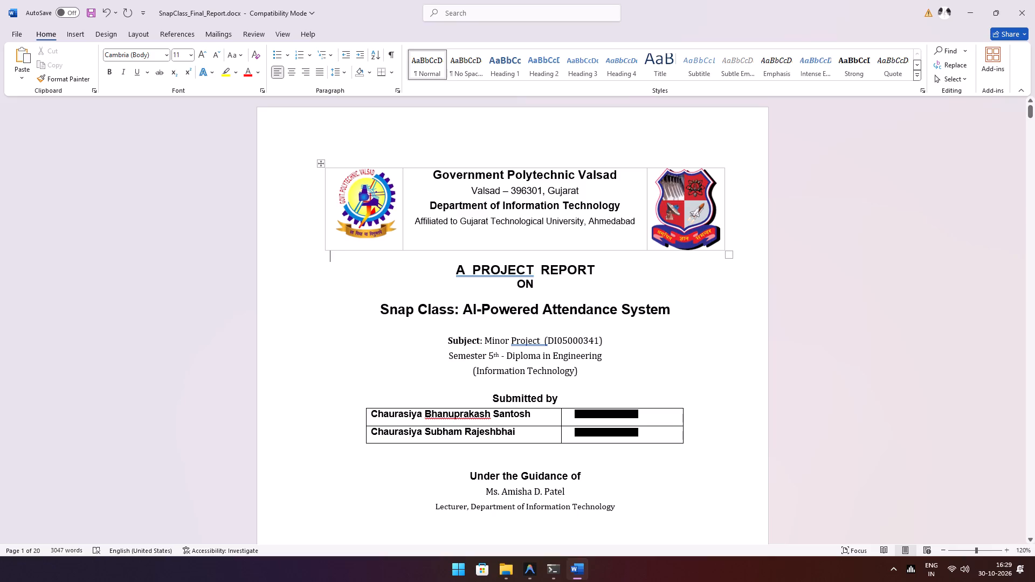
click(319, 166)
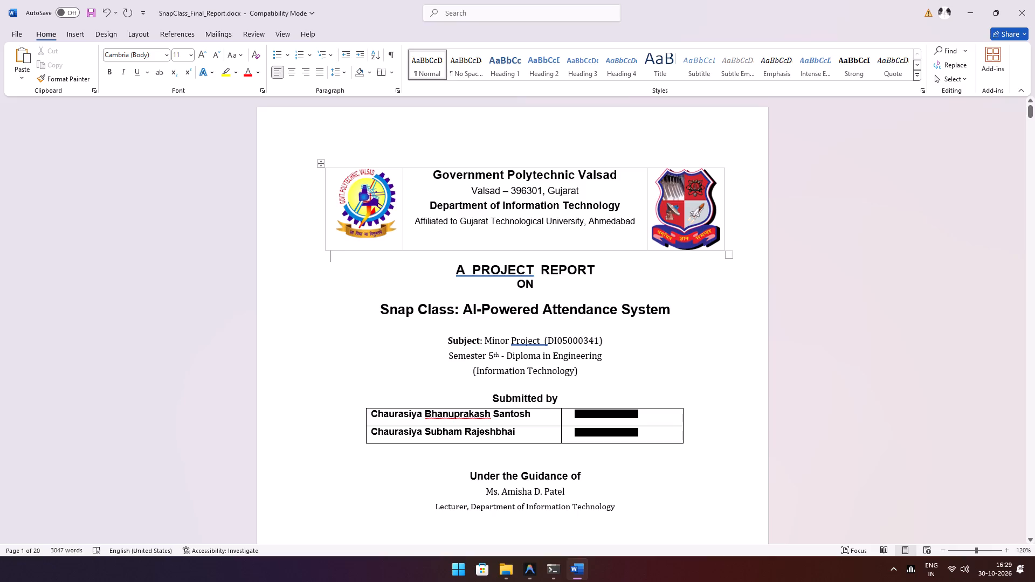
click(320, 163)
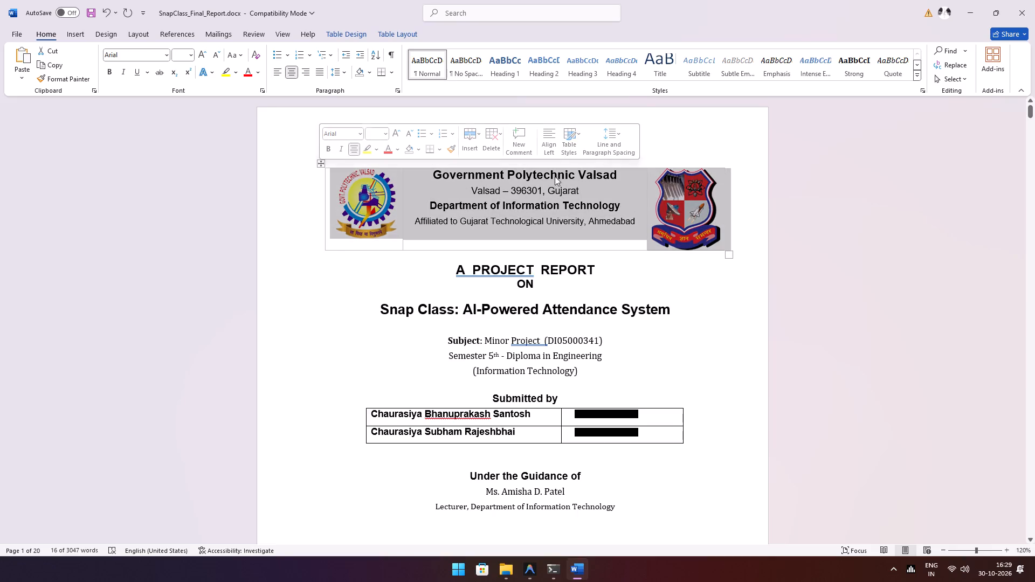
click(613, 239)
click(567, 257)
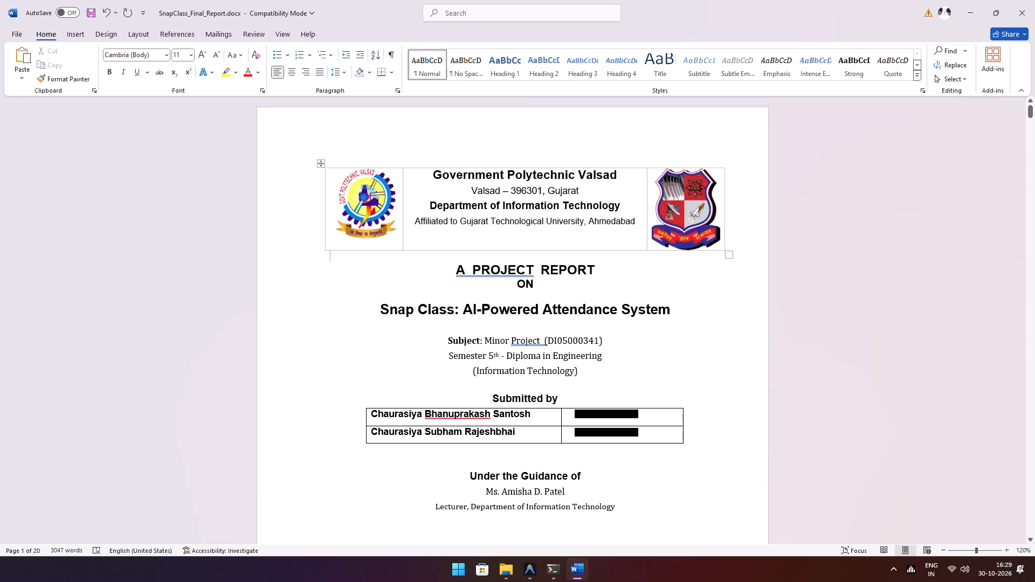
Delete the empty paragraph below the affiliation line in the logo table's middle cell.
click(561, 244)
key(BackSpace)
key(BackSpace)
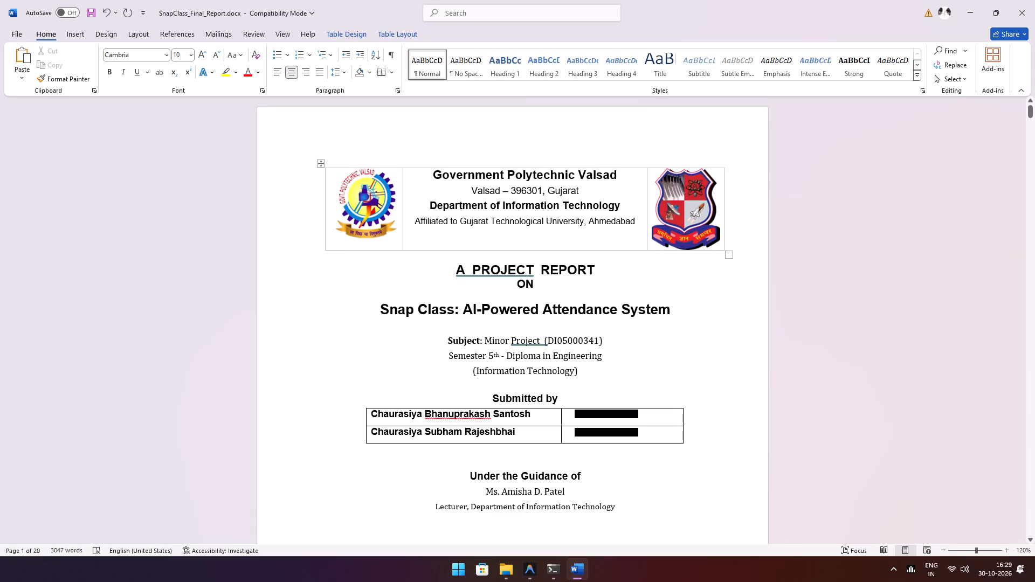
Set the "Government Polytechnic Valsad" line in the logo table to 16 pt.
click(624, 175)
drag(624, 175, 442, 178)
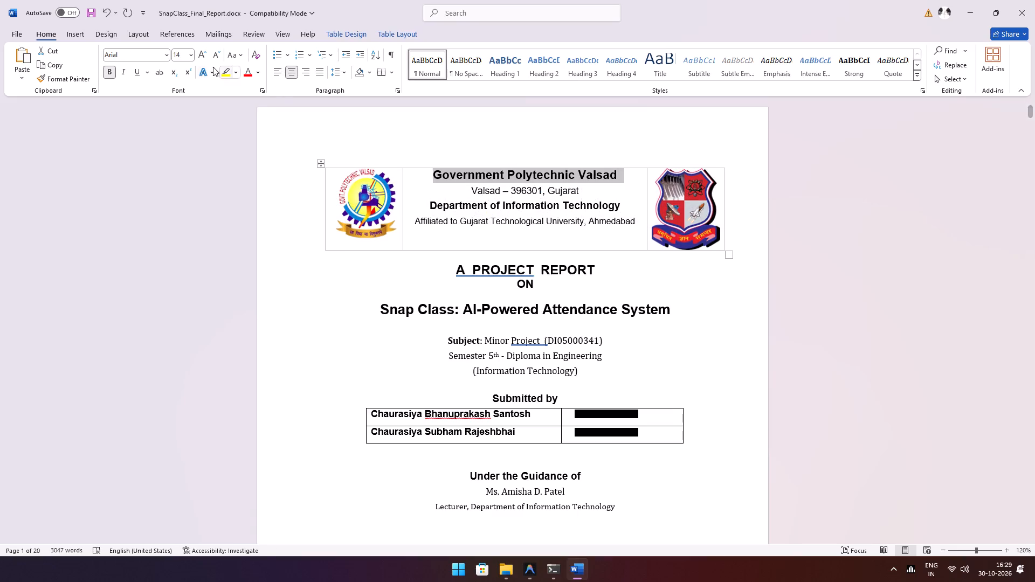
click(194, 56)
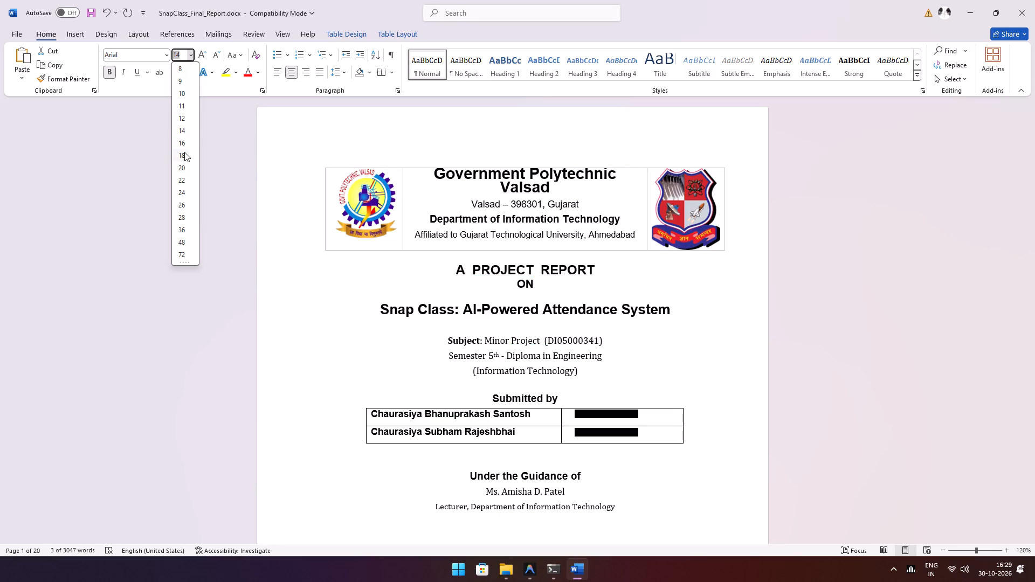
click(186, 145)
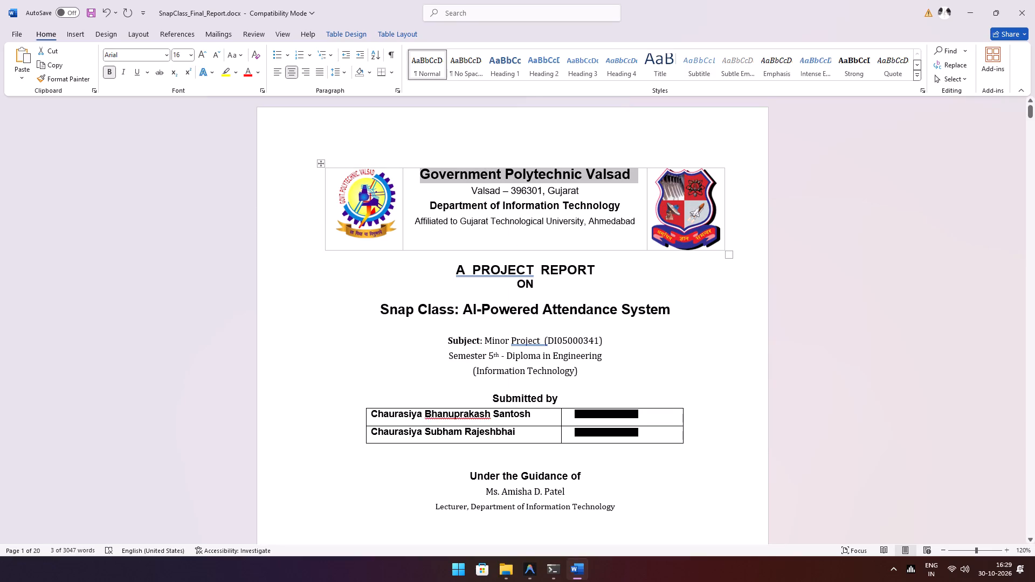
Delete the city, postal code and state line between "Government Polytechnic Valsad" and "Department of Information Technology".
click(565, 193)
click(587, 187)
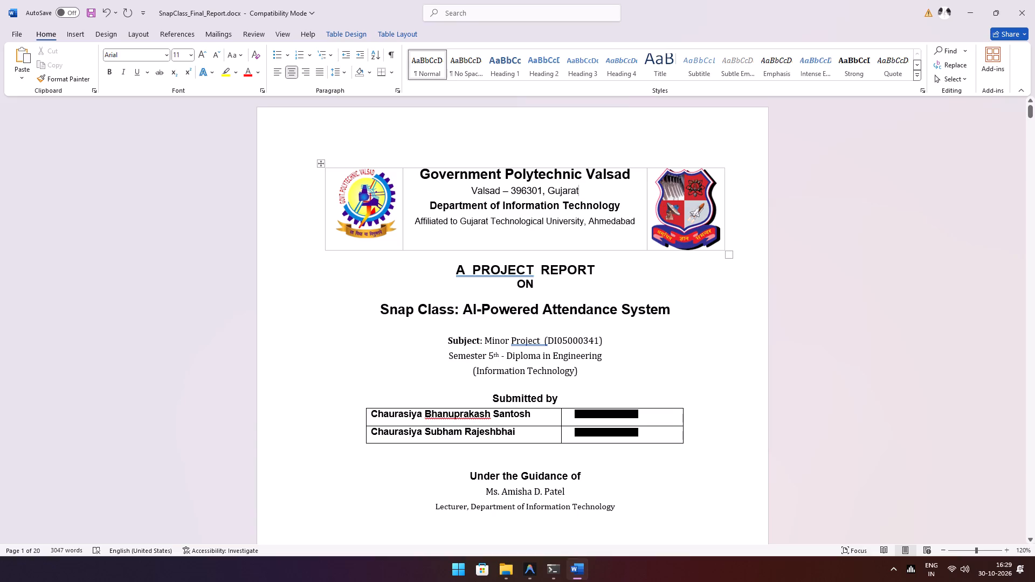
drag(574, 192, 540, 191)
drag(540, 191, 470, 192)
key(BackSpace)
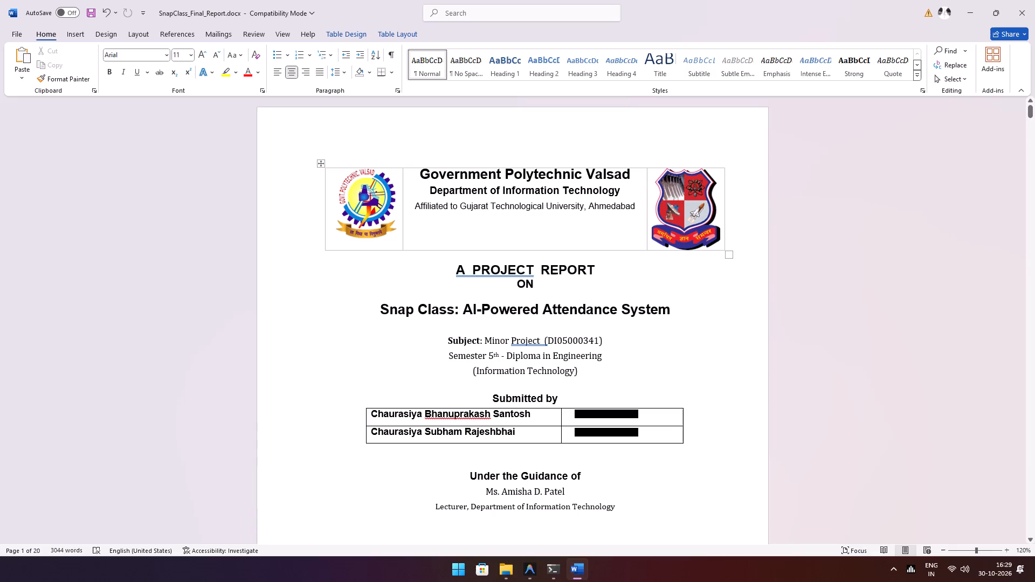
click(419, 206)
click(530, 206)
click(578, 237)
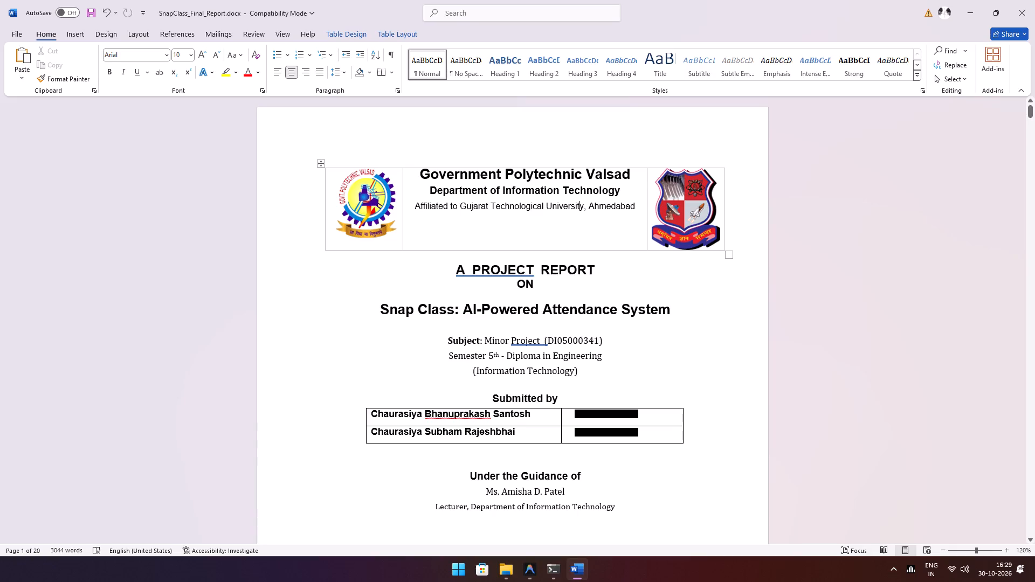
Remove all borders from the logo table at the top of the title page.
click(633, 274)
click(614, 243)
click(357, 34)
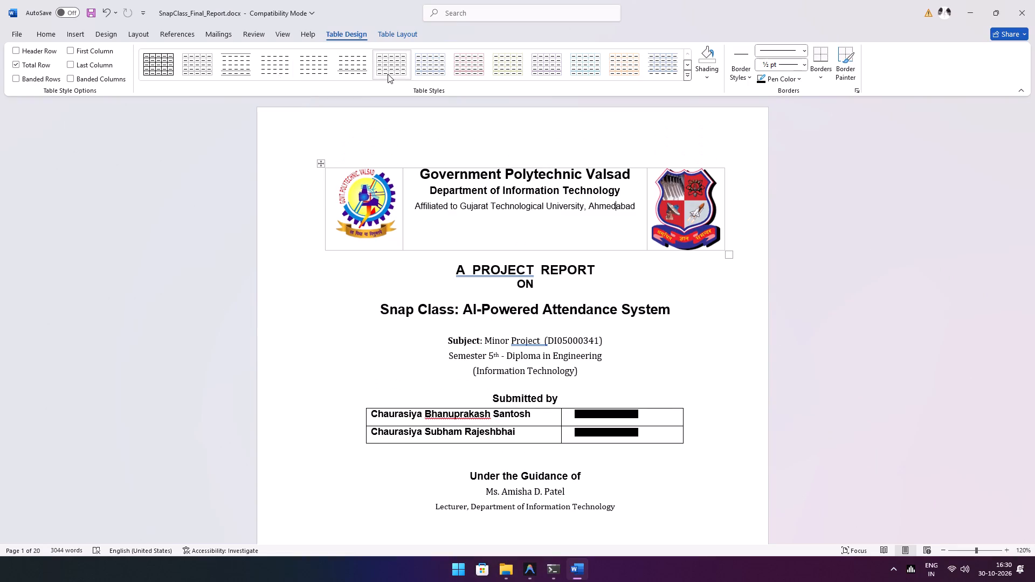
right_click(388, 74)
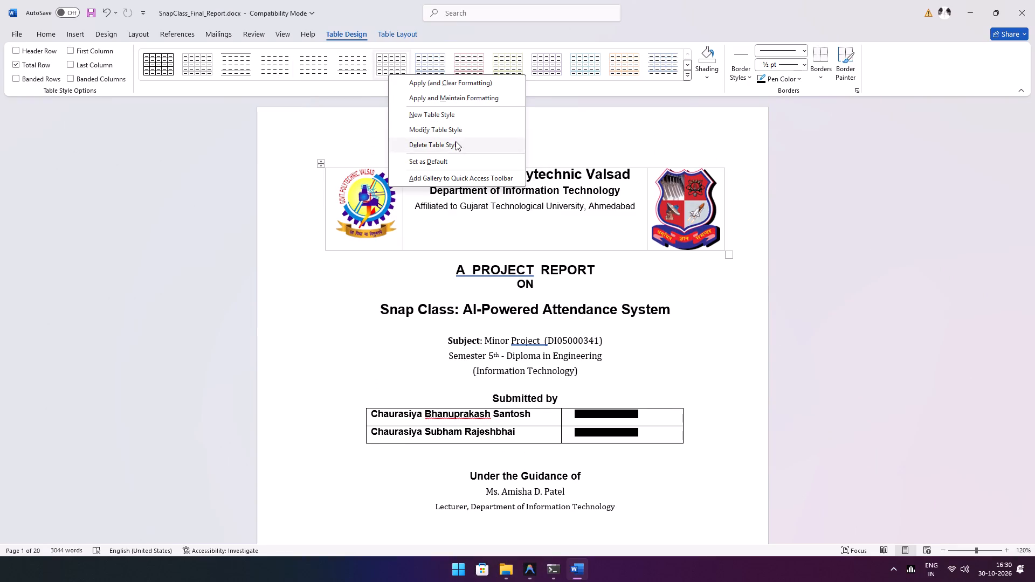
click(211, 108)
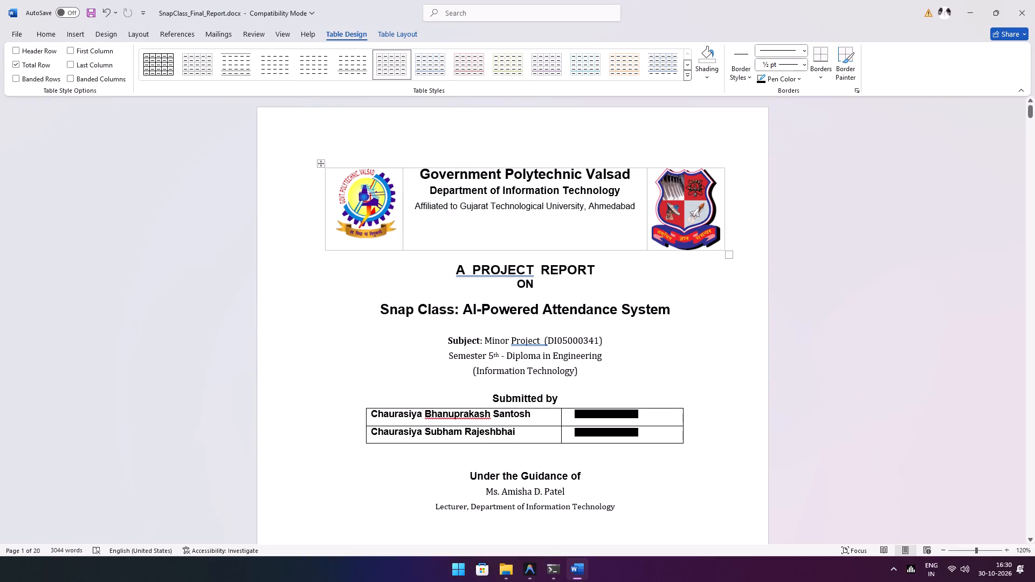
click(740, 79)
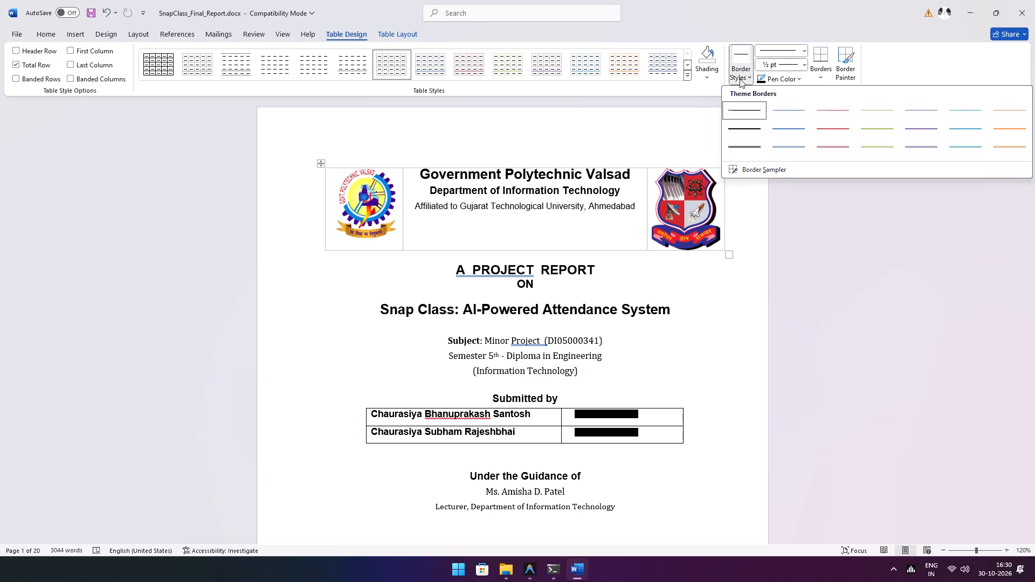
click(819, 75)
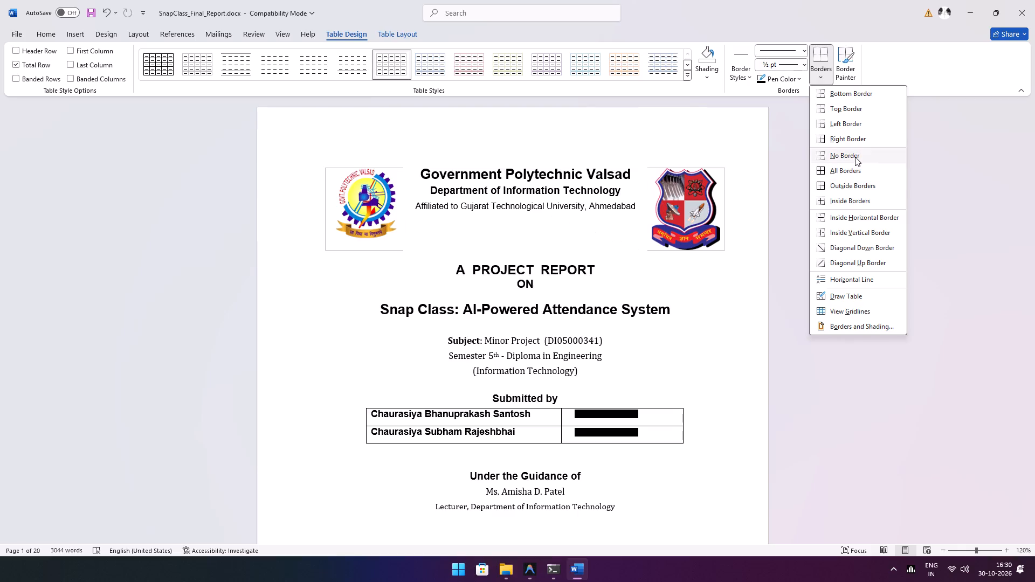
click(717, 237)
click(728, 254)
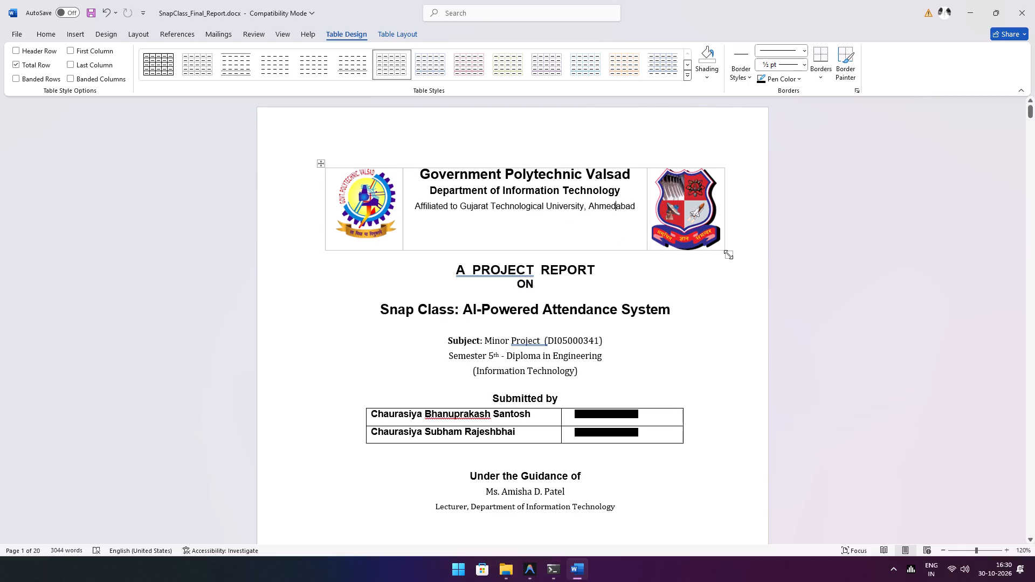
click(822, 73)
click(840, 156)
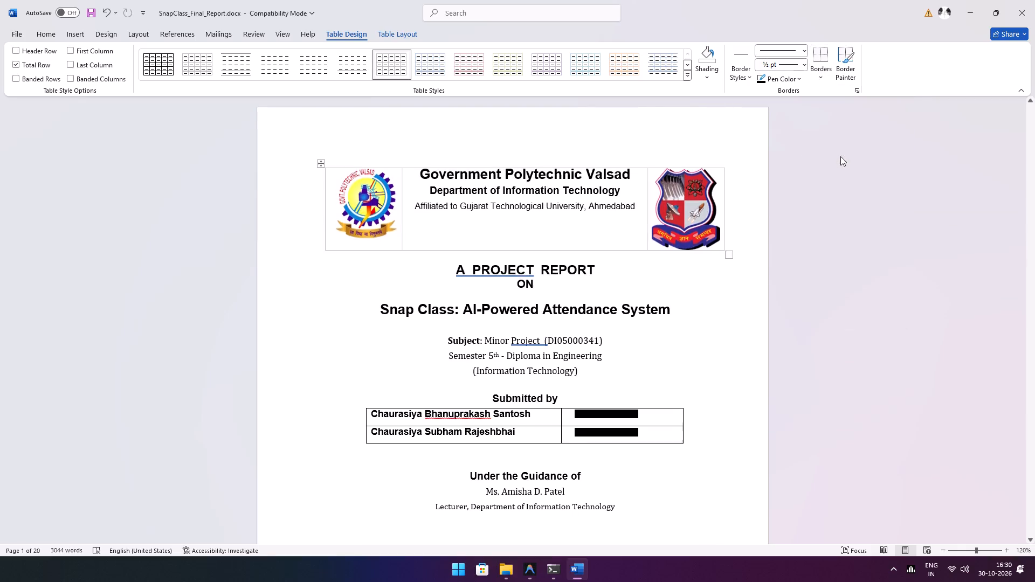
click(782, 286)
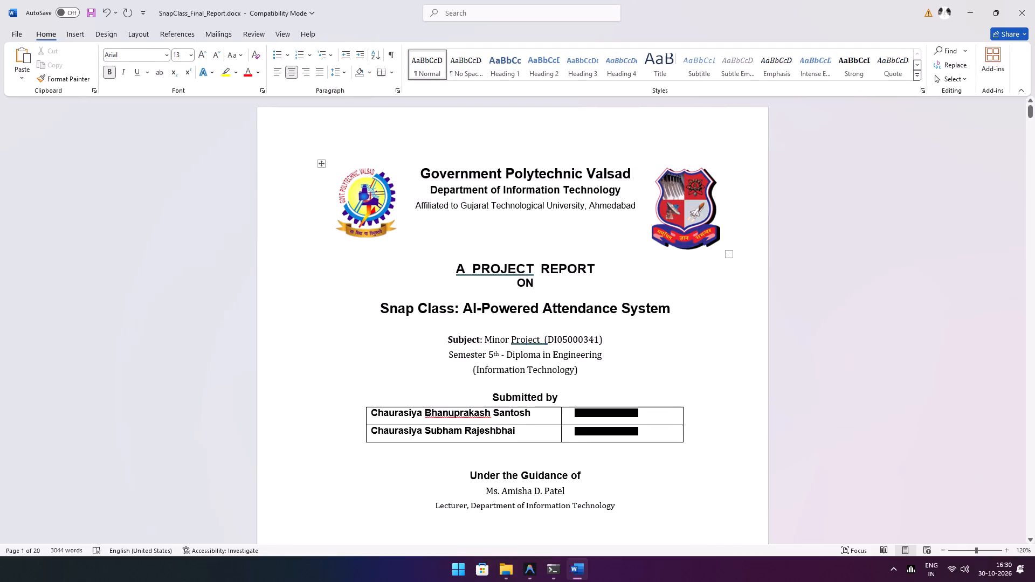
Correct the double spaces between the words of "A PROJECT REPORT" using the grammar suggestions.
click(569, 263)
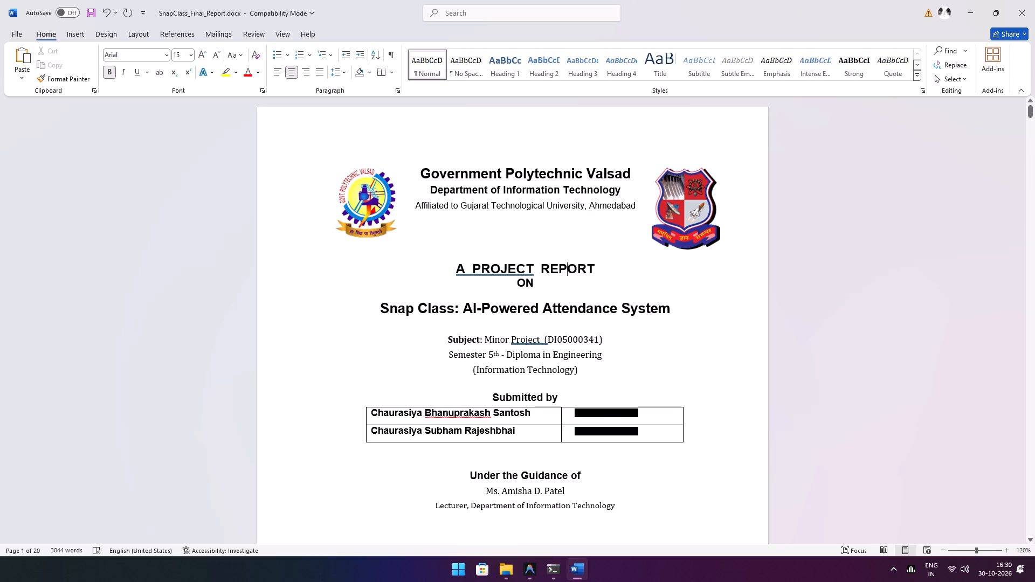
click(462, 266)
click(434, 268)
click(496, 273)
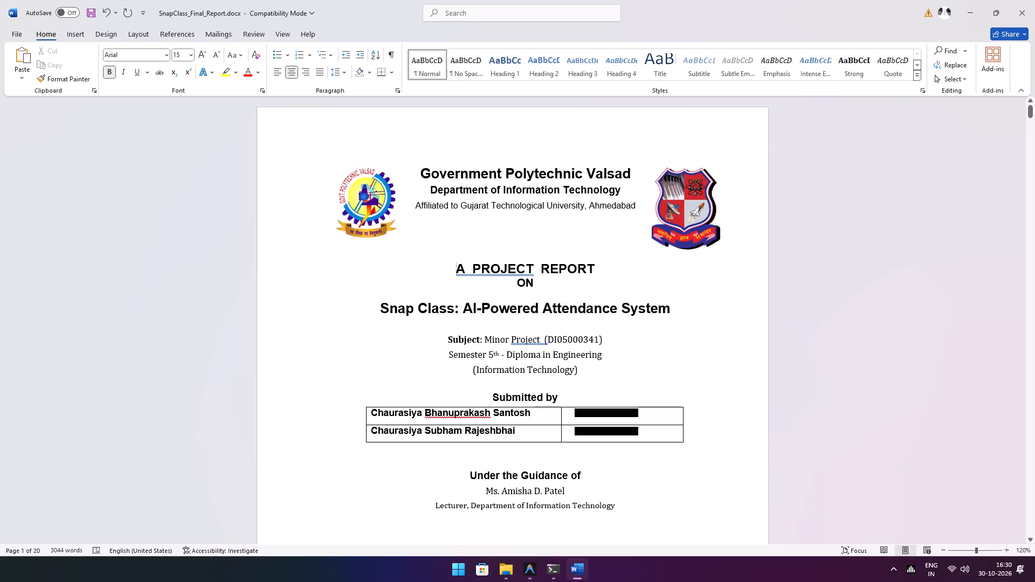
right_click(500, 273)
click(512, 285)
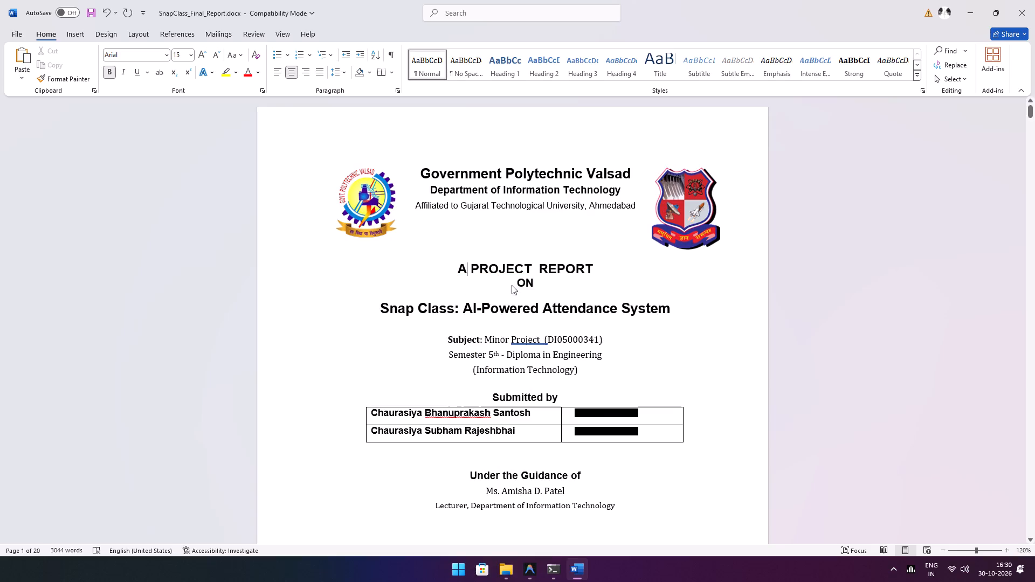
click(550, 265)
right_click(550, 265)
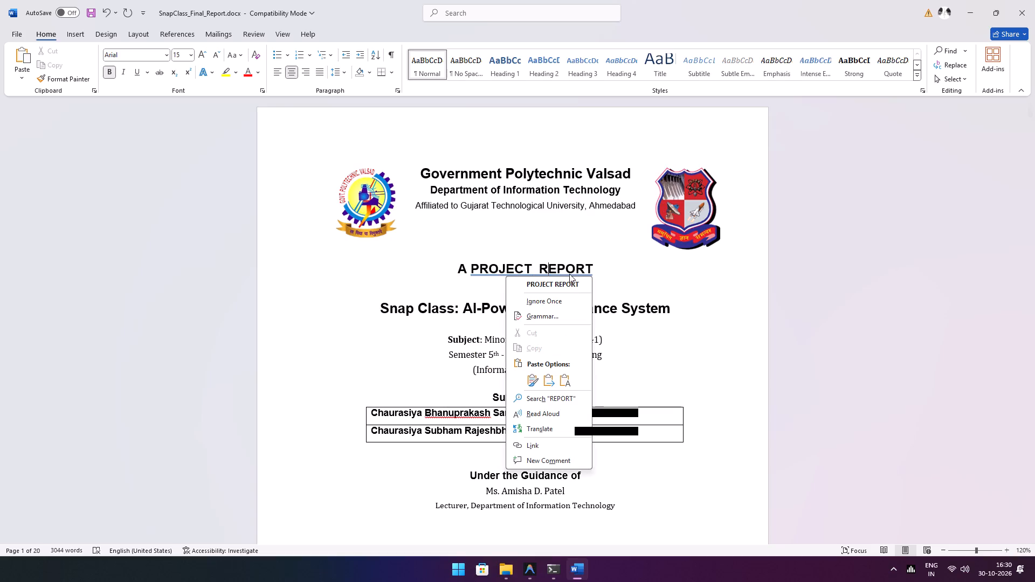
click(570, 289)
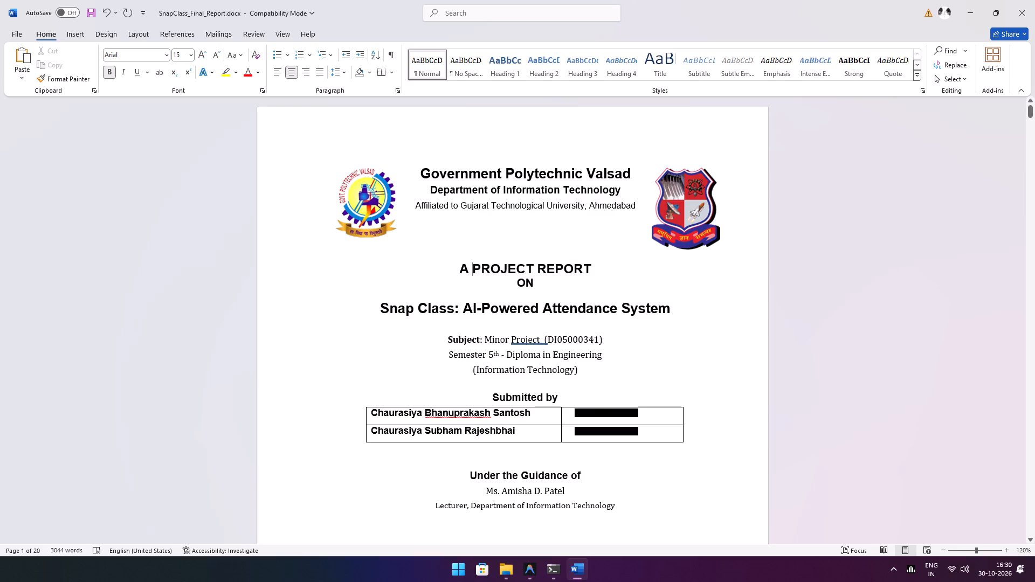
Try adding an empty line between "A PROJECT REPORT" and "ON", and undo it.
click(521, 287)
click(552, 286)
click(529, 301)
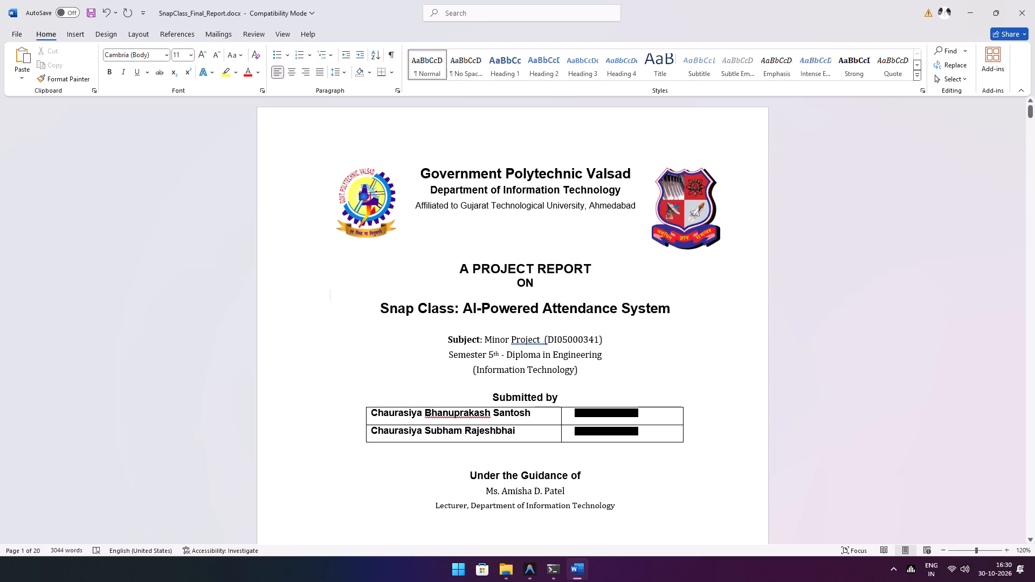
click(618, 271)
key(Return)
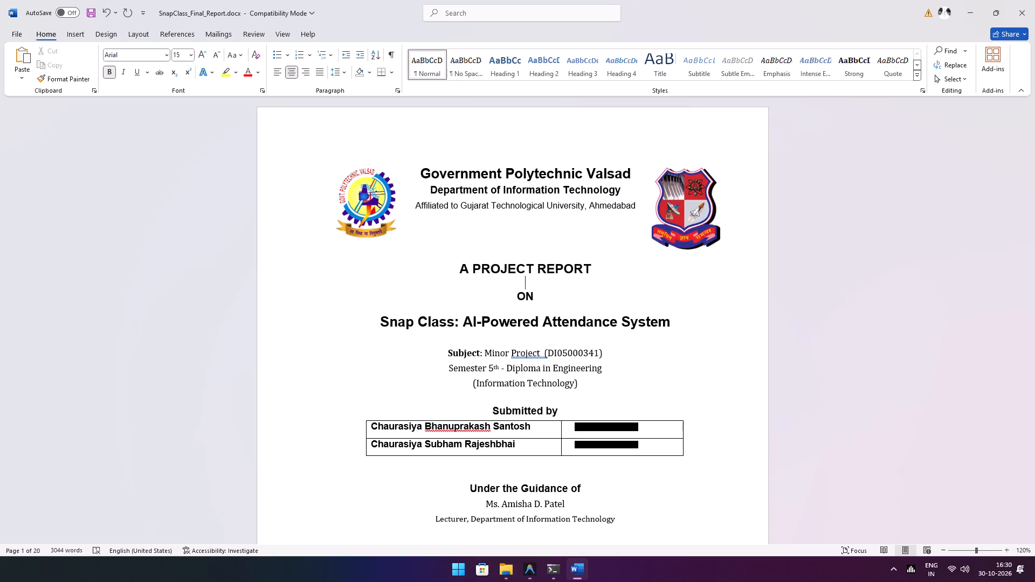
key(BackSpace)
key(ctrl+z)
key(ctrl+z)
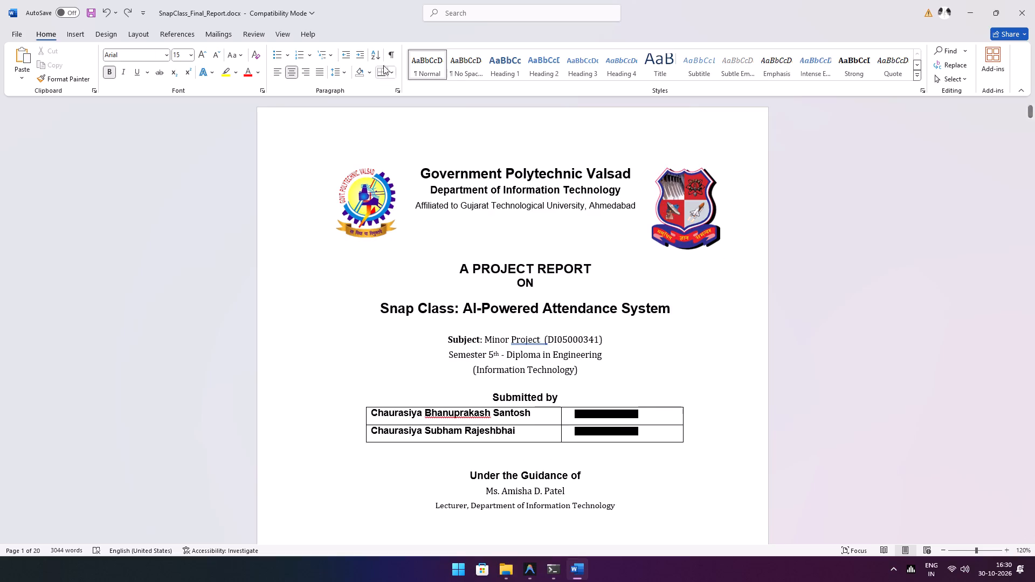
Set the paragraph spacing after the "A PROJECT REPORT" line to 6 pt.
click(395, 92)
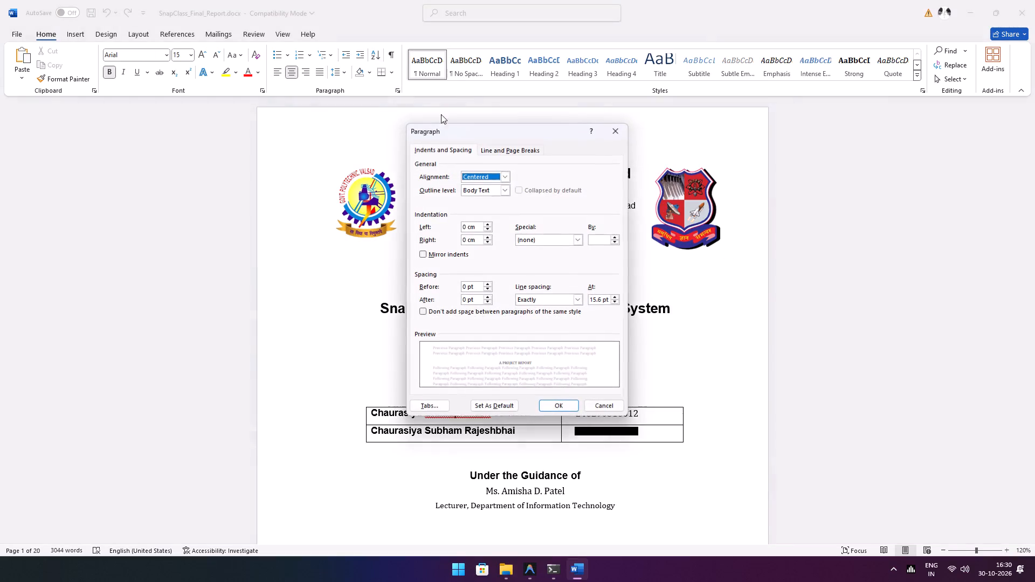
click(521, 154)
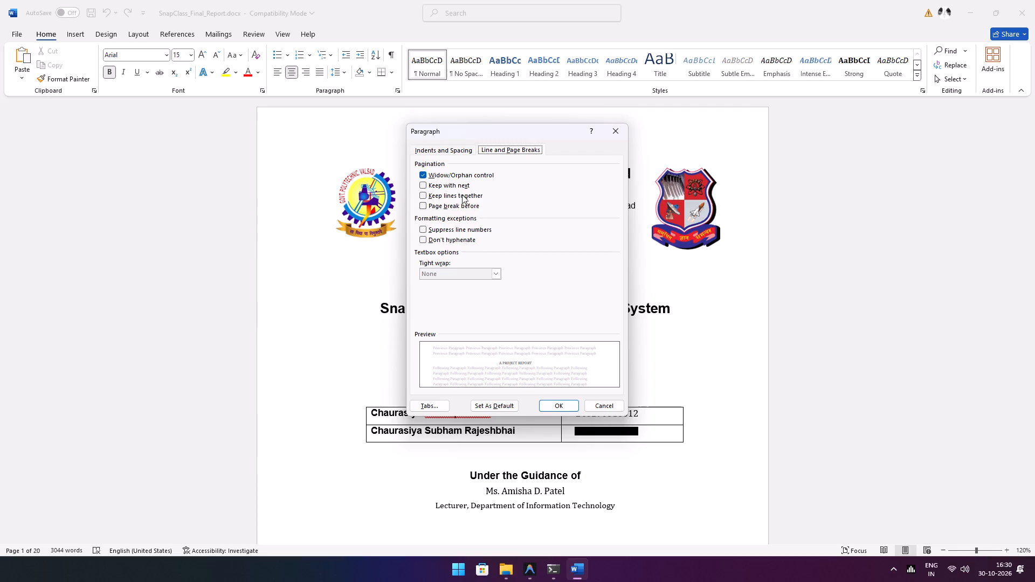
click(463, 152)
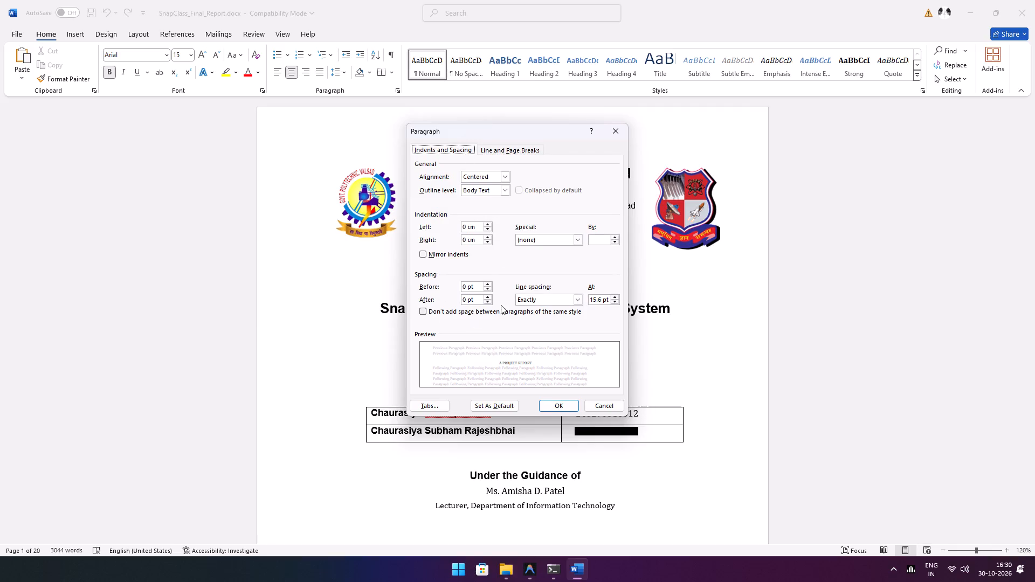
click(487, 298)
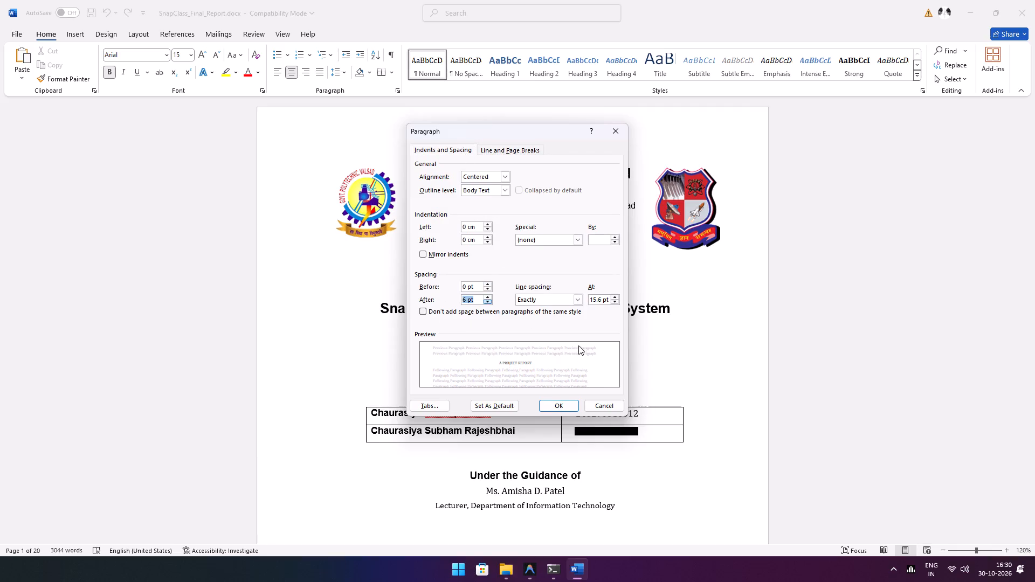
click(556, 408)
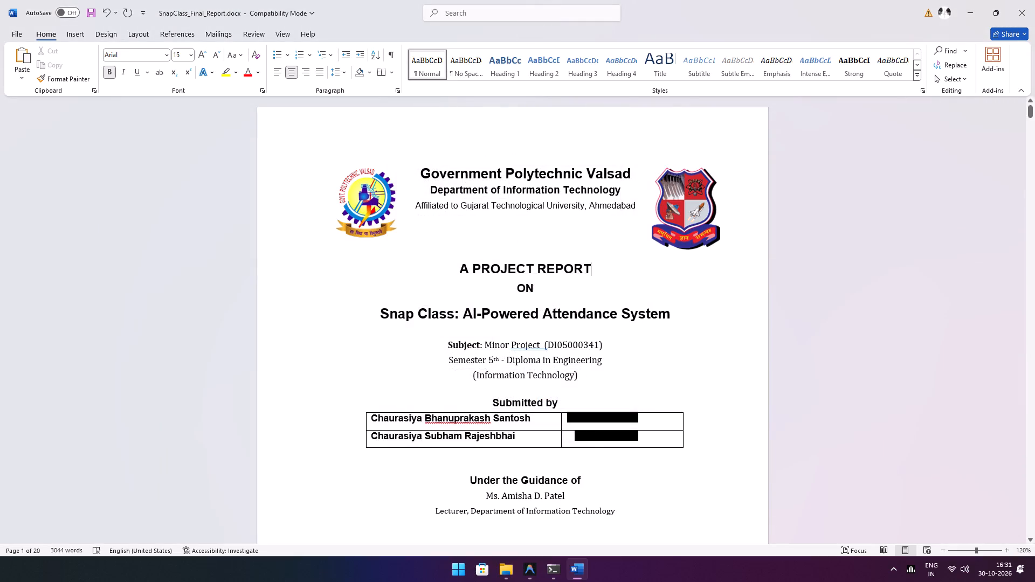
Set the paragraph spacing after the "A PROJECT REPORT" line to 3 pt.
click(397, 86)
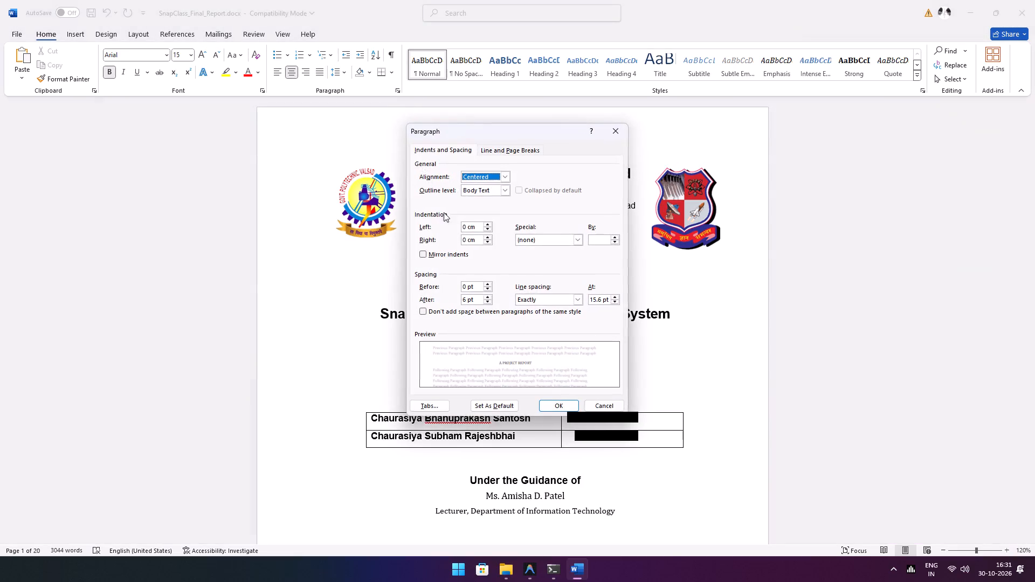
click(487, 300)
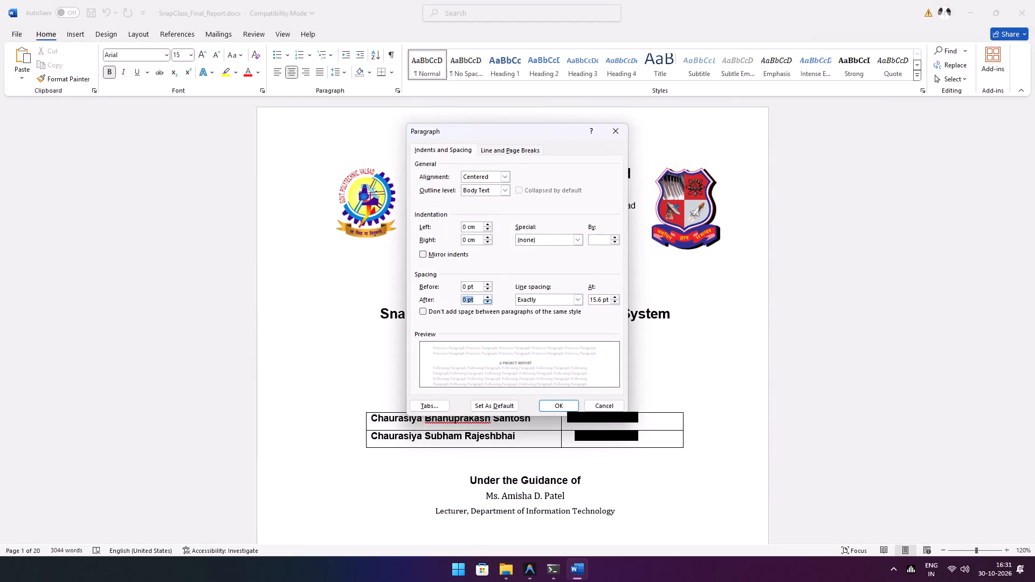
key(3)
key(space)
text(pt)
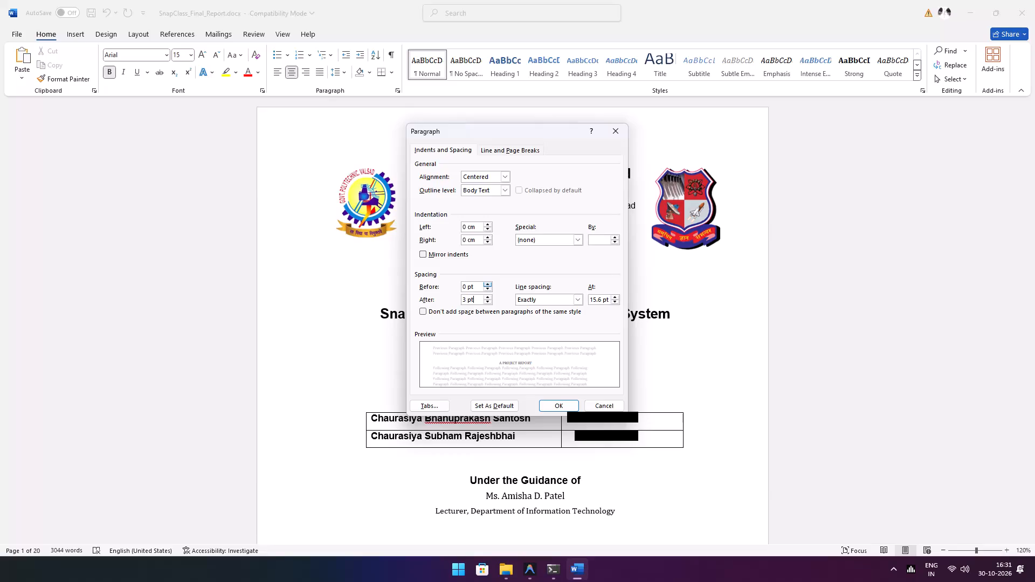
click(538, 320)
click(564, 408)
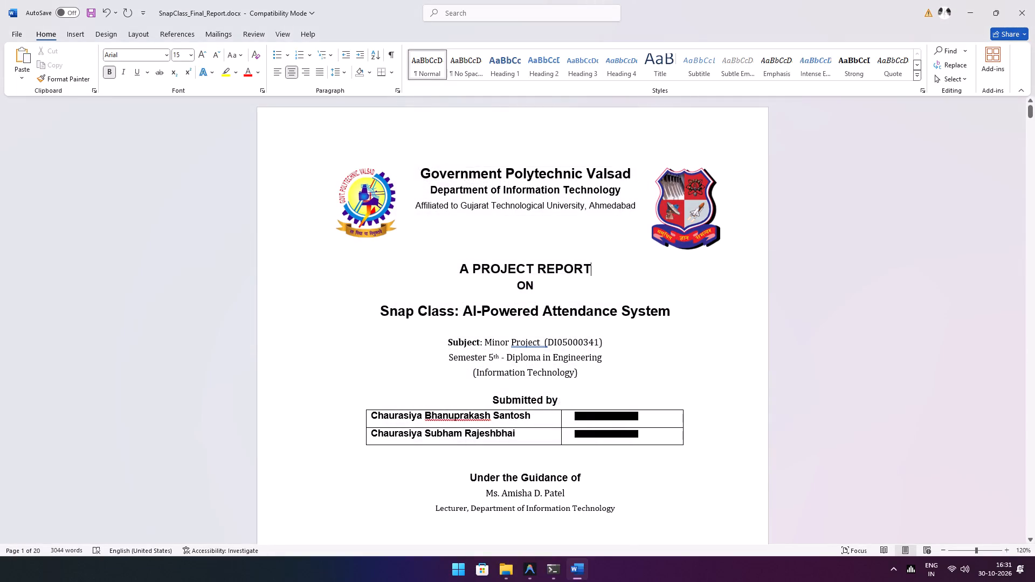
Correct the double space after "Project" in the Subject line using the grammar suggestion.
click(528, 341)
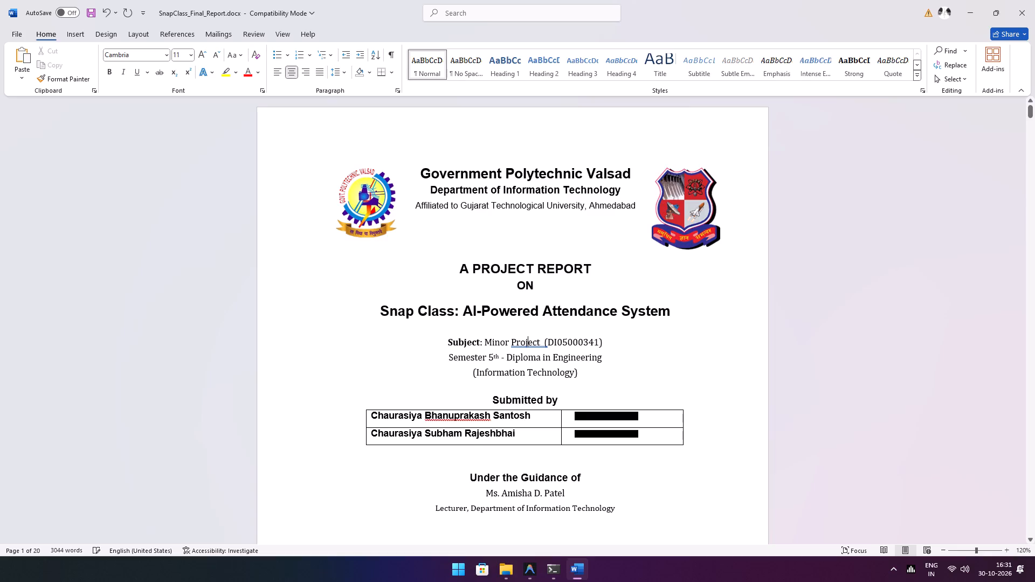
right_click(532, 341)
click(513, 361)
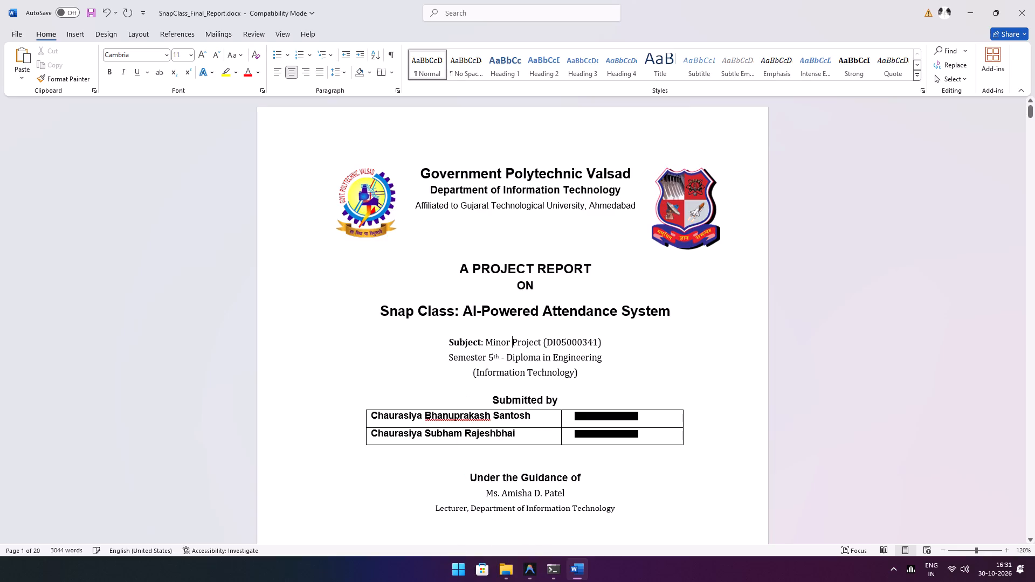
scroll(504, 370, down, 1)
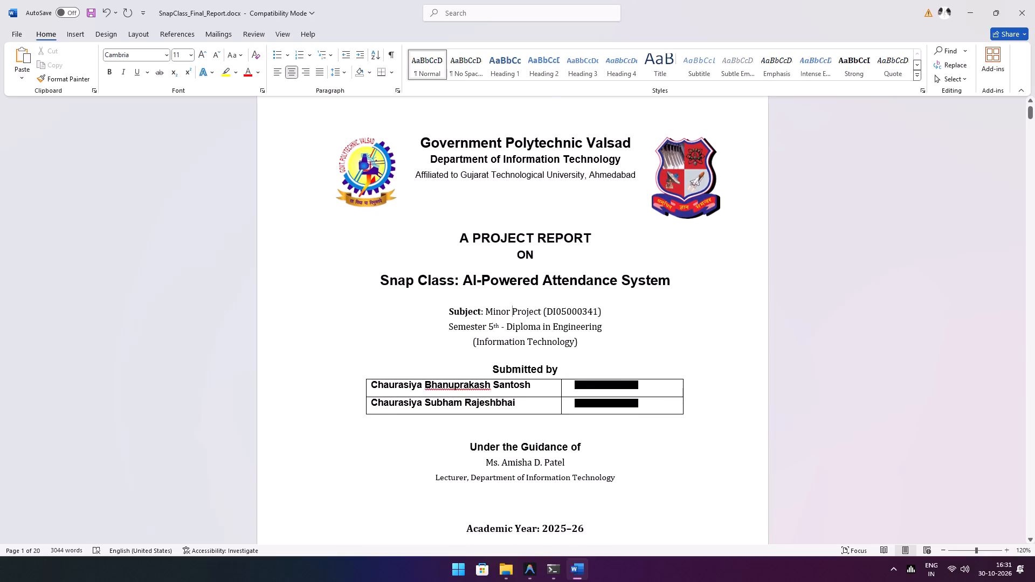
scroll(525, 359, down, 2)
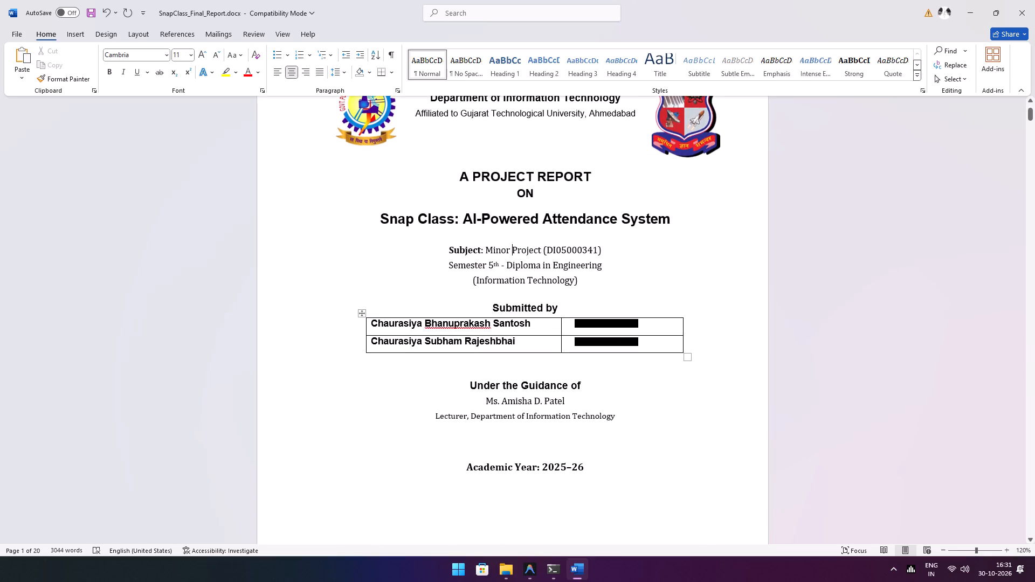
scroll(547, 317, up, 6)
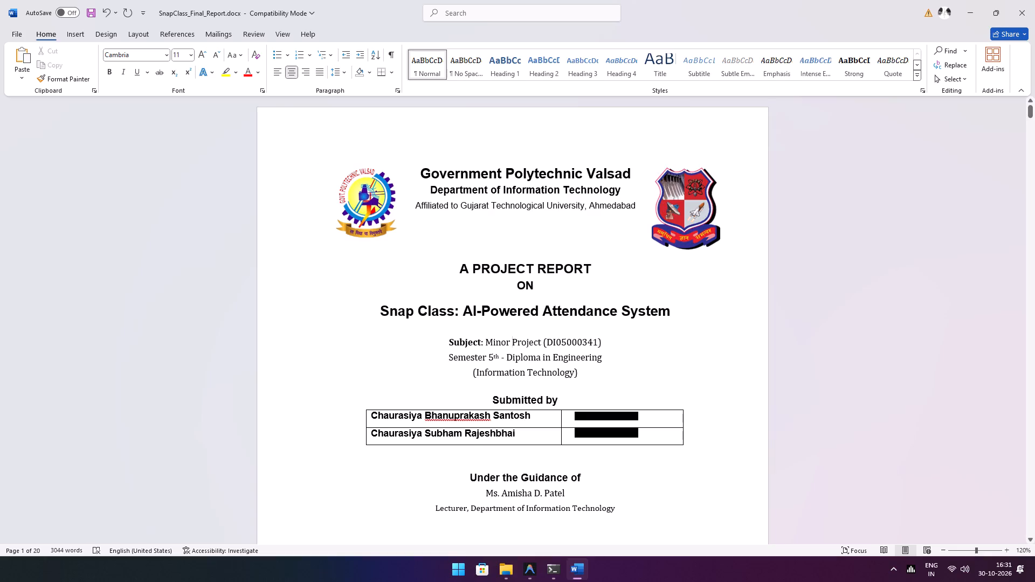
Look over the title page from the logo header down to the academic year line.
scroll(519, 295, down, 12)
scroll(525, 299, up, 2)
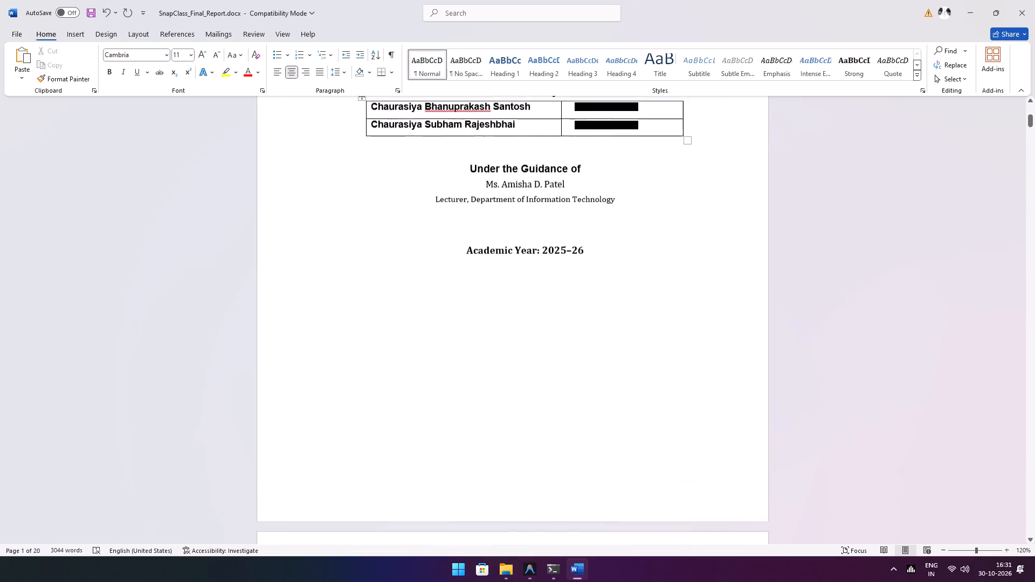
click(579, 372)
scroll(567, 343, up, 4)
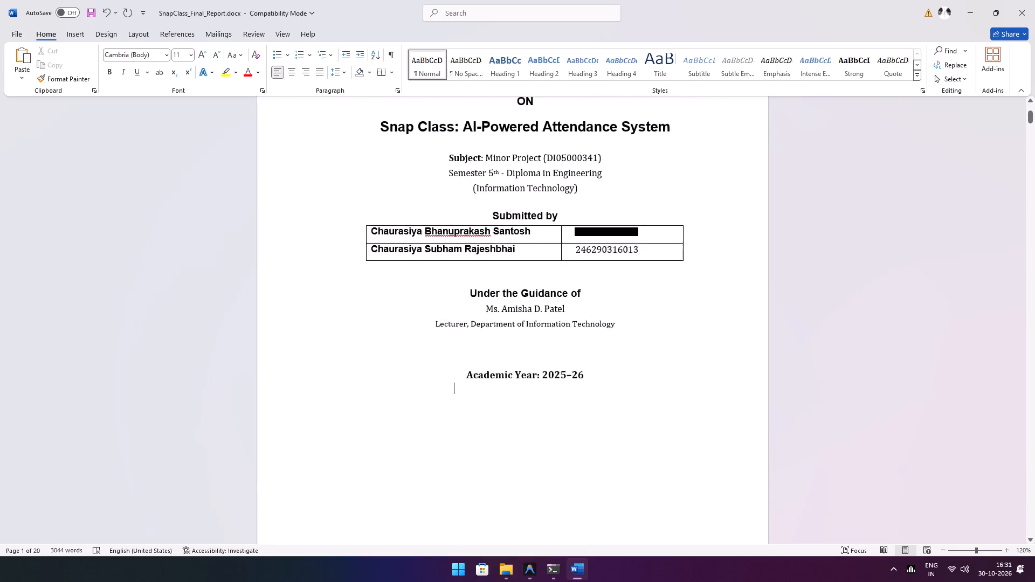
scroll(567, 343, up, 11)
scroll(567, 343, down, 9)
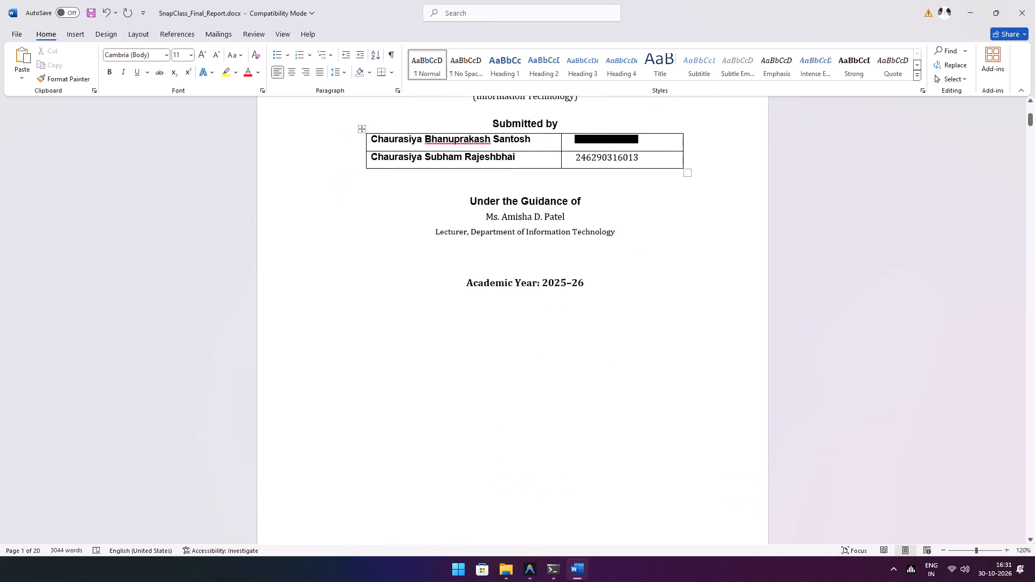
scroll(568, 343, down, 12)
Delete the horizontal line below the CERTIFICATE heading on the second page.
click(643, 304)
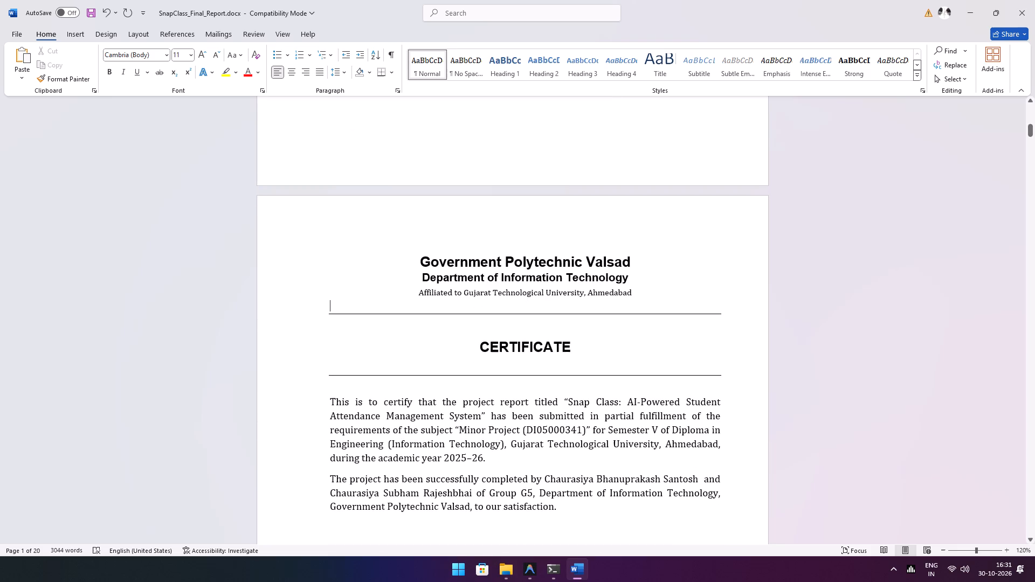
click(672, 308)
click(660, 343)
click(657, 315)
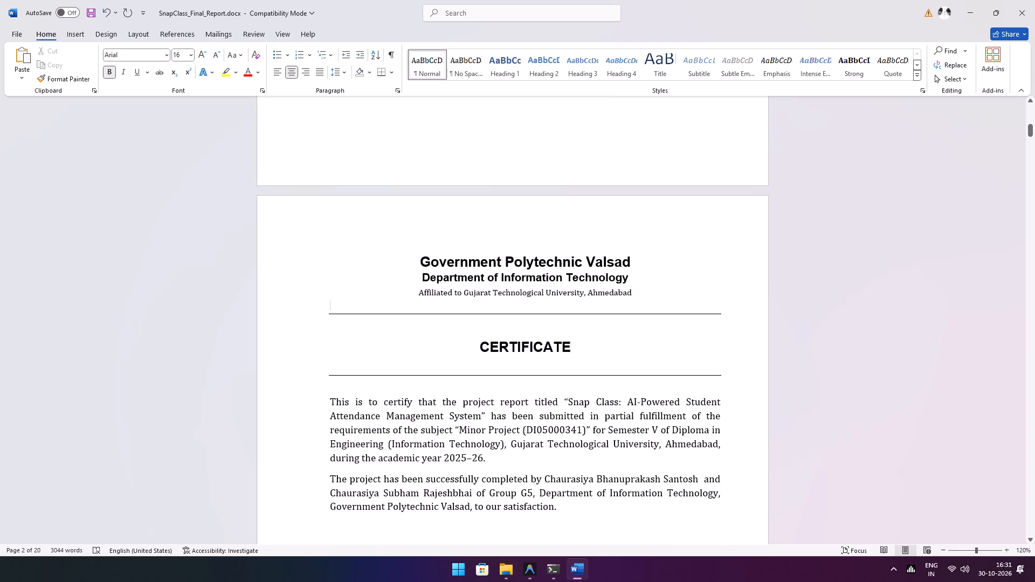
click(673, 285)
click(710, 289)
click(655, 262)
click(631, 246)
click(589, 226)
click(735, 376)
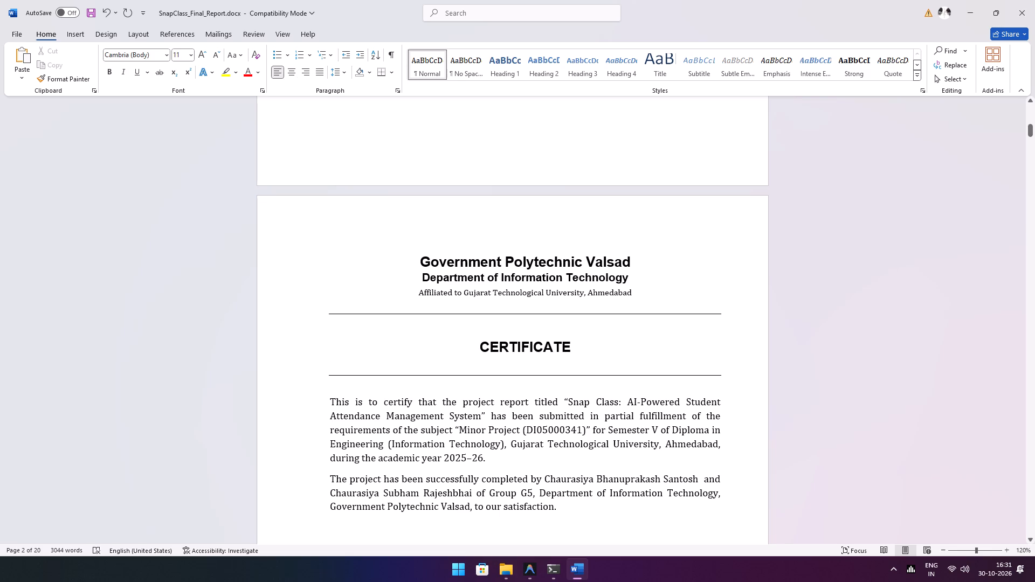
key(Right)
key(BackSpace)
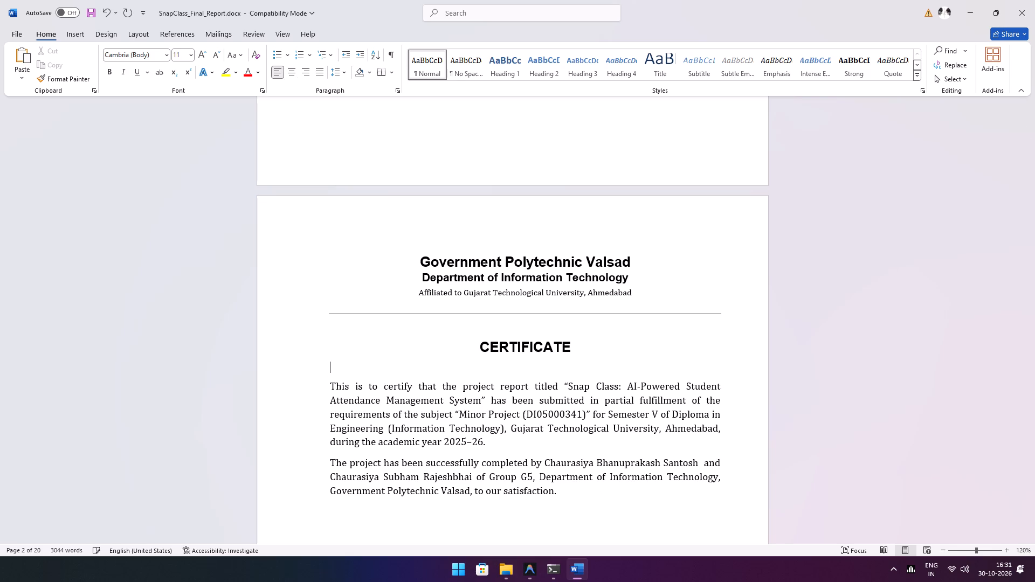
Delete the horizontal line above the CERTIFICATE heading, keeping one empty line between the college header and the heading.
click(723, 319)
key(BackSpace)
key(BackSpace)
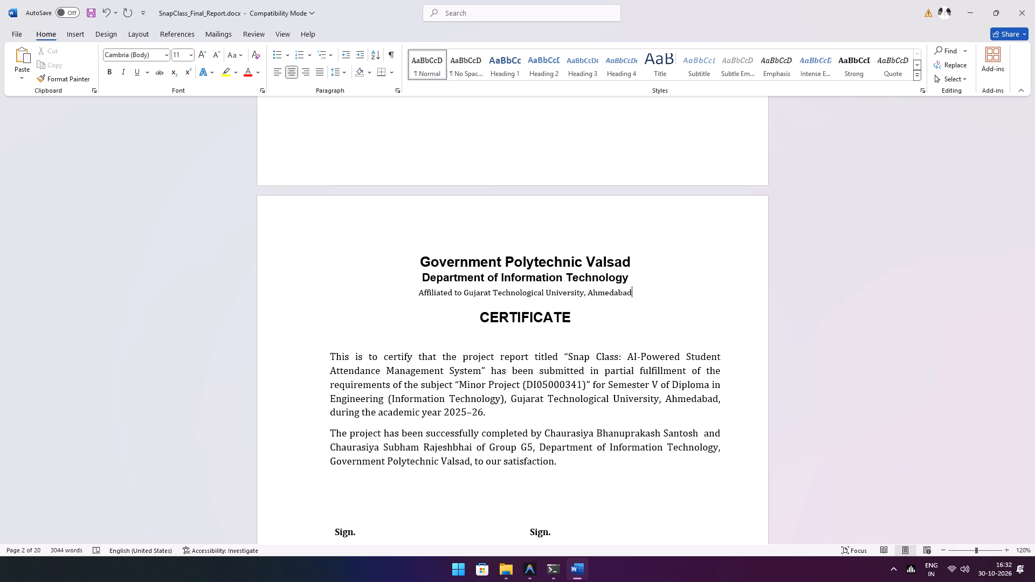
key(ctrl+z)
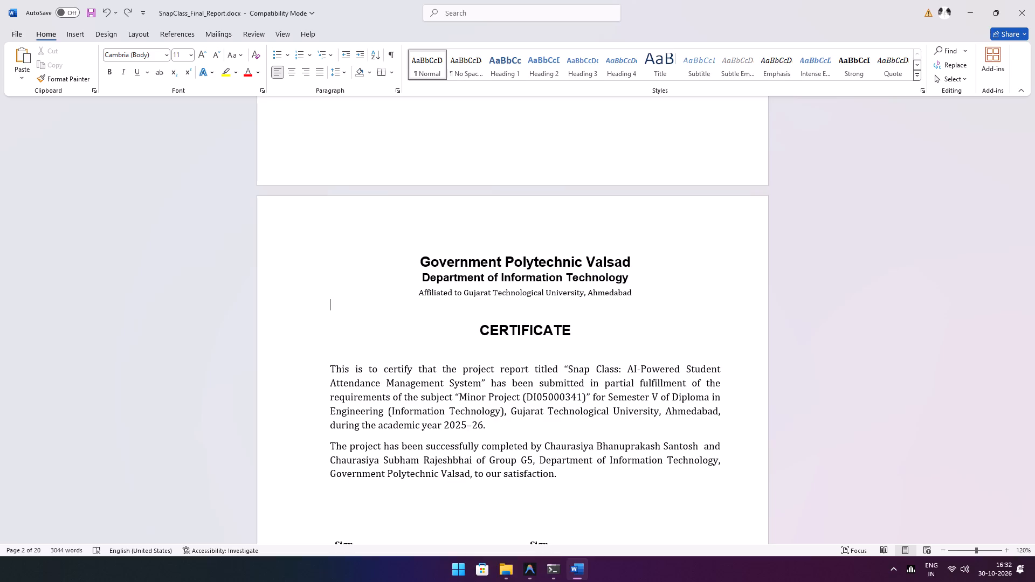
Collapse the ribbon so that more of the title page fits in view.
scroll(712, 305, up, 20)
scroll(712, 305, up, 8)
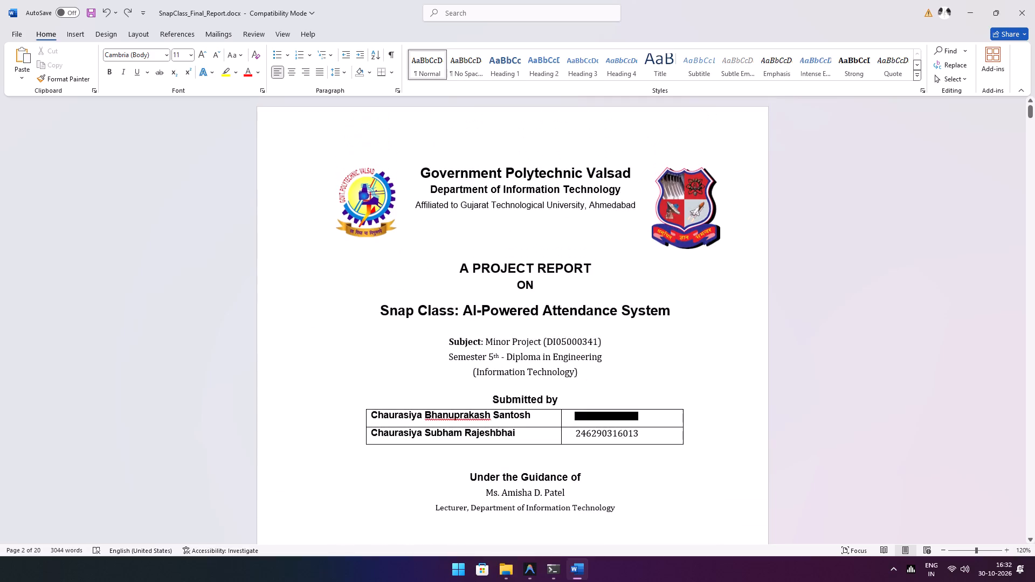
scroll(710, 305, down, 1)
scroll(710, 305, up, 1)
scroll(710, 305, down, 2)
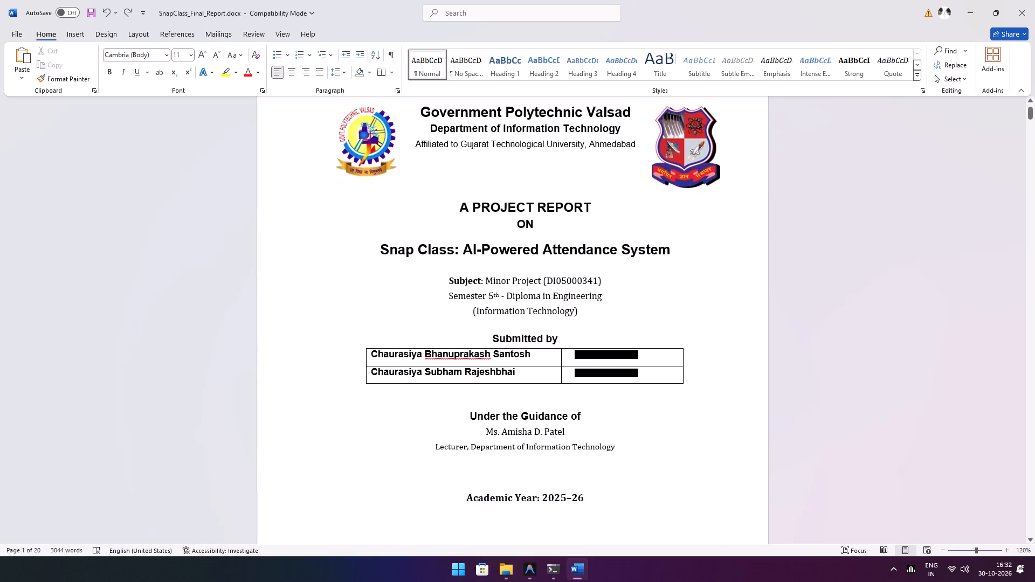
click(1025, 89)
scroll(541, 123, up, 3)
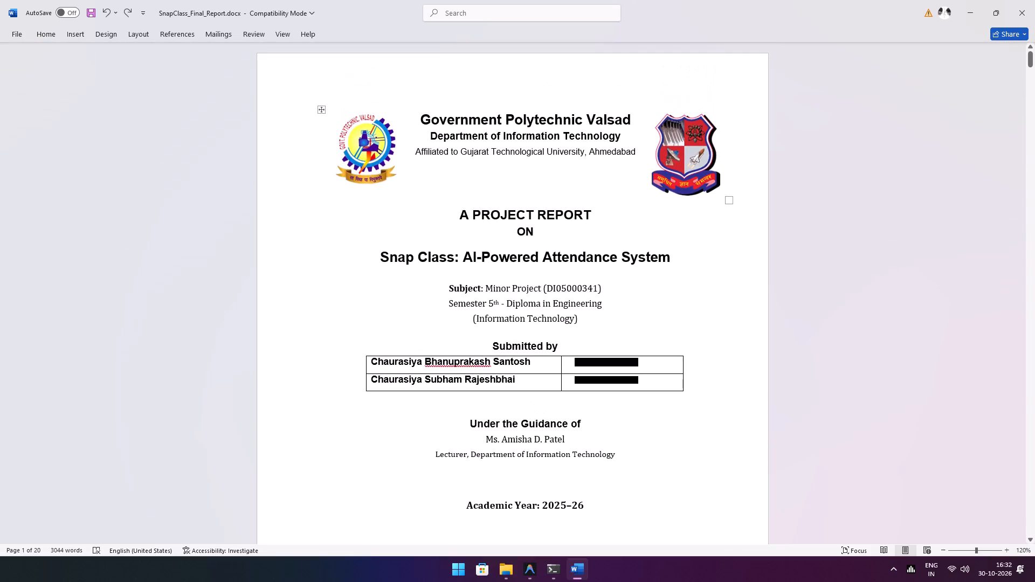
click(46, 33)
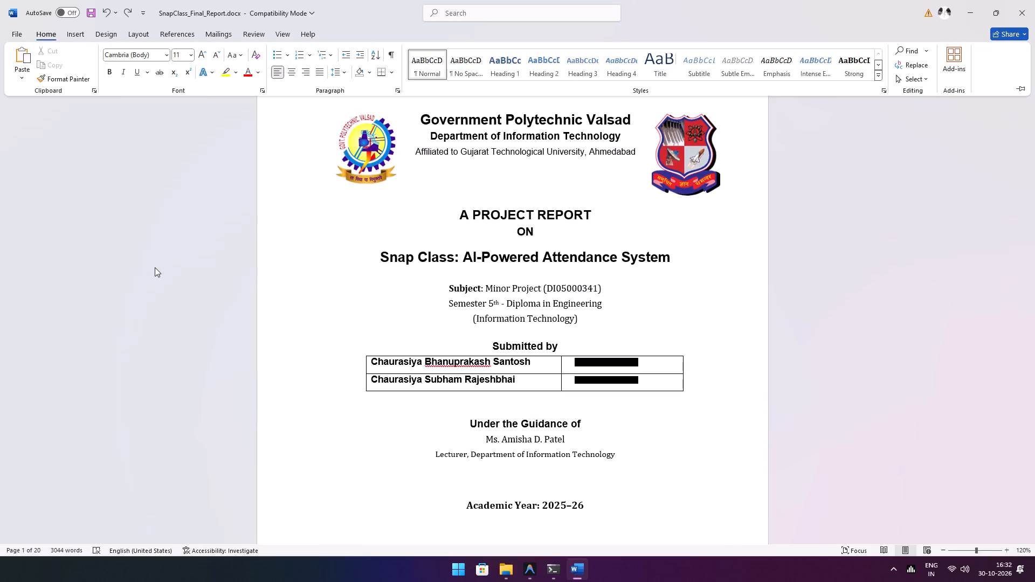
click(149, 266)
Delete the college name, department and affiliation lines, plus the empty line below them, above the CERTIFICATE heading.
scroll(436, 251, down, 1)
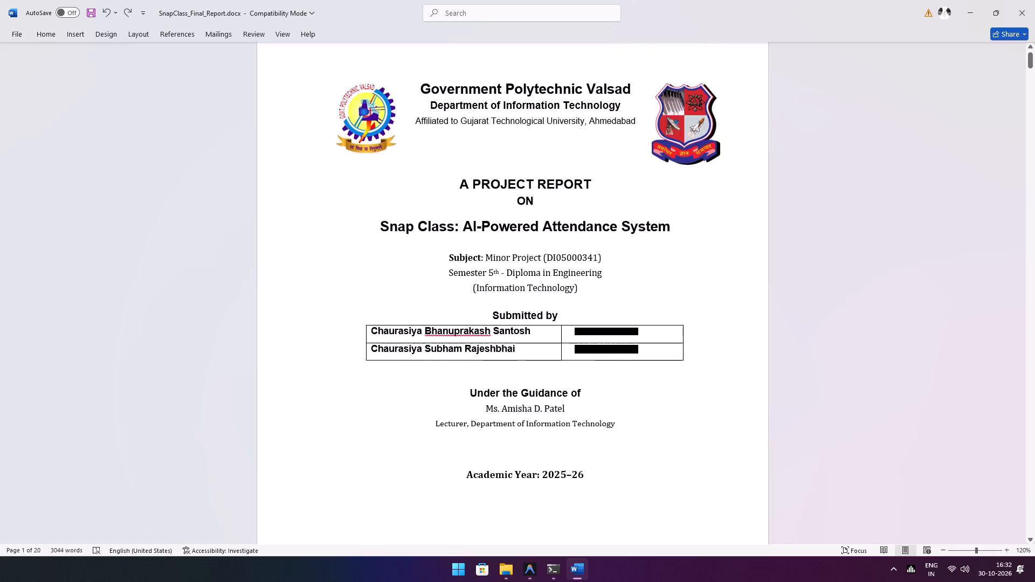
scroll(533, 234, down, 18)
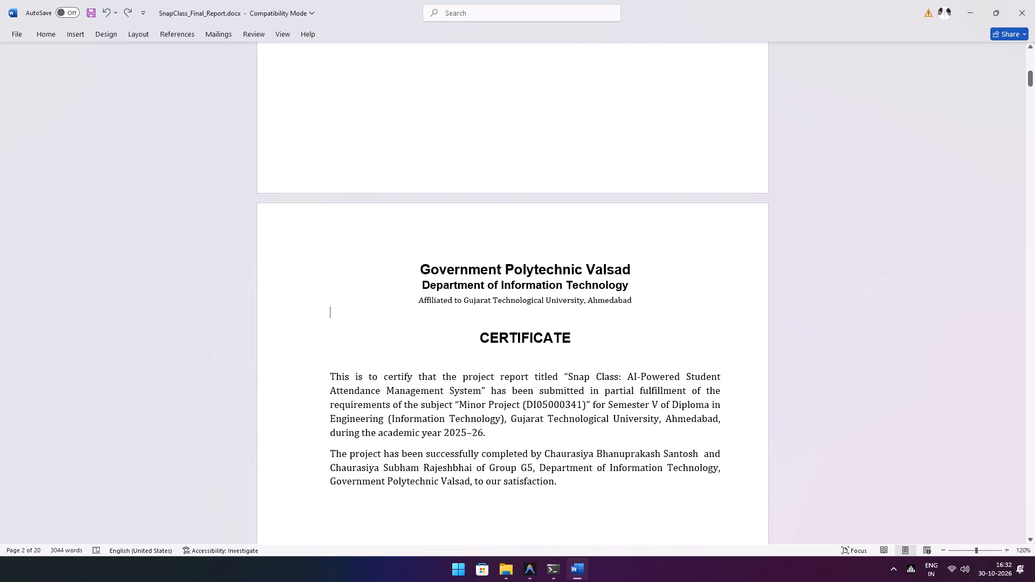
click(627, 308)
drag(648, 300, 328, 259)
key(BackSpace)
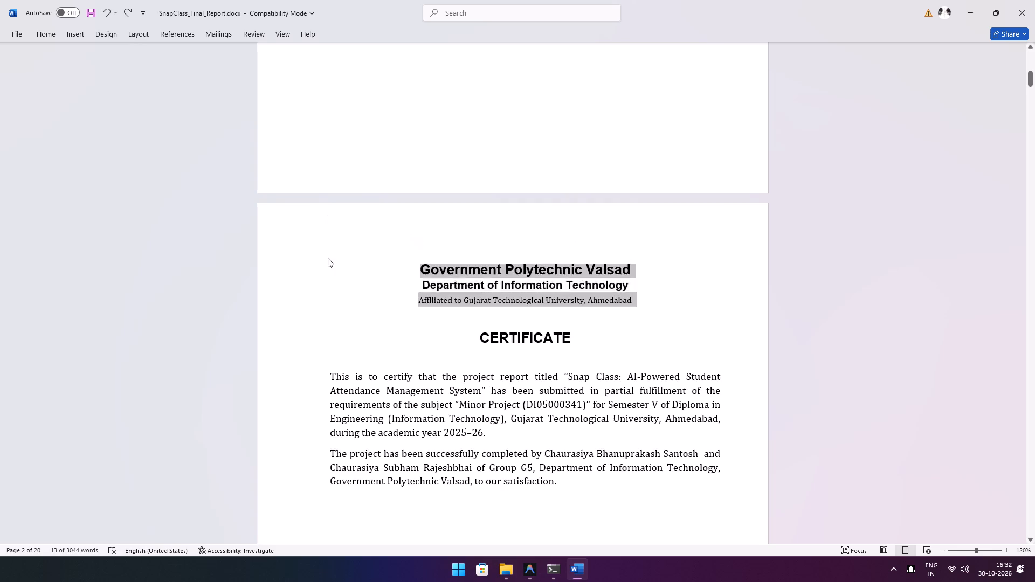
key(BackSpace)
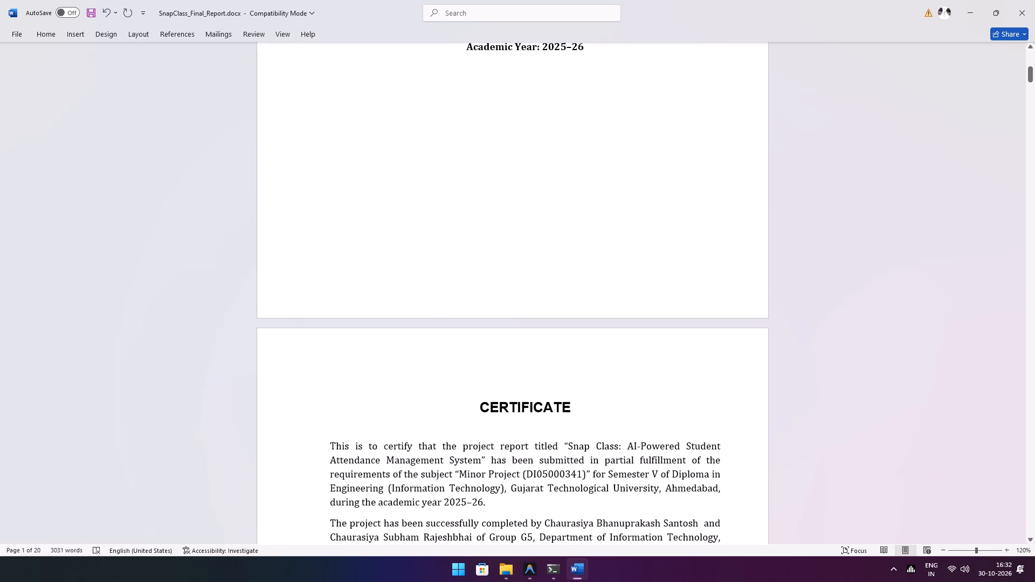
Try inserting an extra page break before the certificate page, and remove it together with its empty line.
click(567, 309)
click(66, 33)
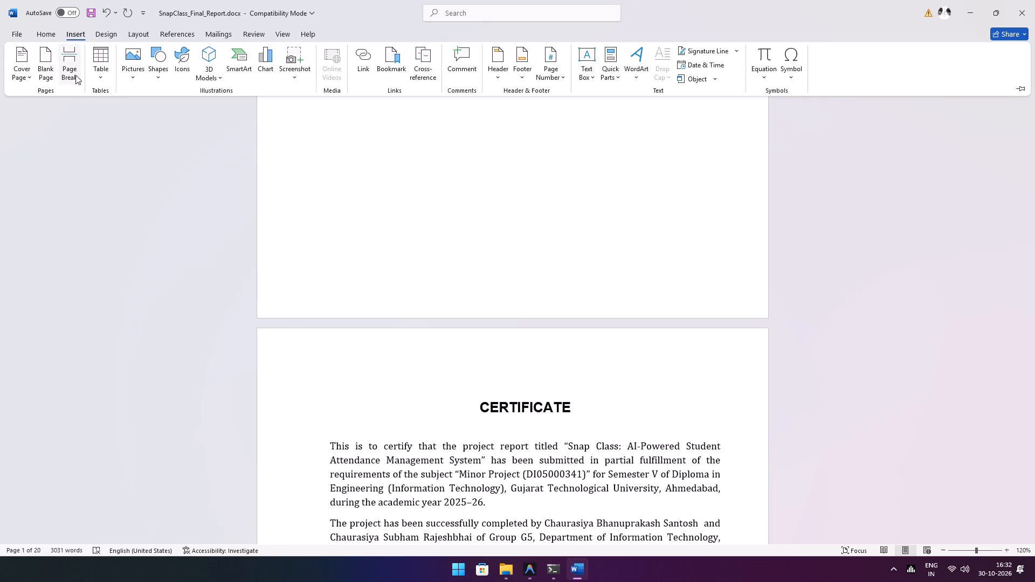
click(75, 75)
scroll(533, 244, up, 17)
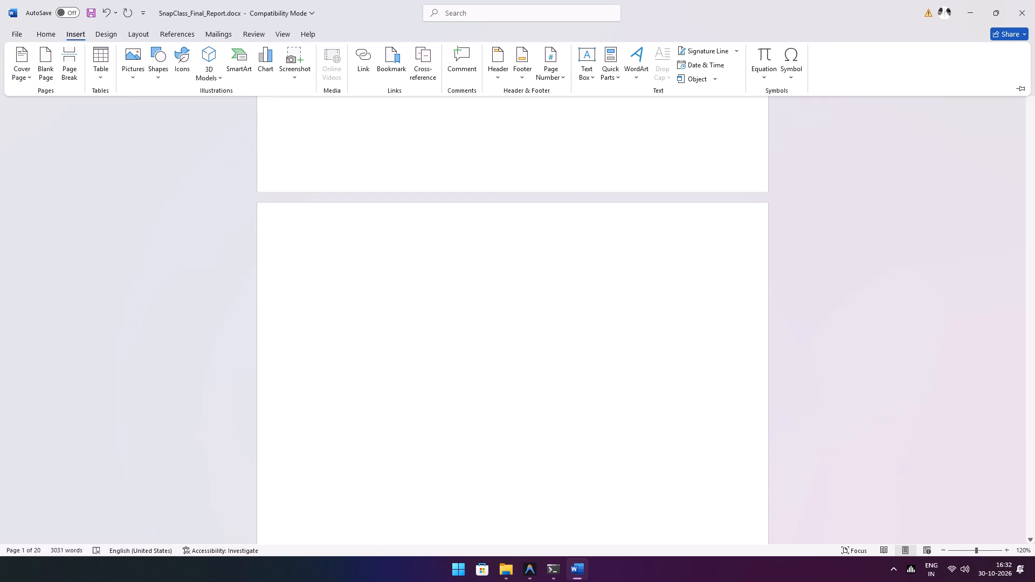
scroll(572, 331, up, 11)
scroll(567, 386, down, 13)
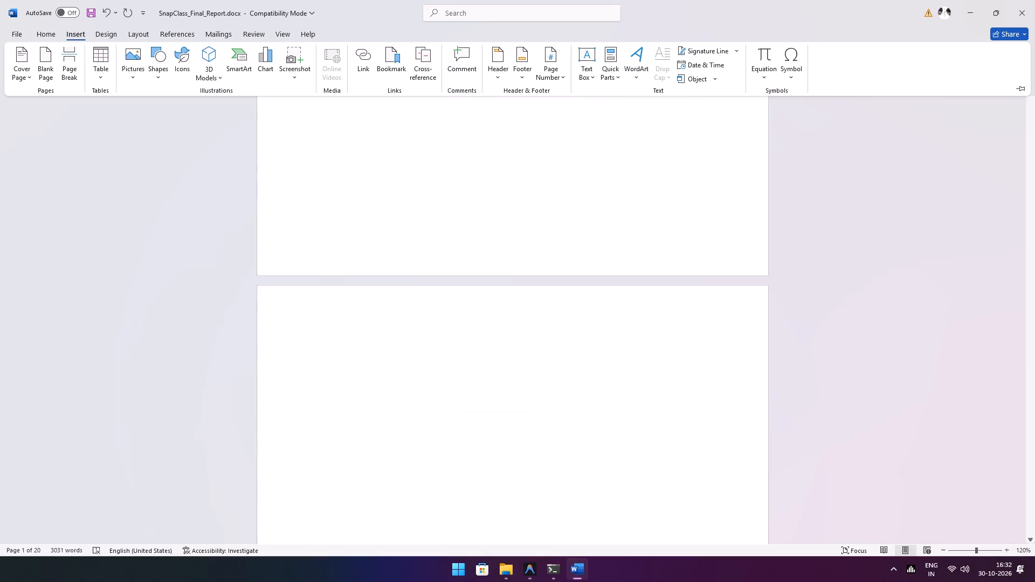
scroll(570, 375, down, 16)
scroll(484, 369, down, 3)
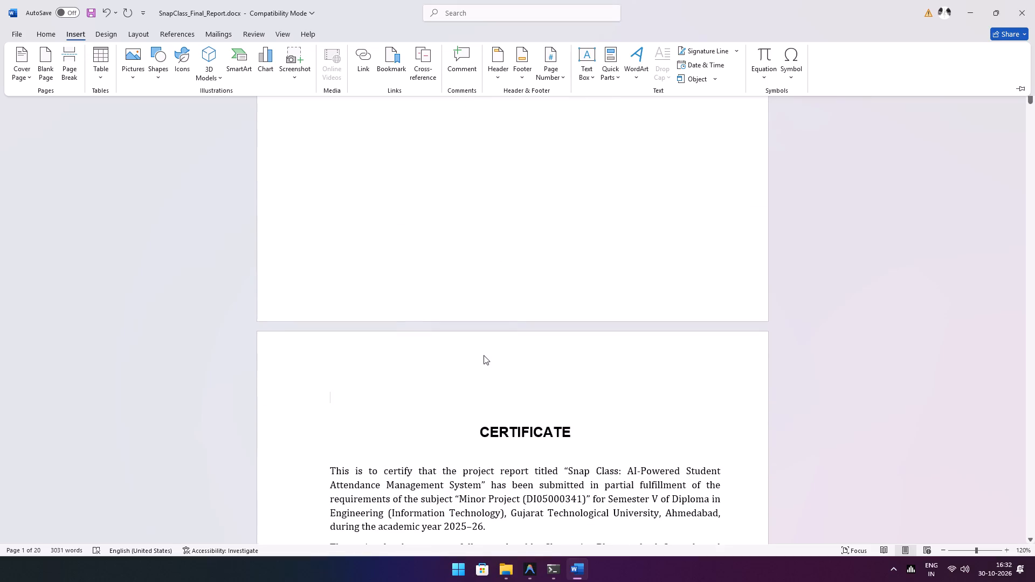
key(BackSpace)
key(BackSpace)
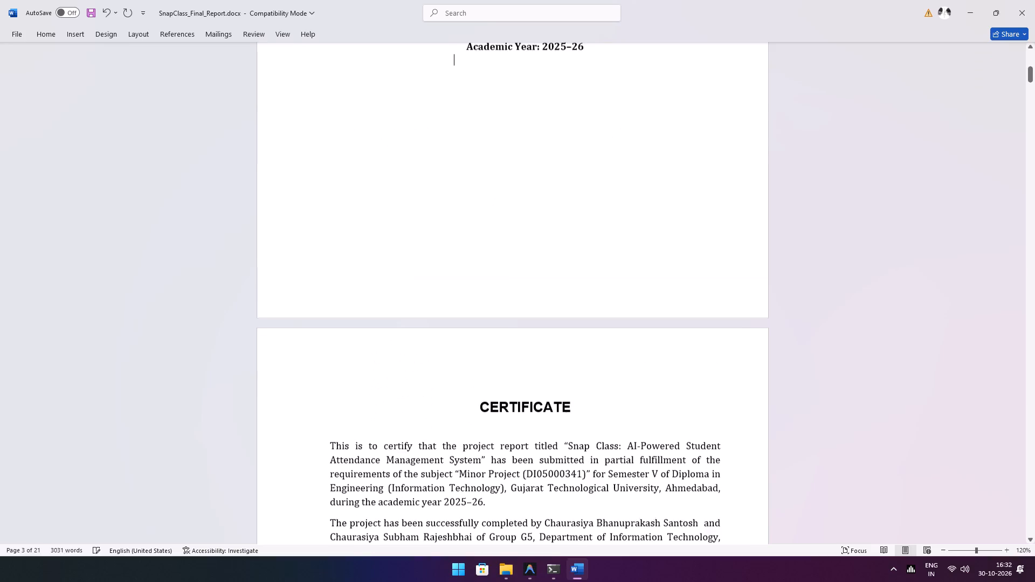
Show the hidden formatting marks, keep the ribbon expanded, and check the title page's empty paragraphs and page break.
scroll(544, 356, up, 20)
scroll(544, 356, up, 7)
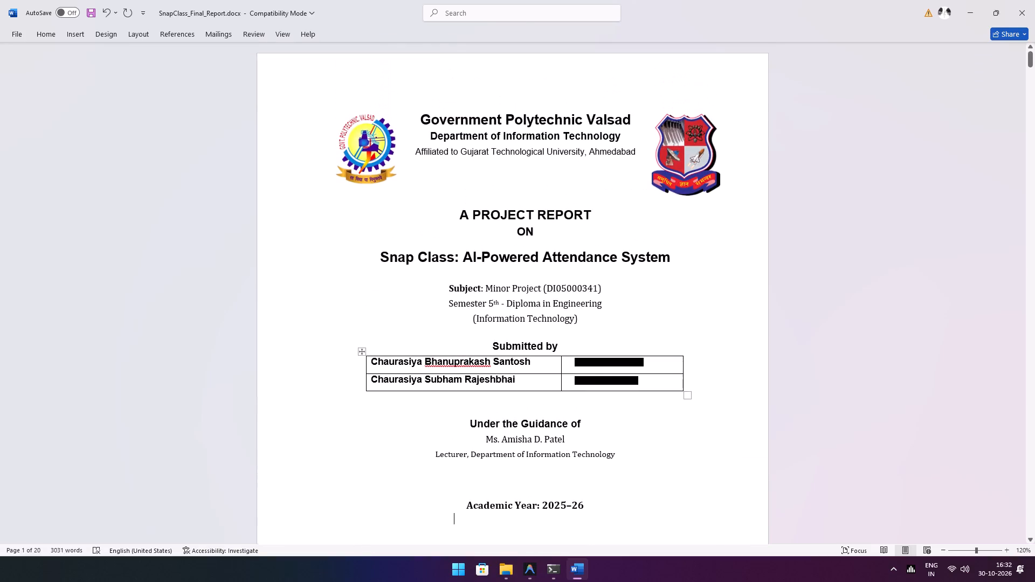
click(43, 38)
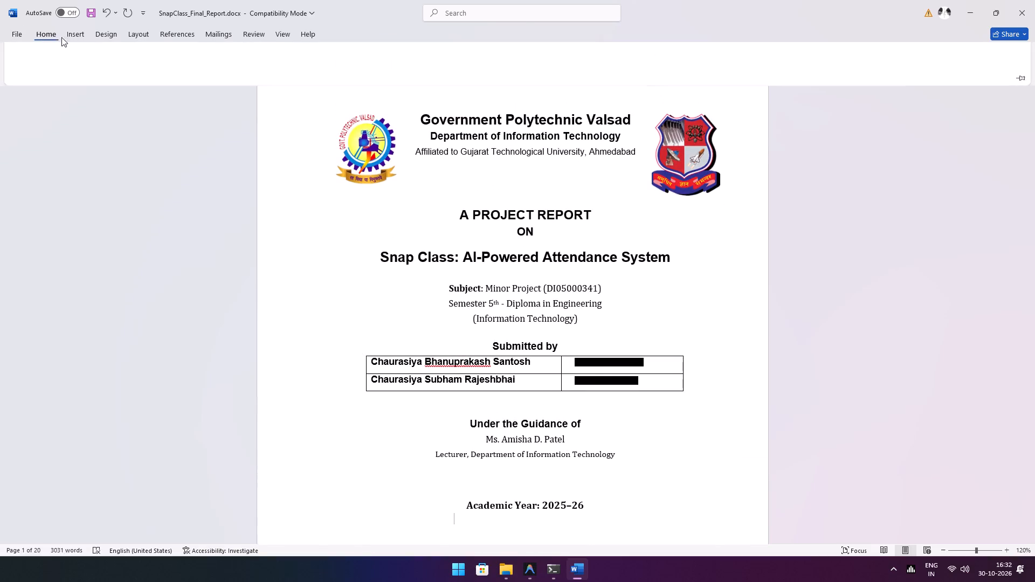
click(390, 61)
click(390, 54)
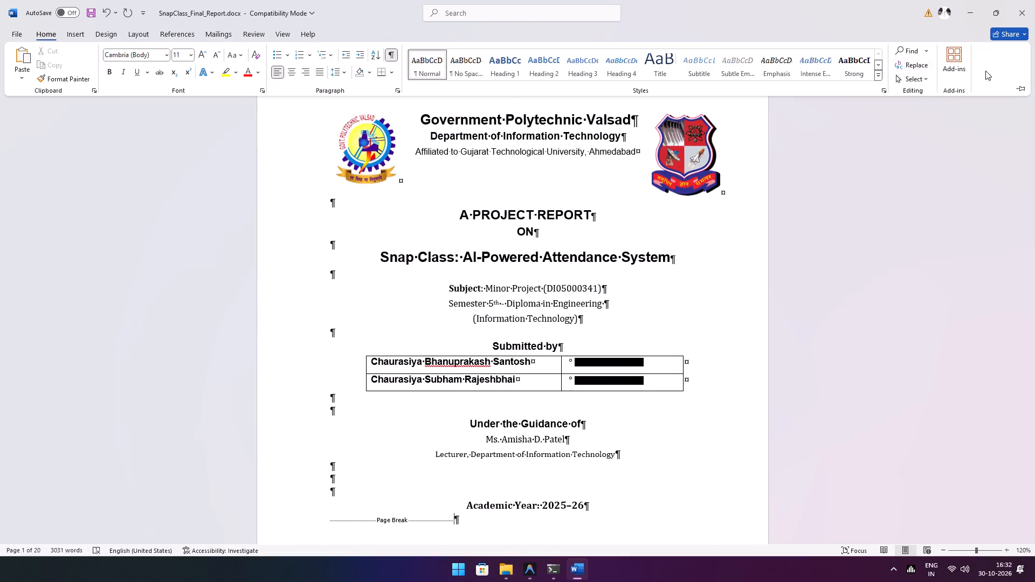
click(1021, 85)
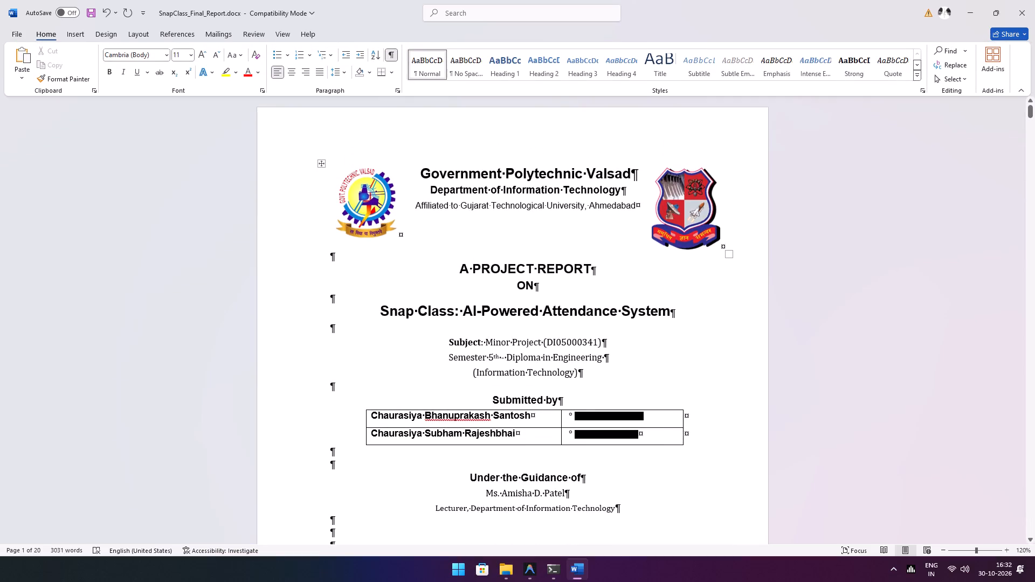
scroll(578, 204, up, 3)
scroll(565, 350, down, 2)
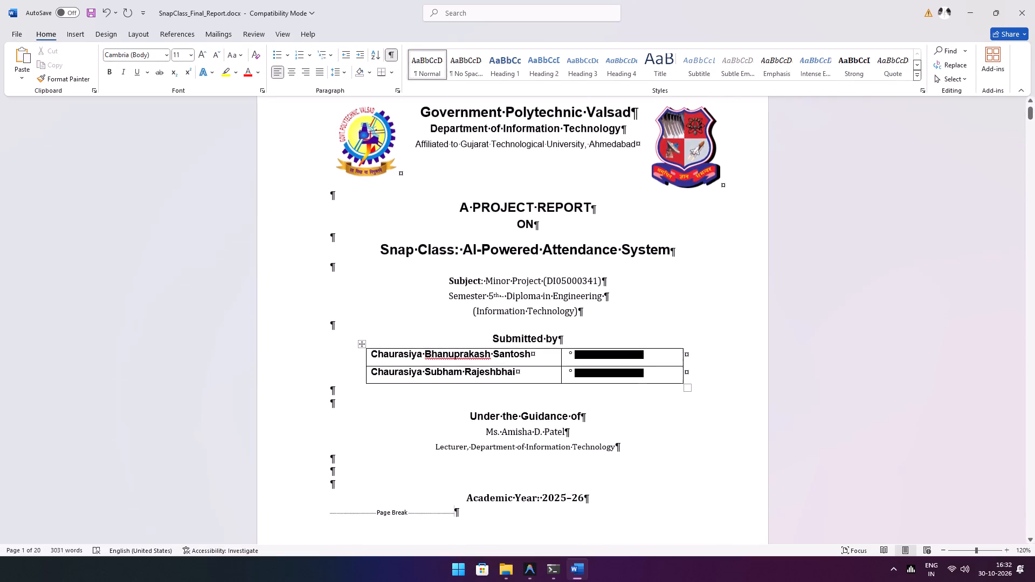
scroll(572, 356, down, 3)
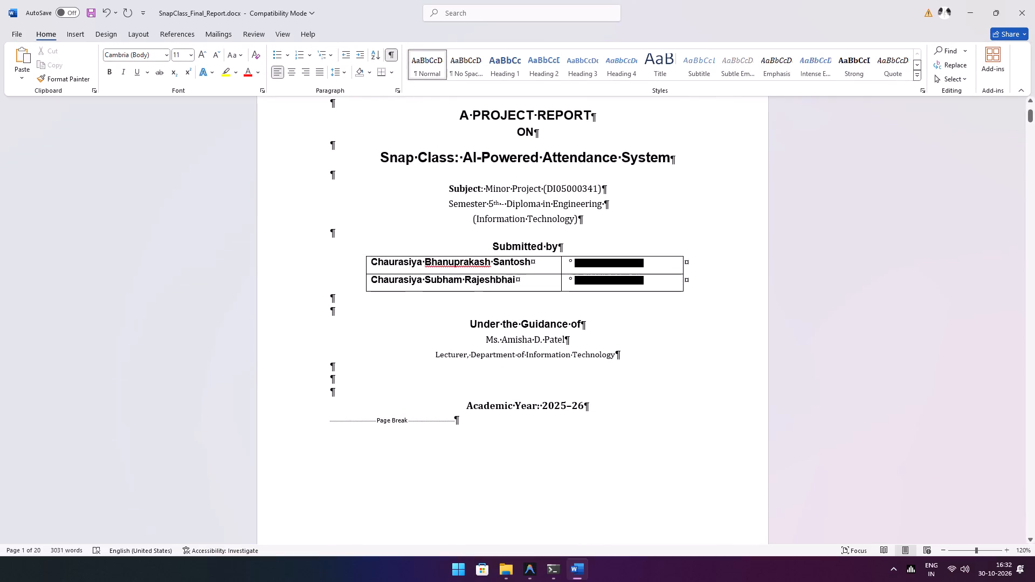
scroll(561, 344, down, 1)
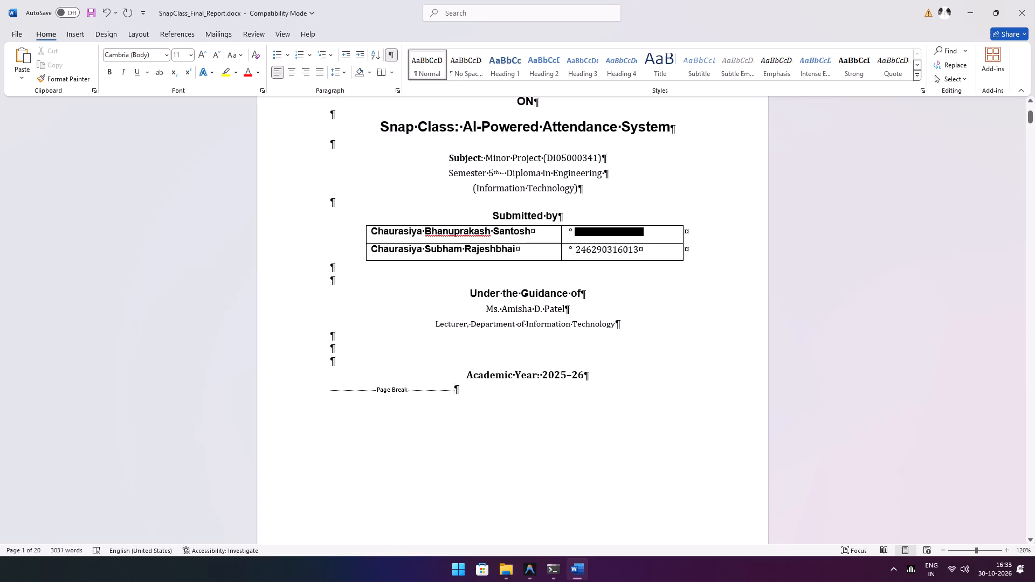
Delete the empty paragraph above the CERTIFICATE heading.
scroll(493, 441, down, 11)
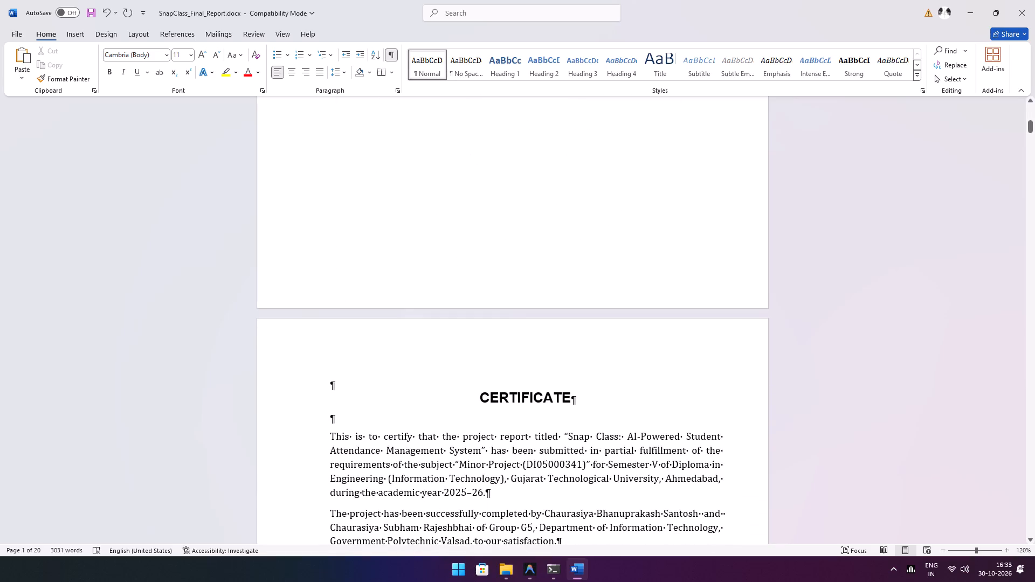
click(387, 399)
click(367, 423)
click(398, 381)
key(BackSpace)
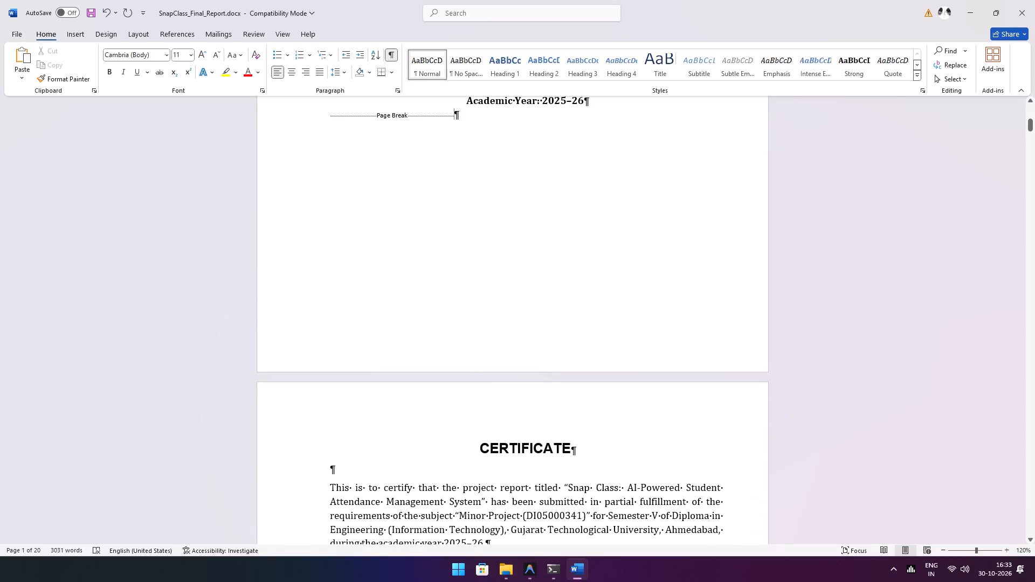
Review the certificate page's heading and opening text, and compare them with the title page layout and wording.
scroll(507, 440, down, 2)
click(586, 387)
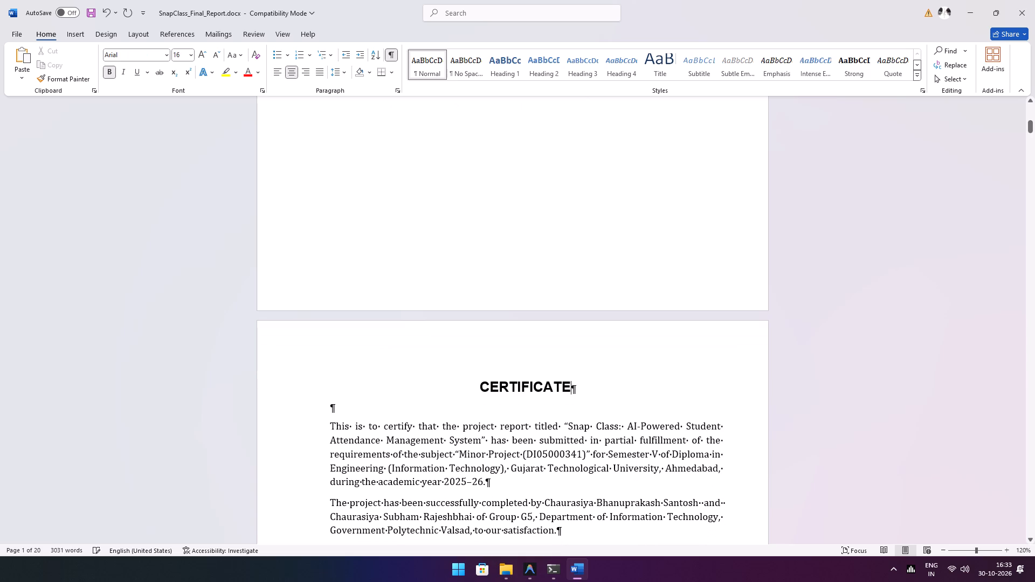
click(335, 408)
scroll(376, 422, down, 3)
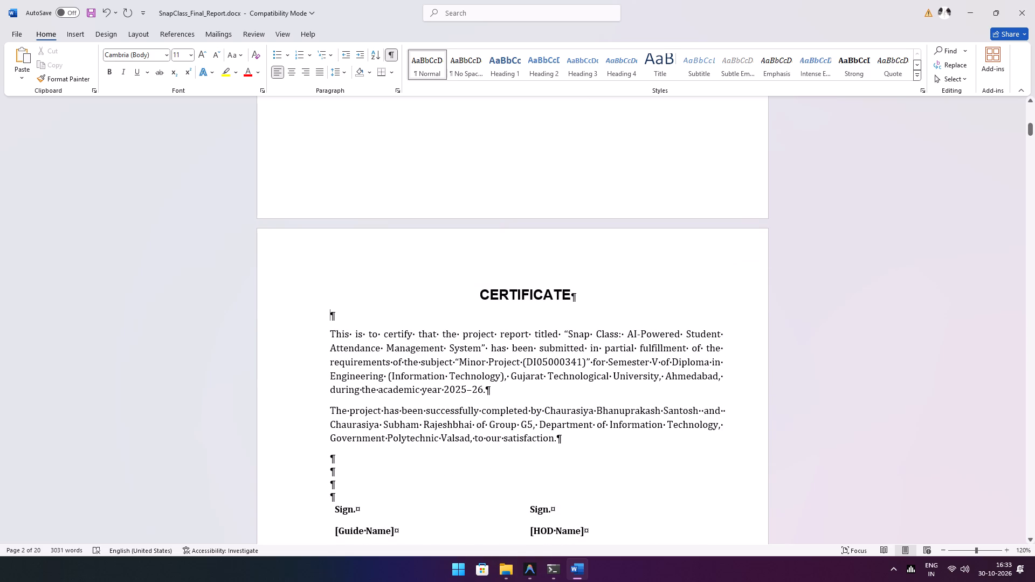
click(443, 349)
scroll(514, 353, up, 5)
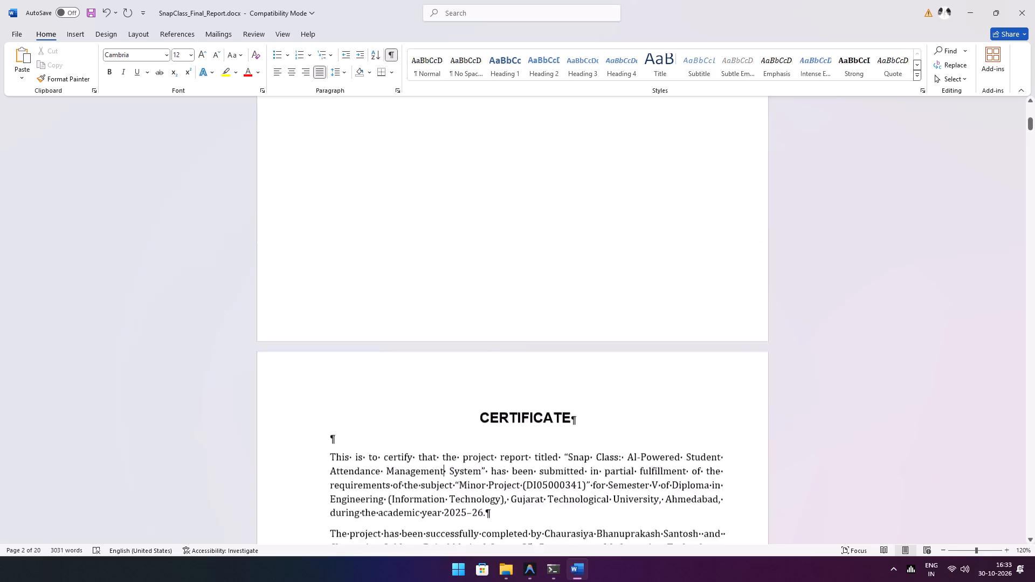
scroll(514, 353, up, 15)
scroll(514, 353, down, 8)
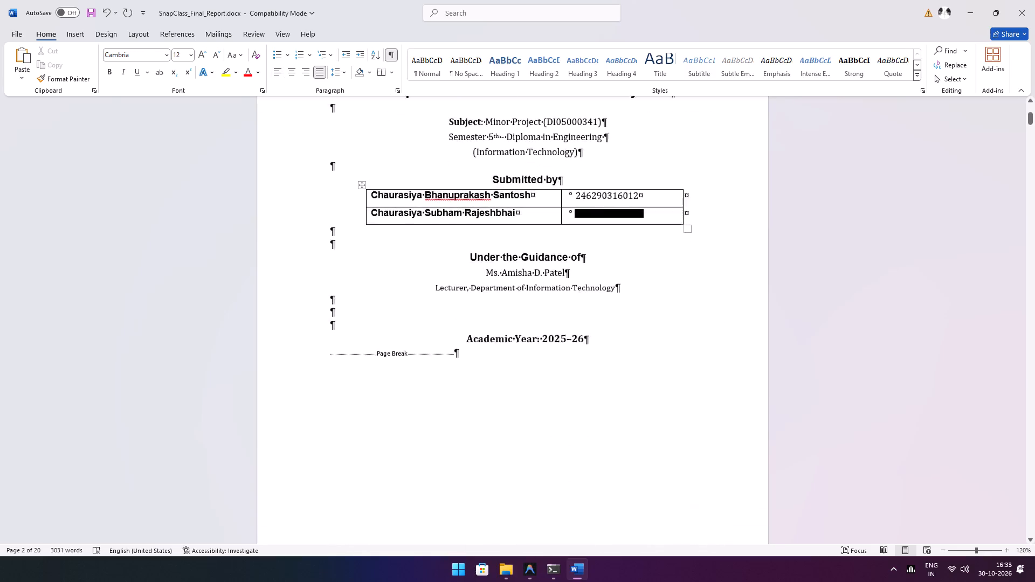
scroll(514, 353, down, 12)
scroll(514, 353, up, 15)
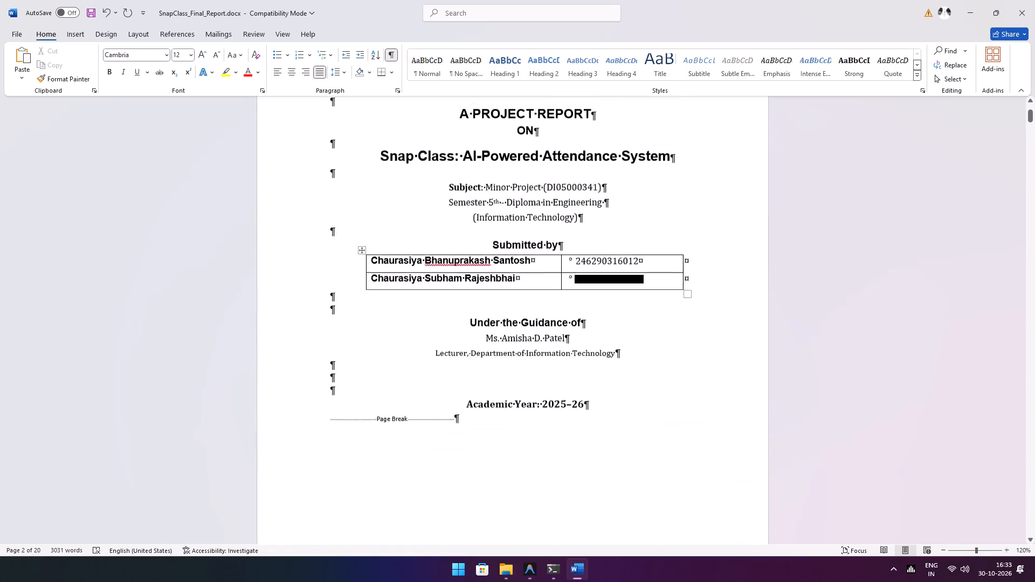
scroll(514, 353, up, 4)
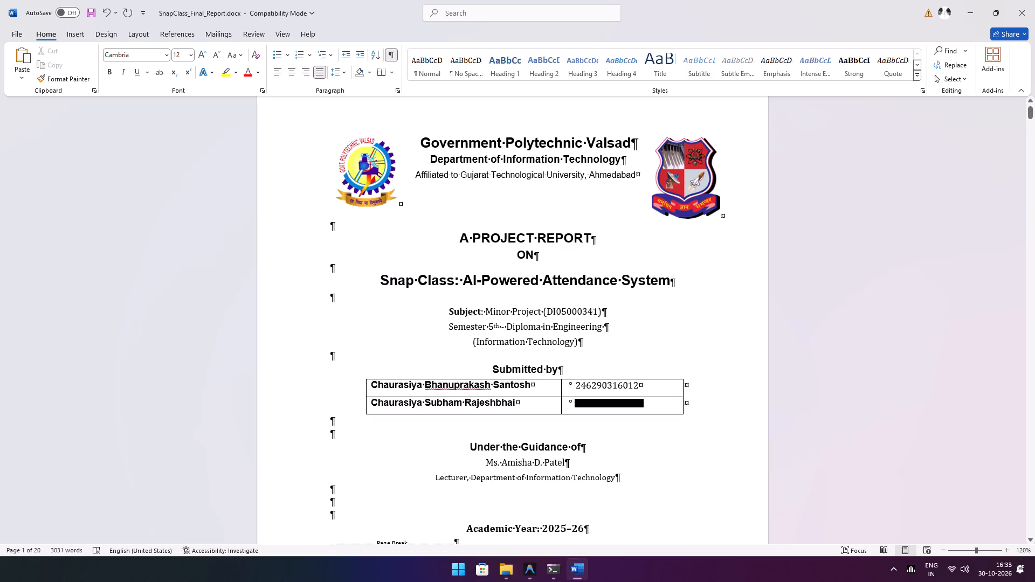
click(520, 569)
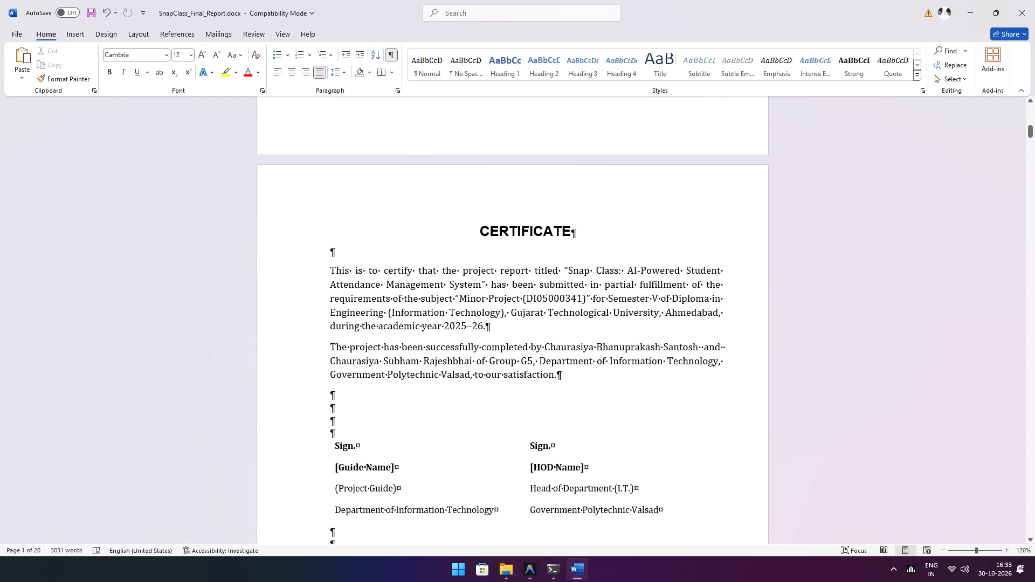
scroll(569, 287, up, 1)
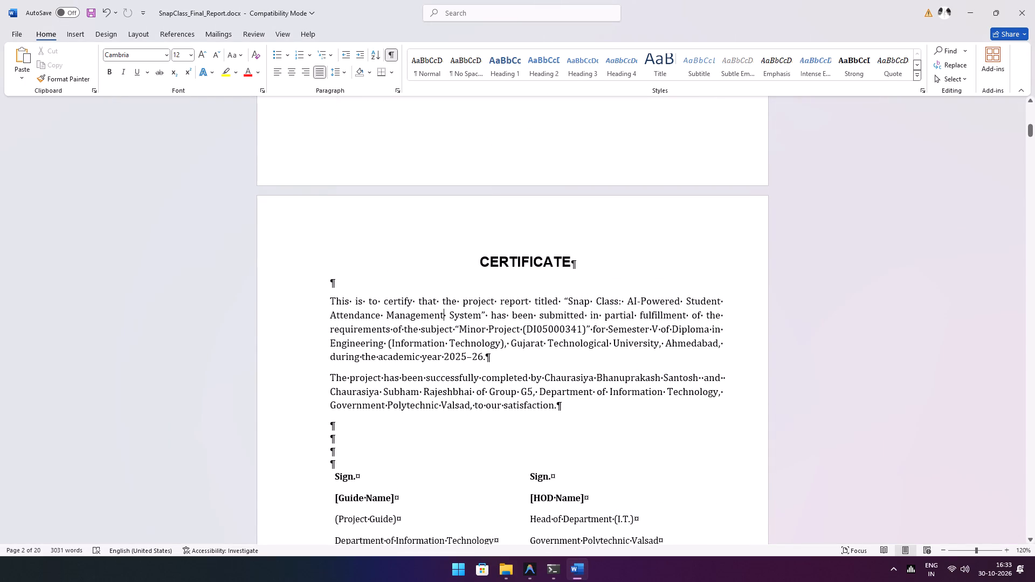
click(687, 303)
key(Right)
key(Right)
key(Right)
key(Right)
key(Right)
key(Right)
key(Right)
key(BackSpace)
key(BackSpace)
key(BackSpace)
key(BackSpace)
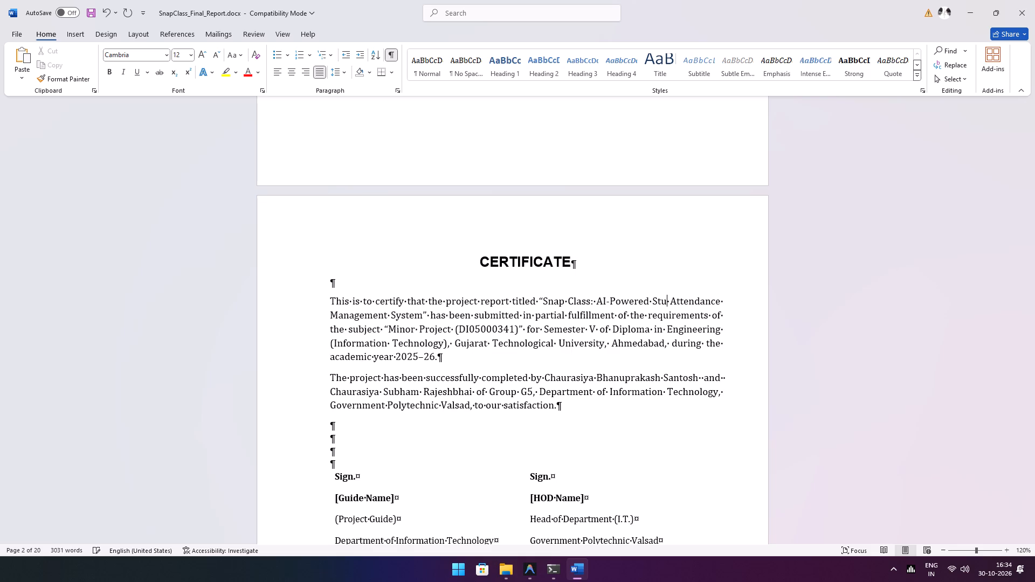
key(BackSpace)
key(BackSpace)
key(BackSpace)
key(BackSpace)
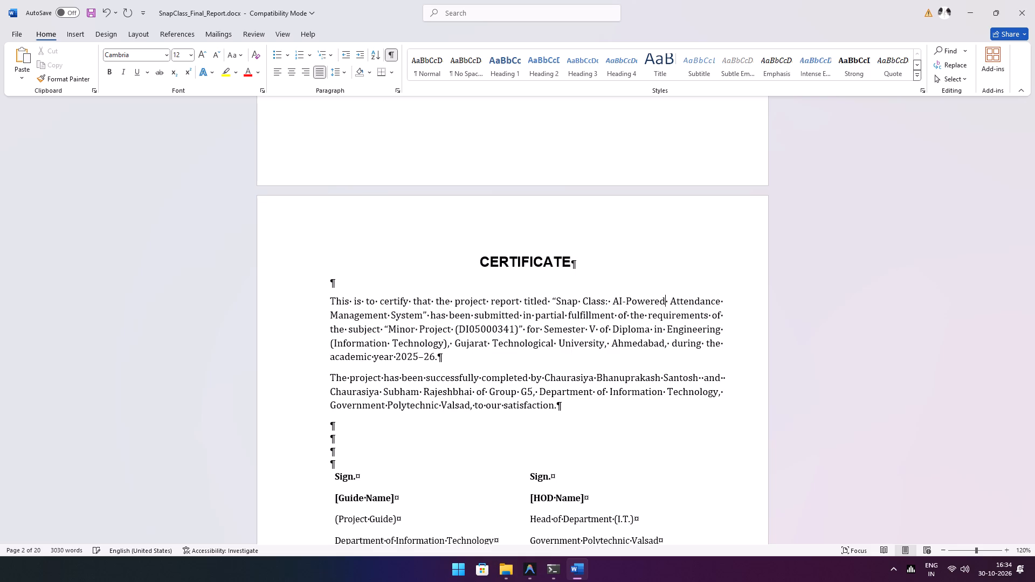
Delete the word "Management" from the certificate's project title so it reads "Snap Class: AI-Powered Attendance System".
click(387, 318)
key(BackSpace)
key(BackSpace)
key(BackSpace)
key(BackSpace)
key(BackSpace)
key(BackSpace)
key(BackSpace)
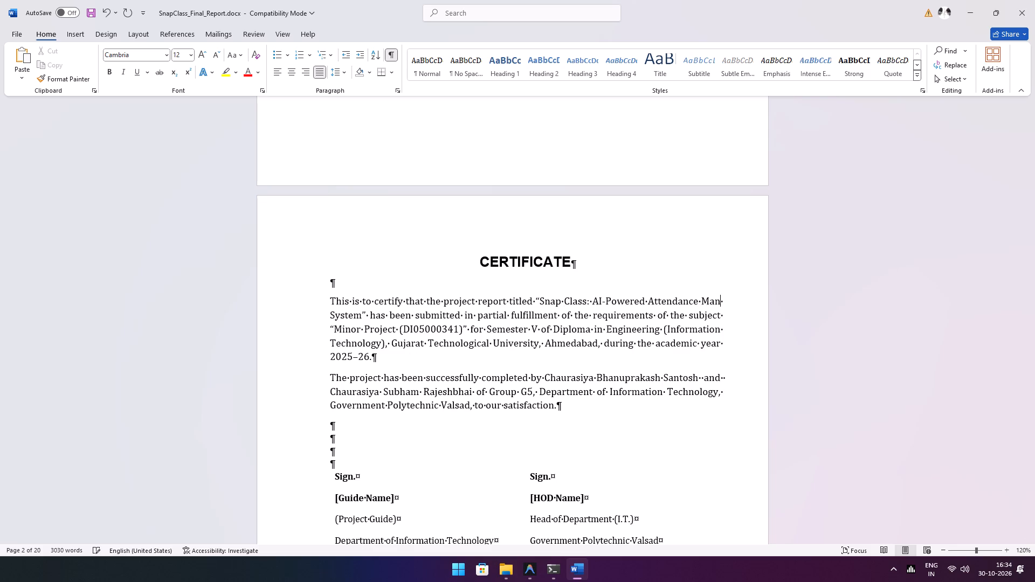
key(BackSpace)
key(BackSpace)
key(BackSpace)
key(BackSpace)
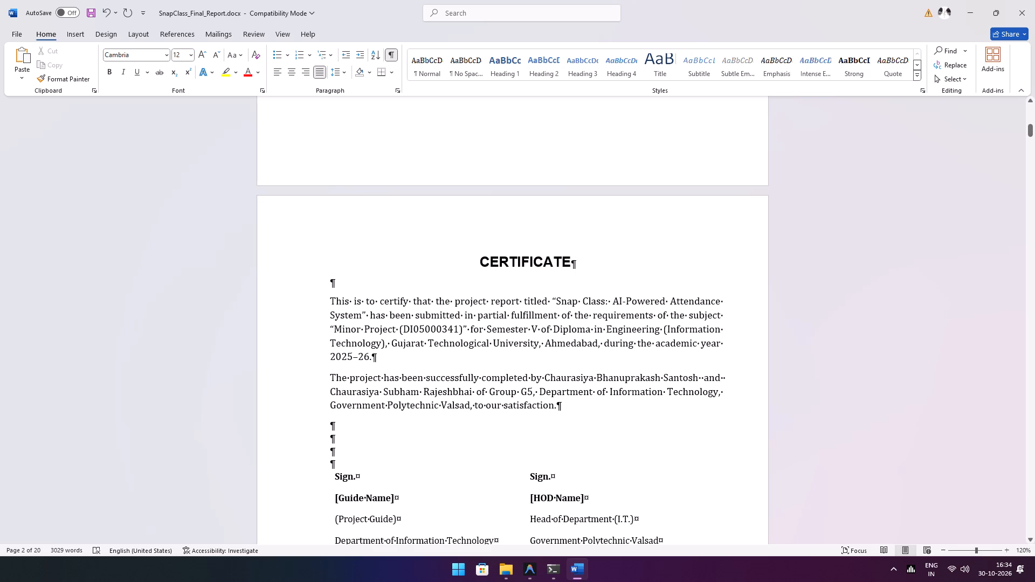
Change "titled" to "entitled" in the certificate's opening sentence.
click(523, 303)
text(en)
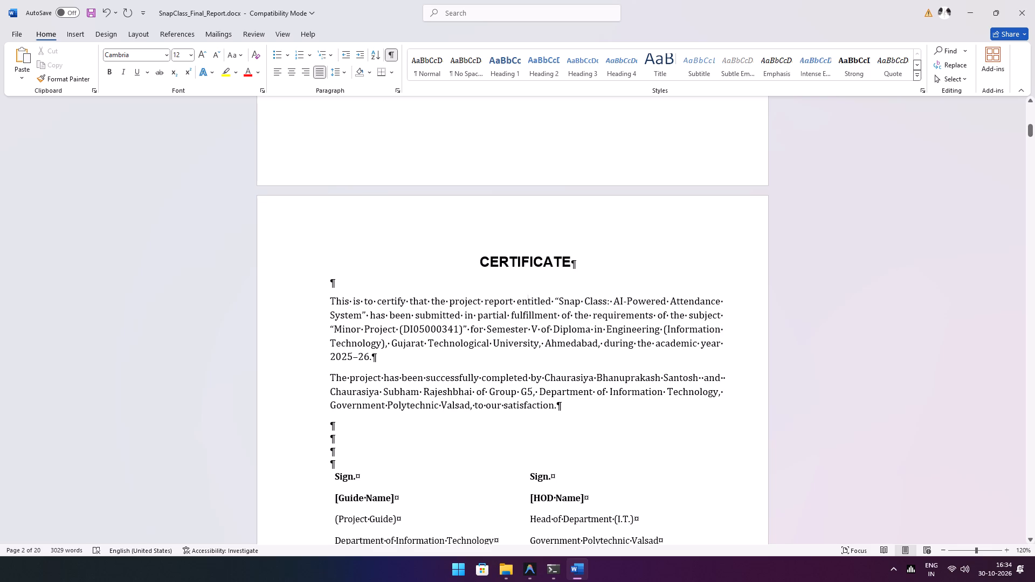
Change the semester number in the certificate's first paragraph to 5.
click(537, 329)
key(BackSpace)
key(5)
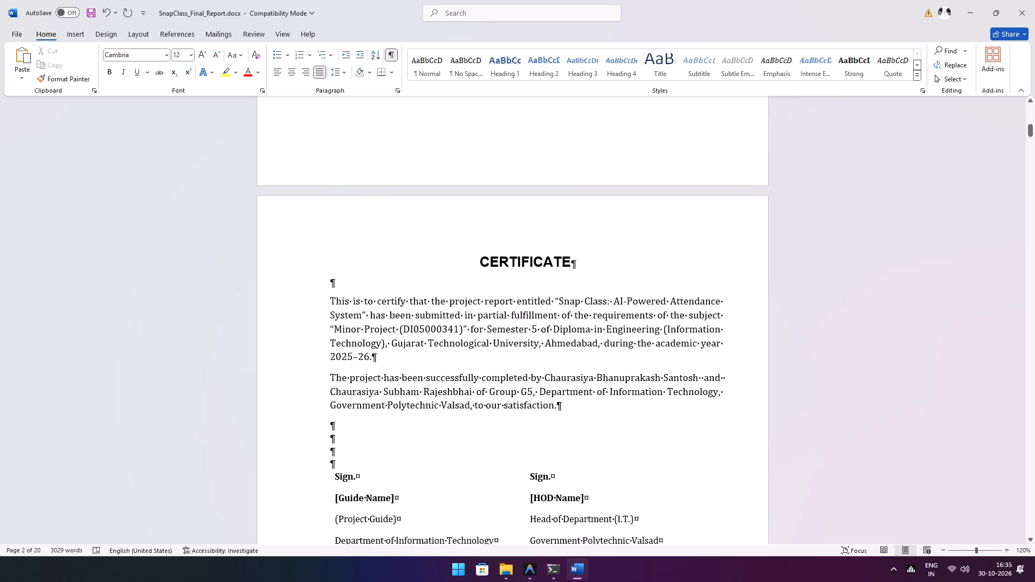
Hide the formatting marks in the document.
scroll(459, 385, down, 1)
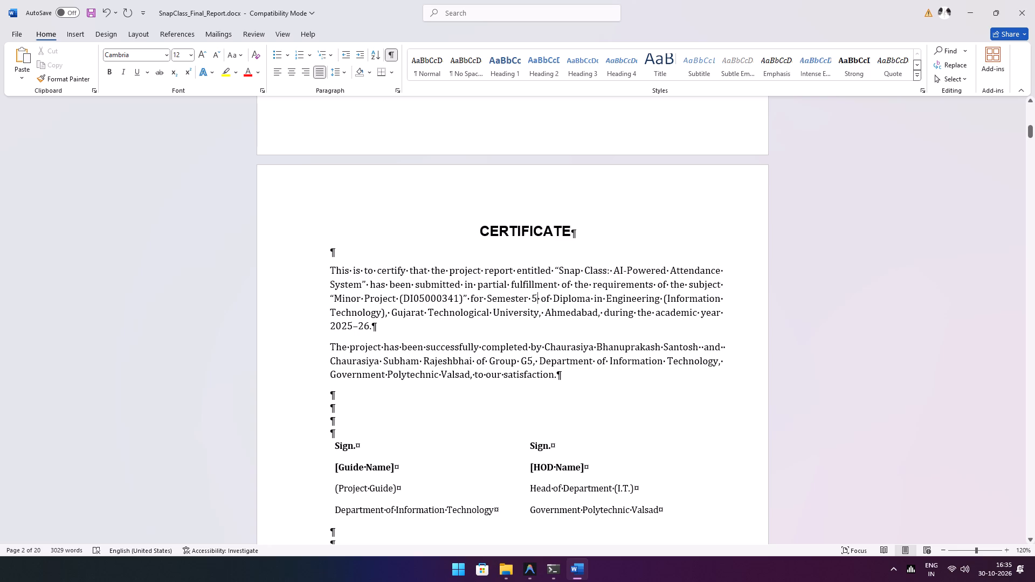
click(543, 346)
click(390, 59)
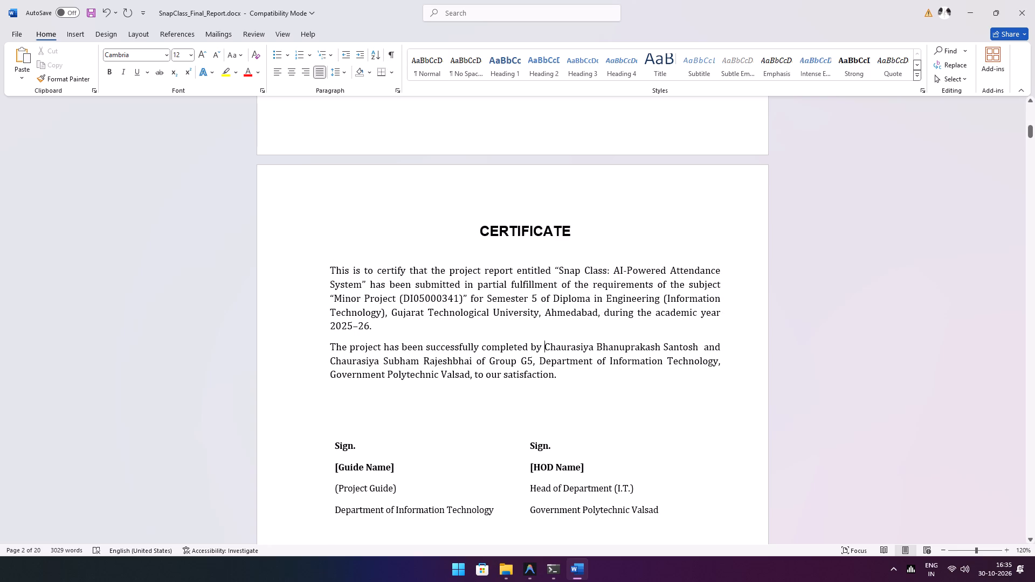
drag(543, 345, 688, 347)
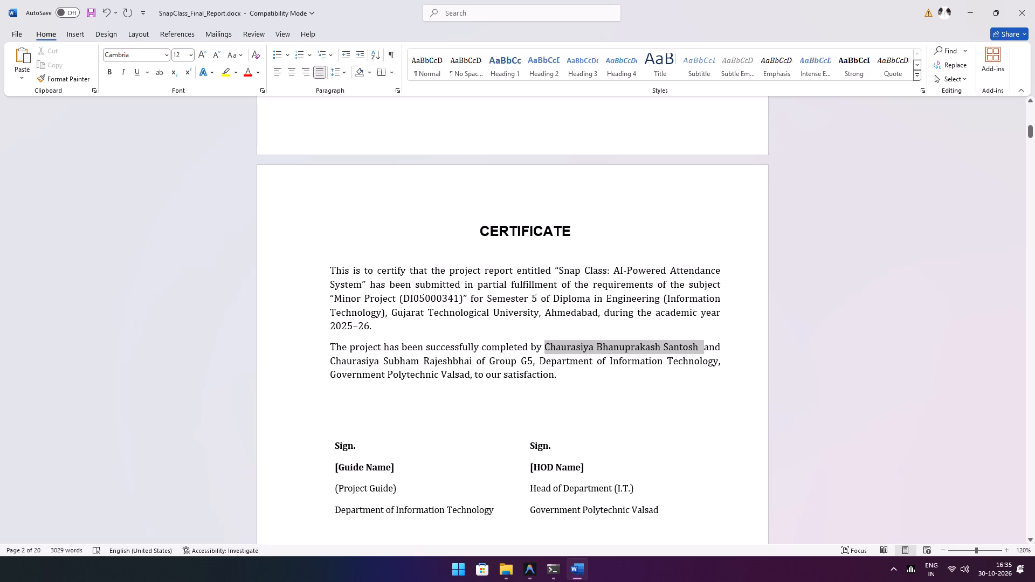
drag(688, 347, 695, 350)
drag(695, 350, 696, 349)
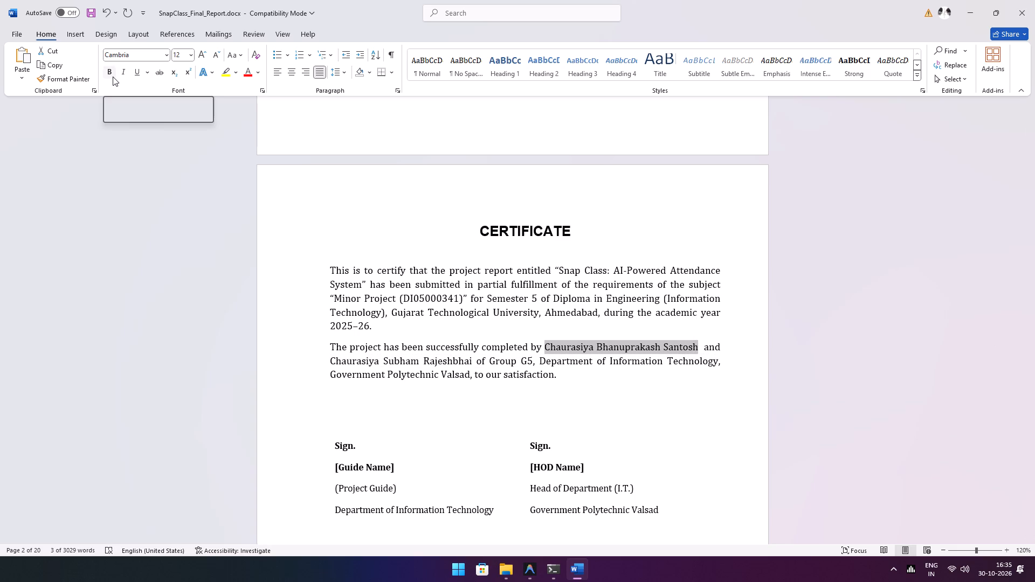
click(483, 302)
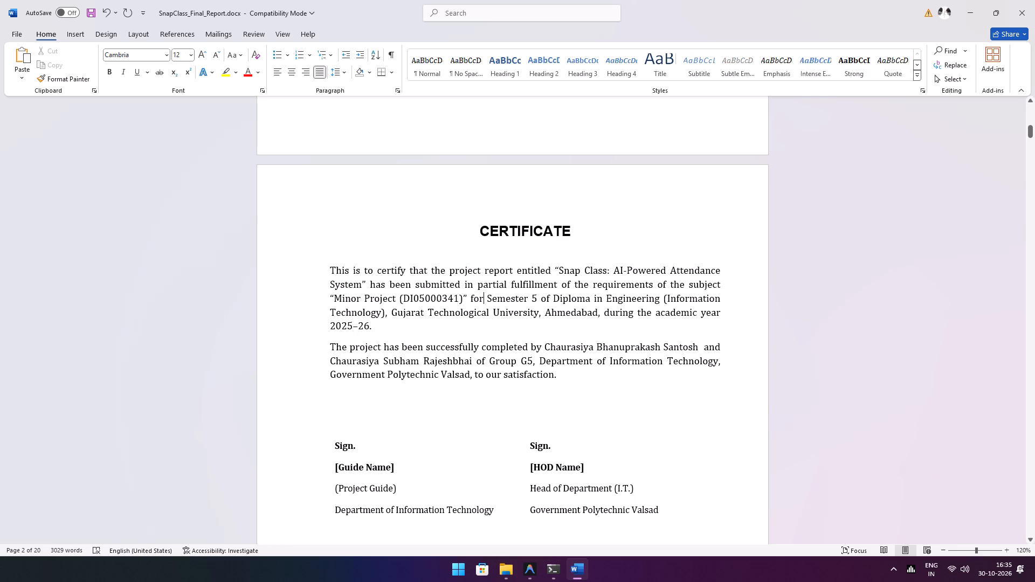
Make the project title "Snap Class: AI-Powered Attendance System" bold in the certificate's first paragraph.
drag(557, 267, 520, 282)
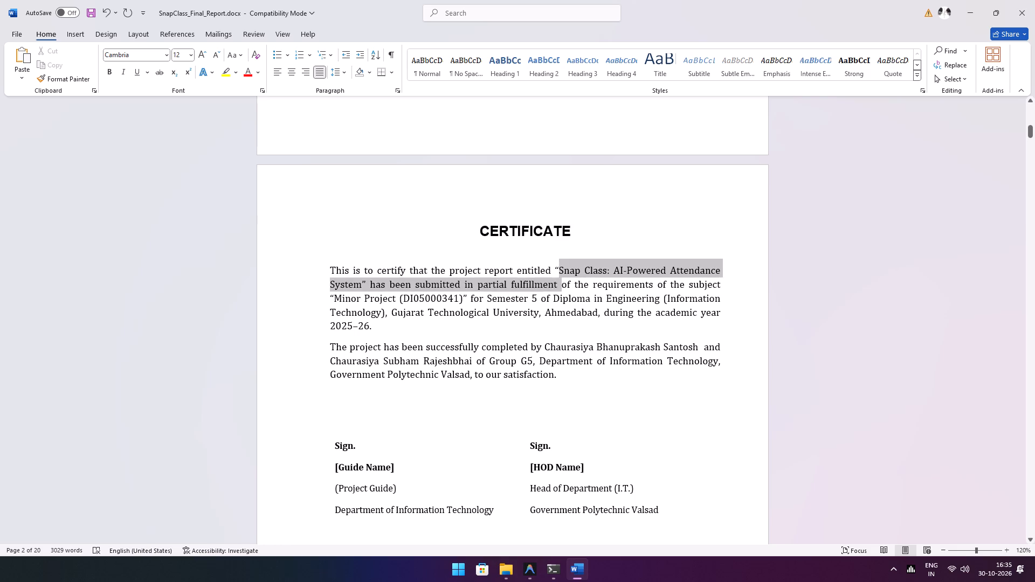
drag(520, 282, 362, 287)
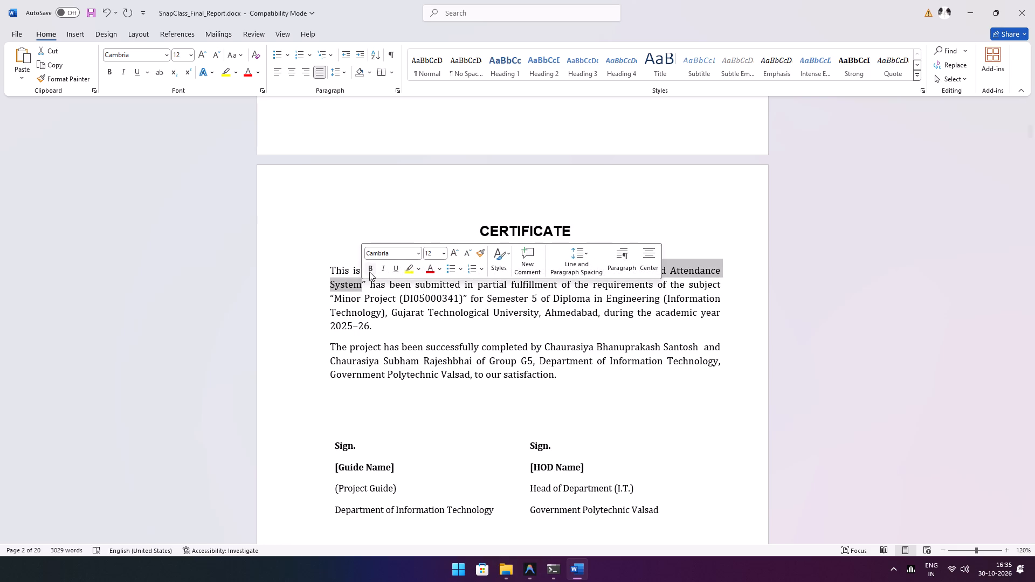
click(369, 272)
click(438, 300)
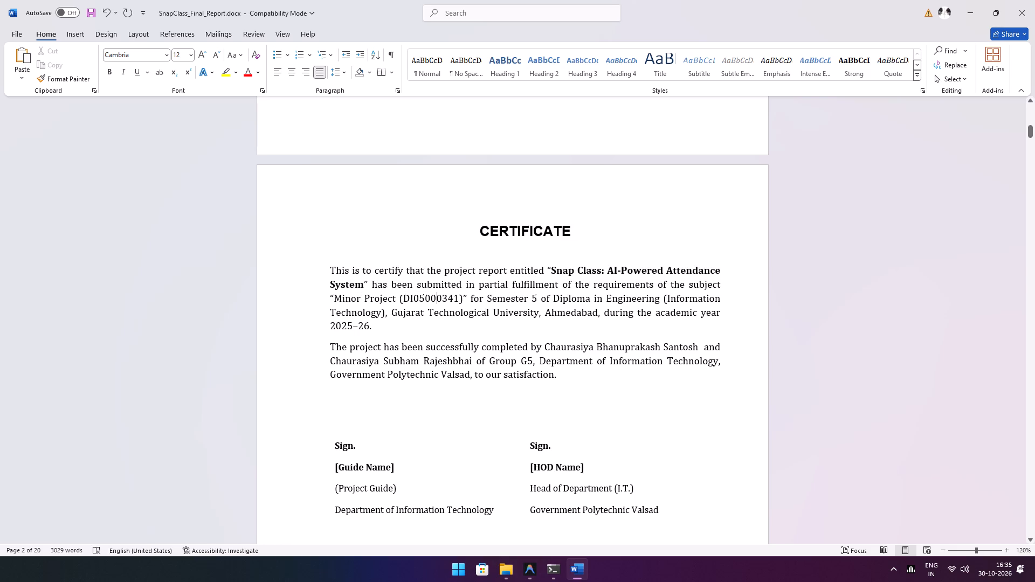
Make the subject name and code "Minor Project (DI05000341)" bold in the certificate's first paragraph, leaving the quotation marks regular.
drag(461, 301, 341, 300)
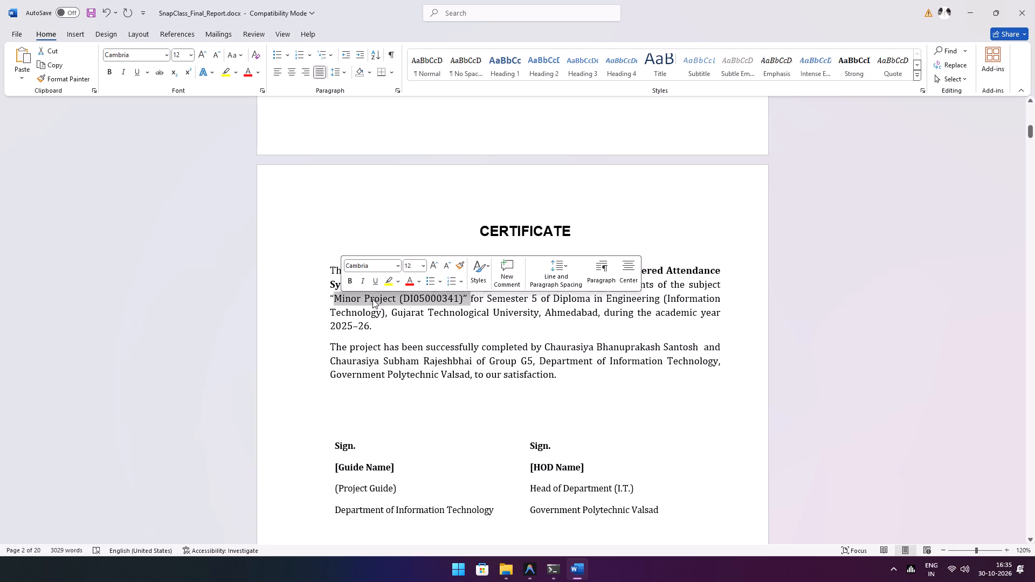
click(507, 299)
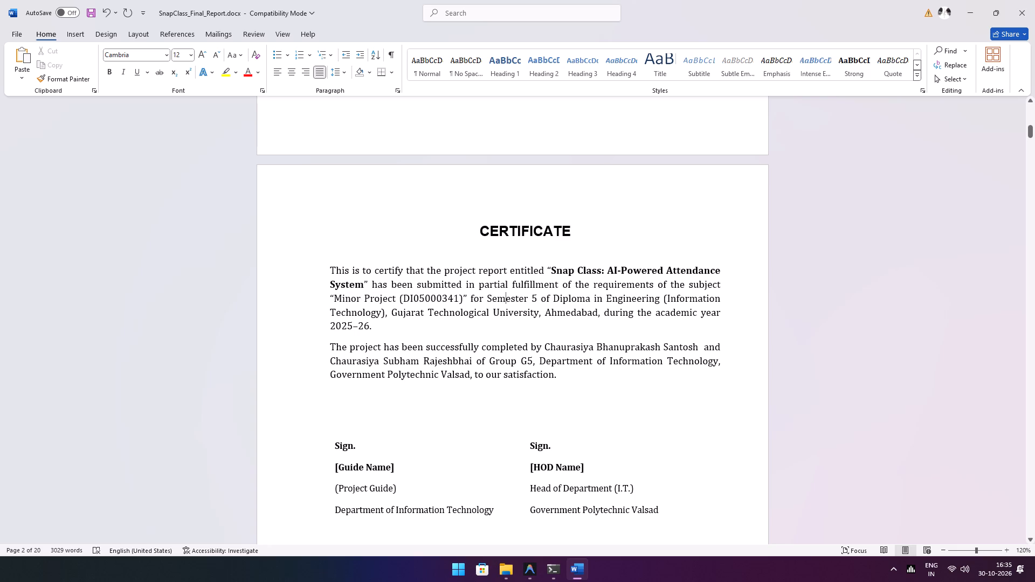
drag(334, 299, 452, 302)
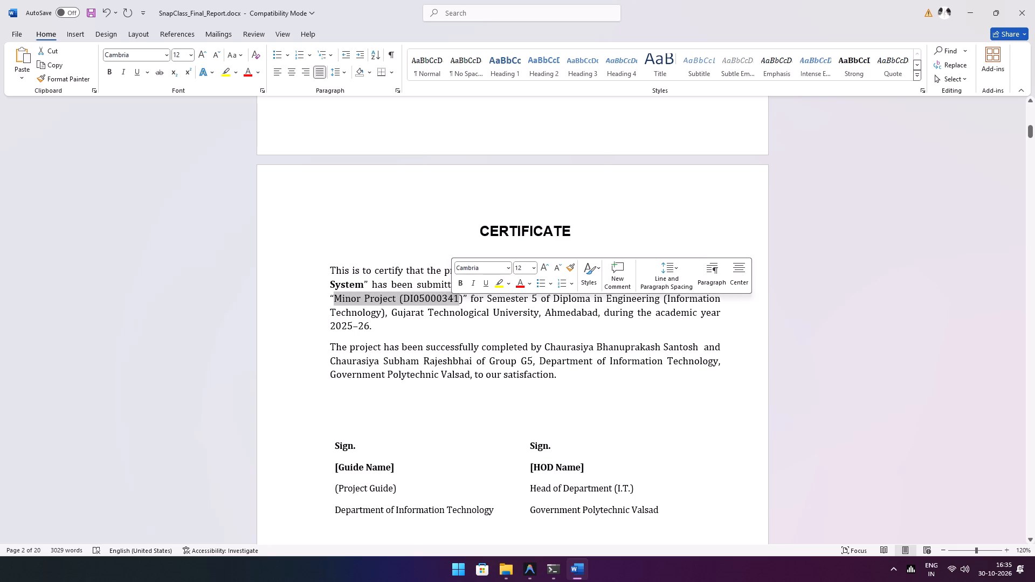
click(463, 300)
drag(463, 300, 450, 298)
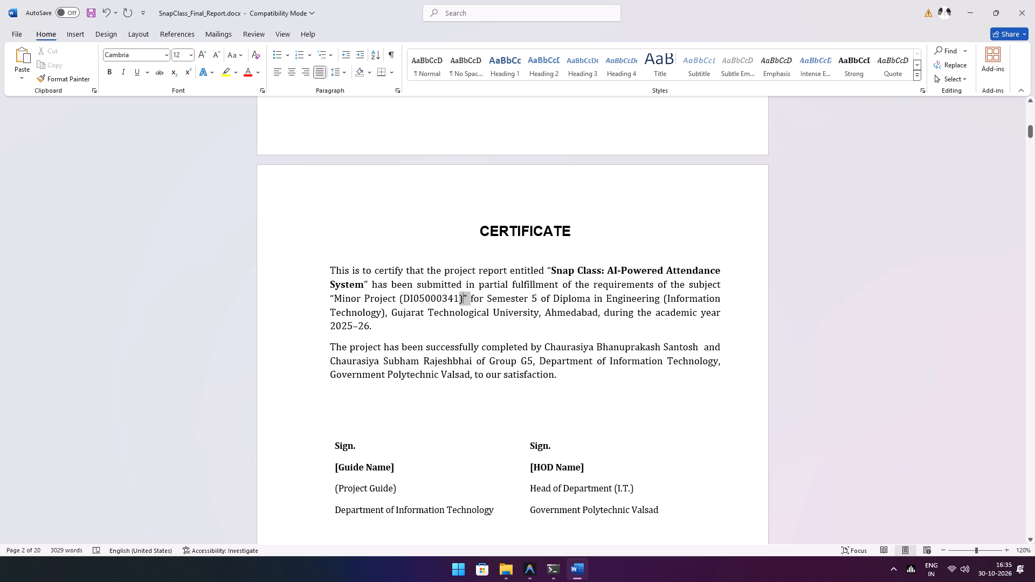
drag(450, 298, 444, 298)
click(390, 297)
drag(334, 297, 460, 303)
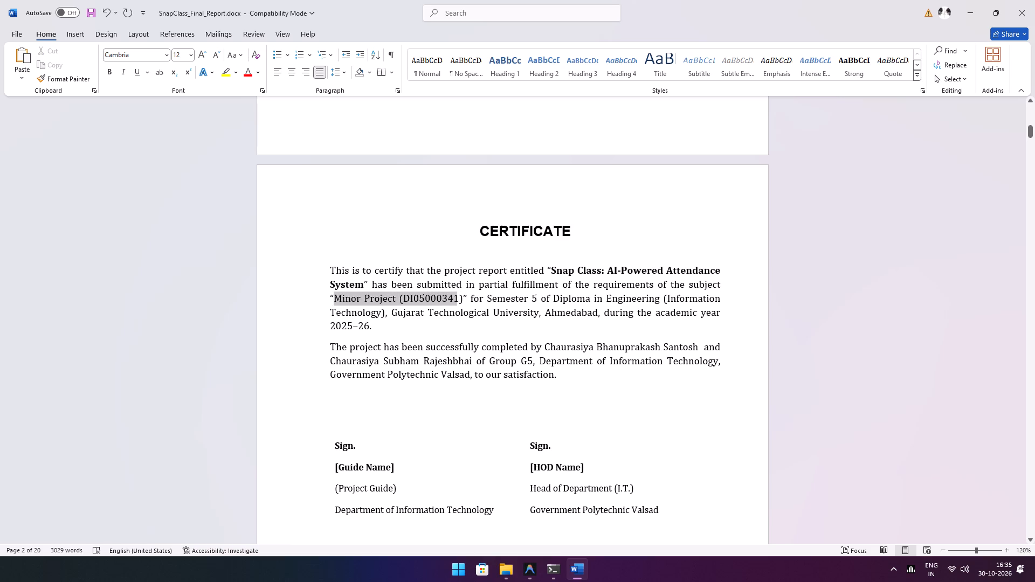
drag(460, 303, 465, 300)
drag(465, 300, 464, 301)
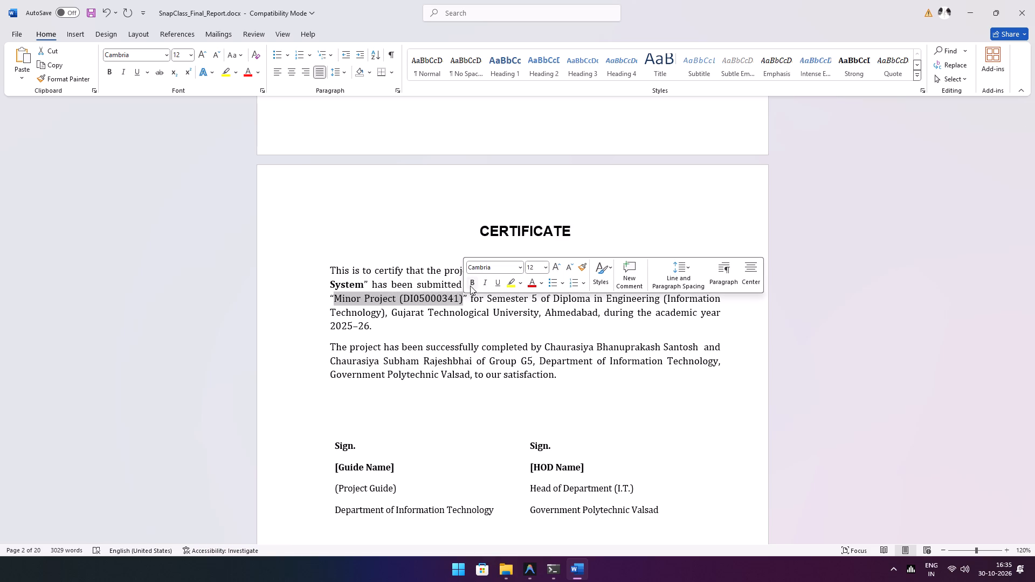
click(470, 286)
click(484, 314)
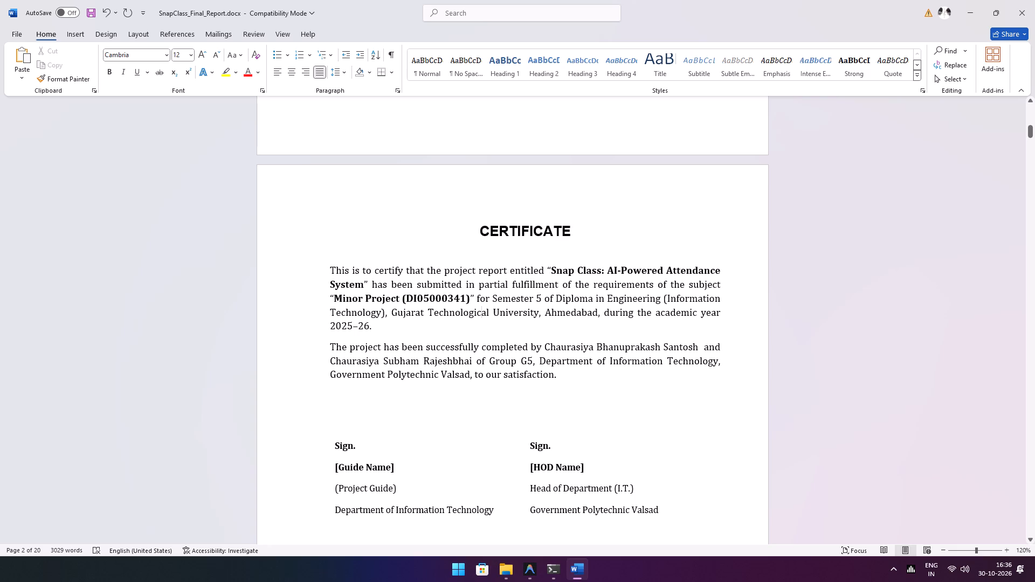
Make the first student's full name bold in the certificate's second paragraph.
click(542, 349)
click(544, 347)
drag(544, 347, 698, 349)
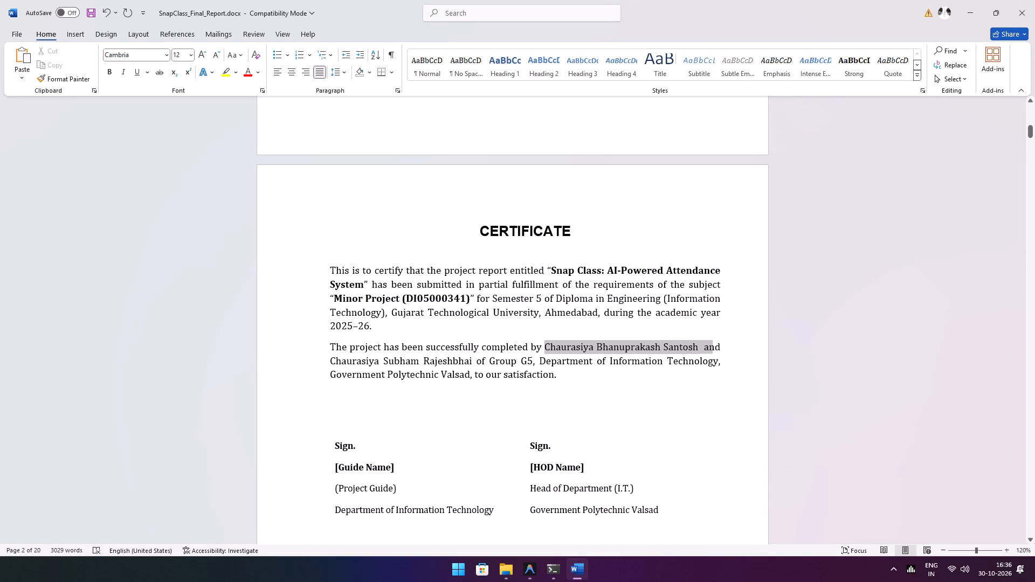
drag(698, 349, 694, 349)
drag(694, 349, 697, 352)
click(707, 338)
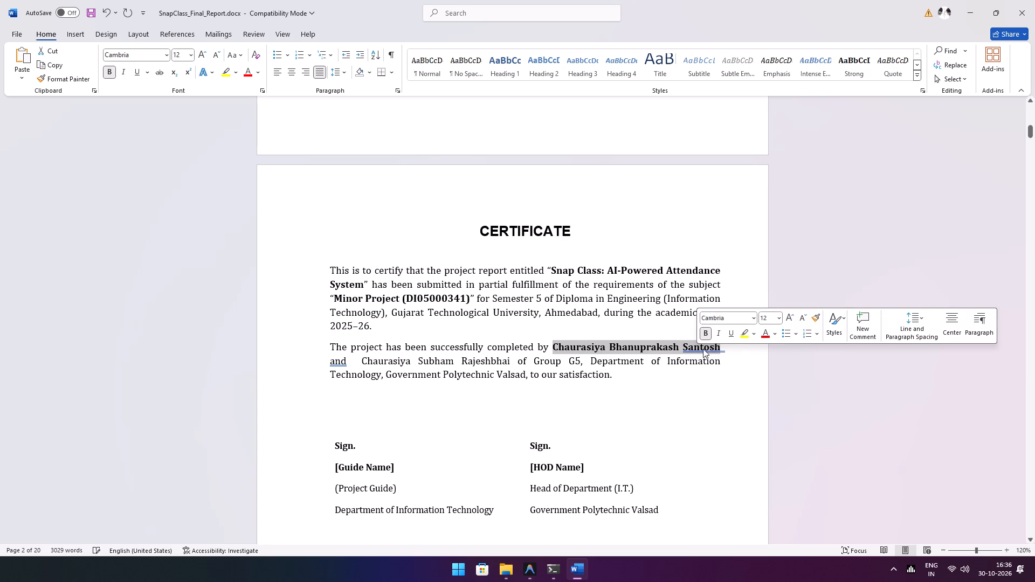
click(721, 351)
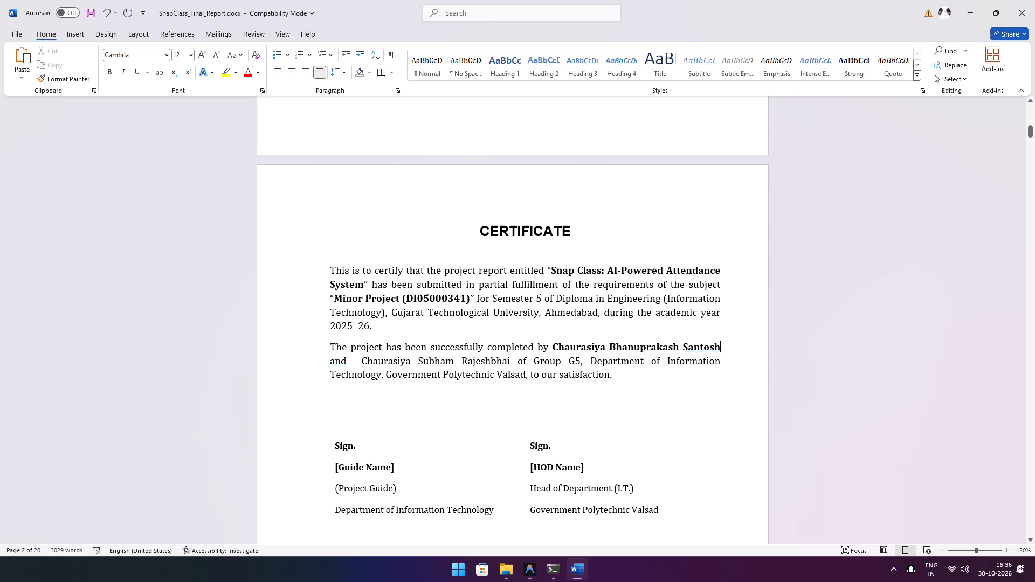
Delete "and", the second student's name, "of Group G5" and the extra space before the comma in the certificate's second paragraph.
drag(329, 362, 447, 359)
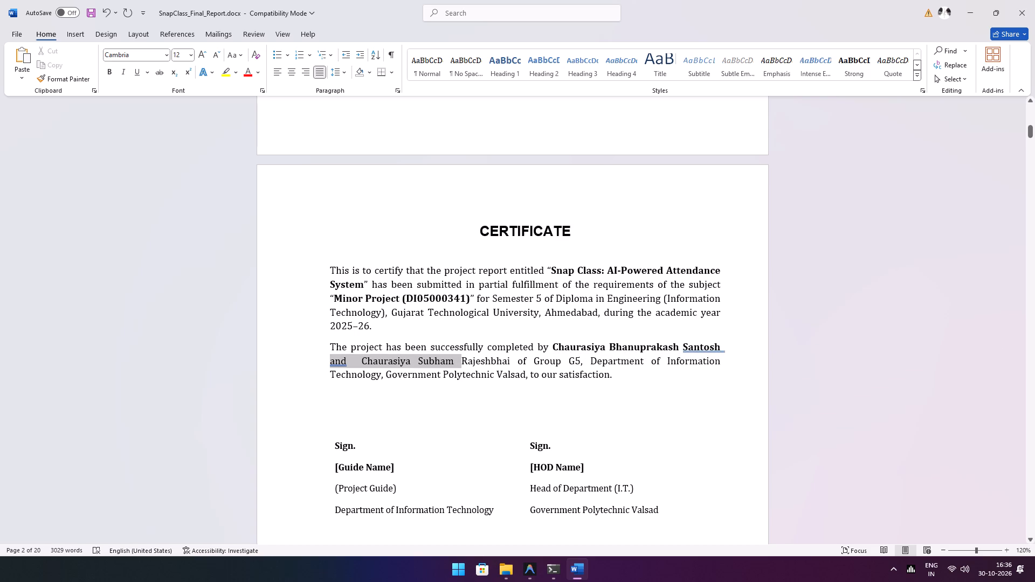
drag(447, 359, 575, 360)
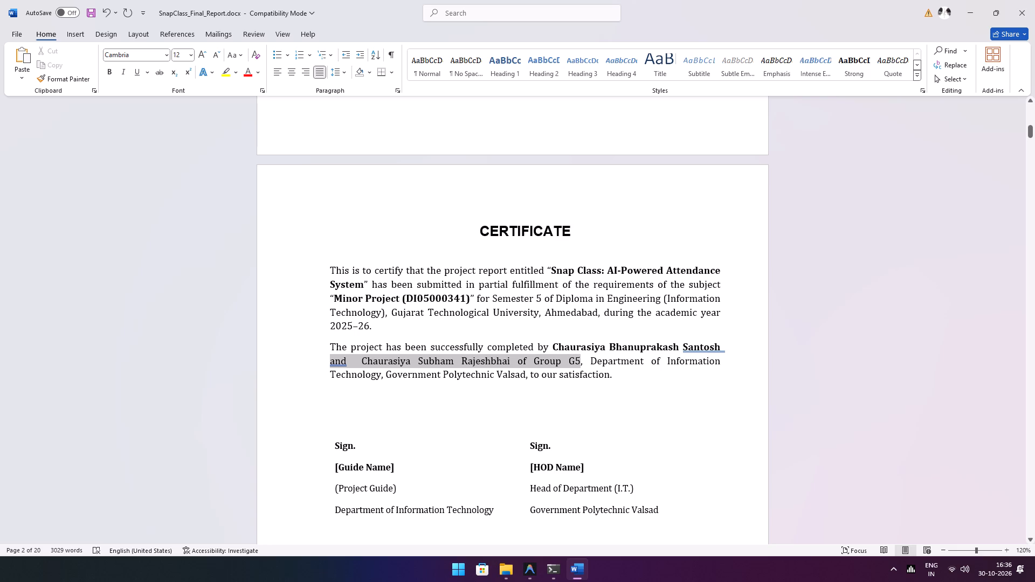
drag(575, 360, 580, 360)
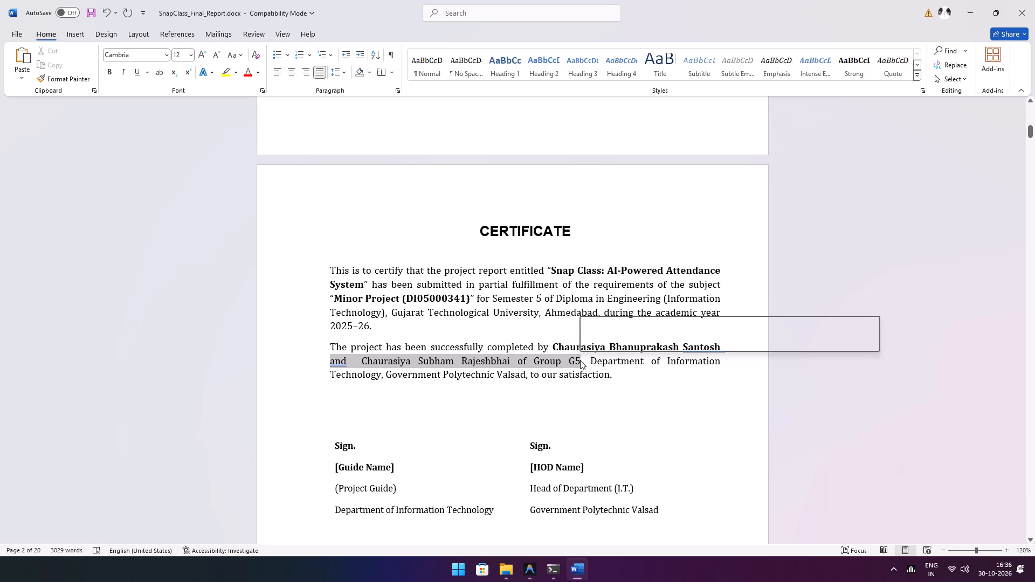
key(BackSpace)
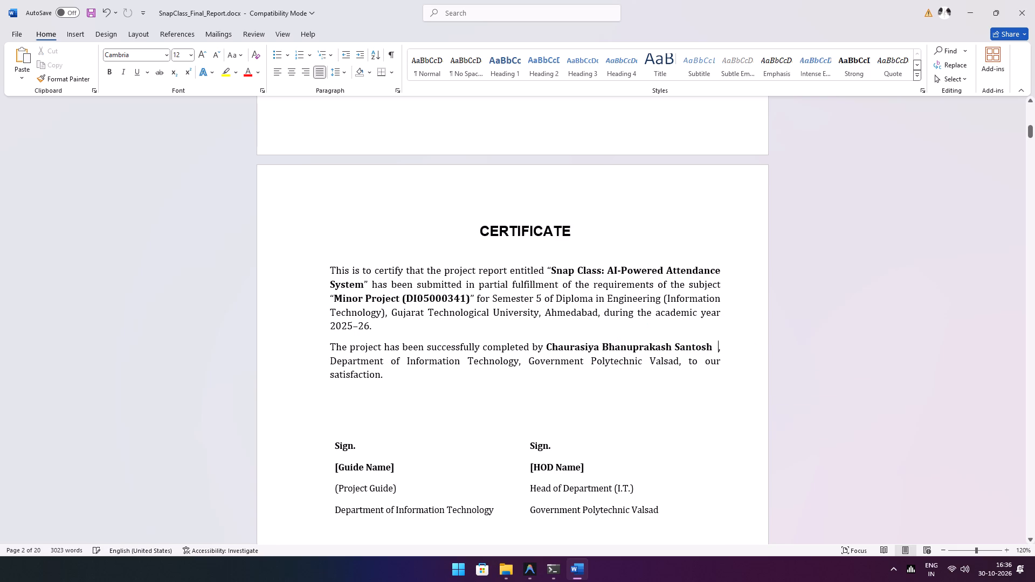
key(BackSpace)
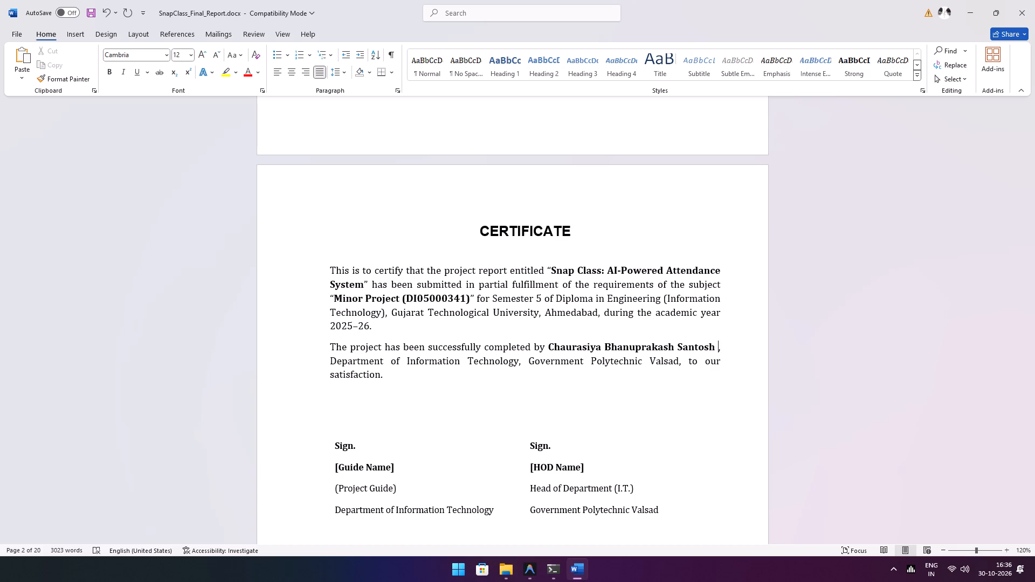
key(Right)
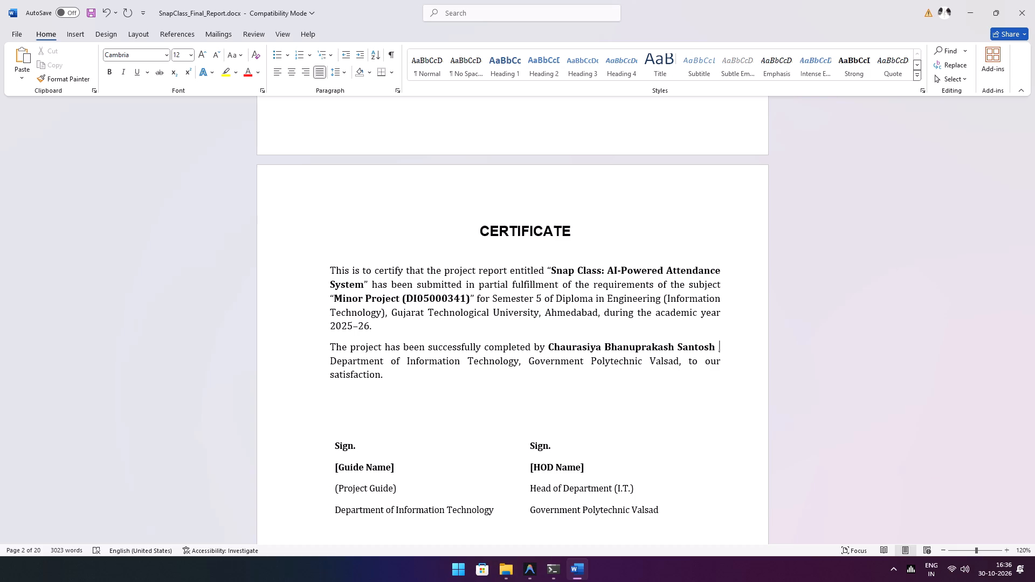
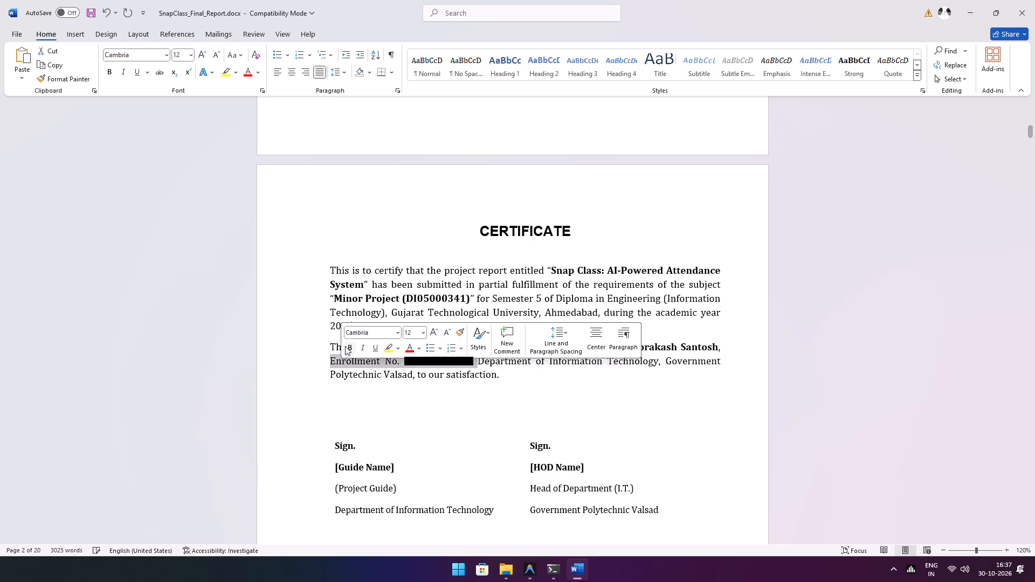
Make "Enrollment No." and the student's enrollment number bold in the certificate's second paragraph.
click(345, 346)
click(548, 389)
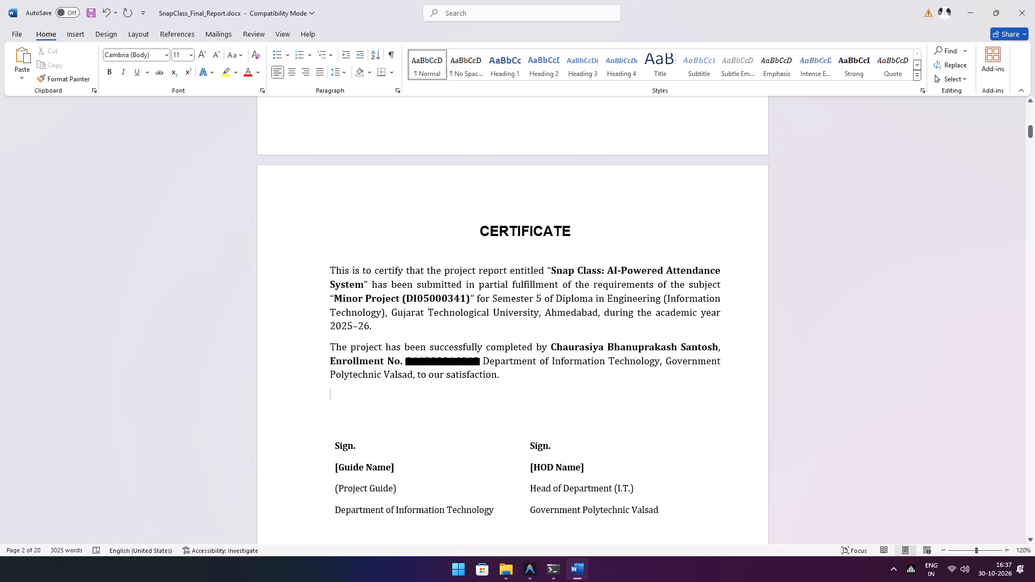
Replace the "[Guide Name]" placeholder in the certificate's signature table with the project guide's full name.
click(457, 411)
scroll(517, 431, down, 2)
click(429, 423)
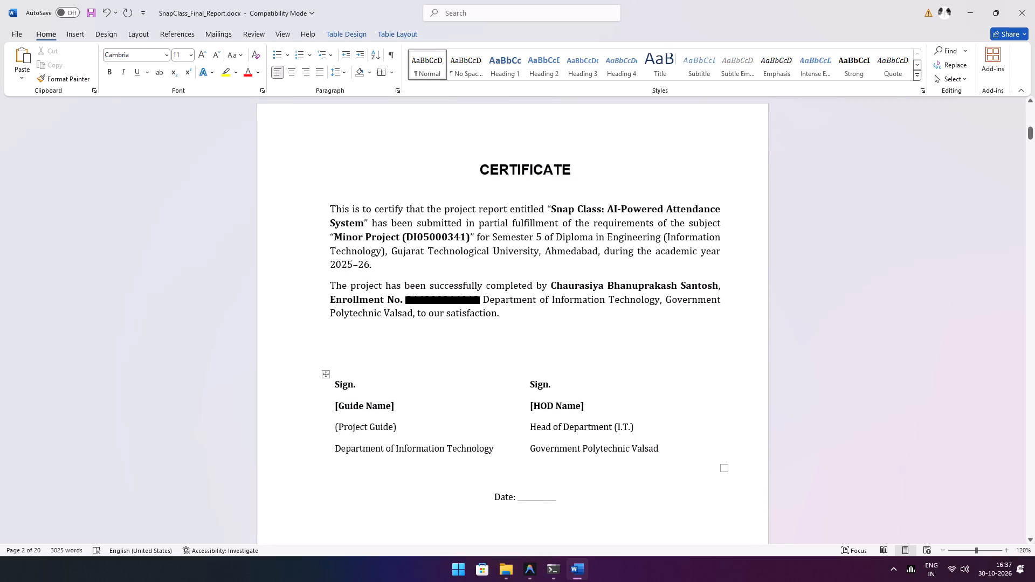
scroll(421, 423, down, 1)
click(583, 375)
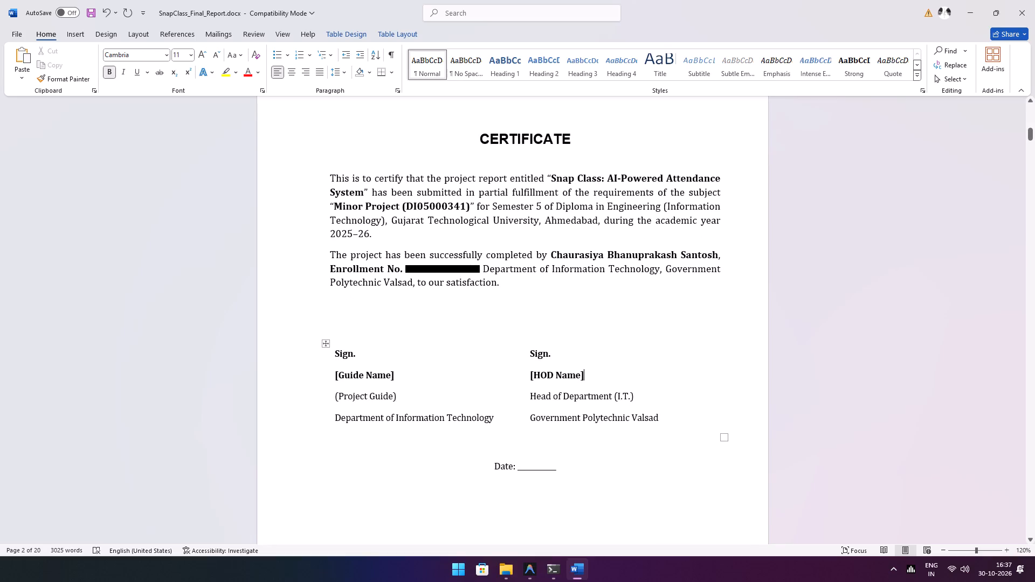
click(389, 376)
drag(389, 376, 360, 377)
drag(360, 377, 341, 375)
click(414, 377)
drag(395, 375, 334, 378)
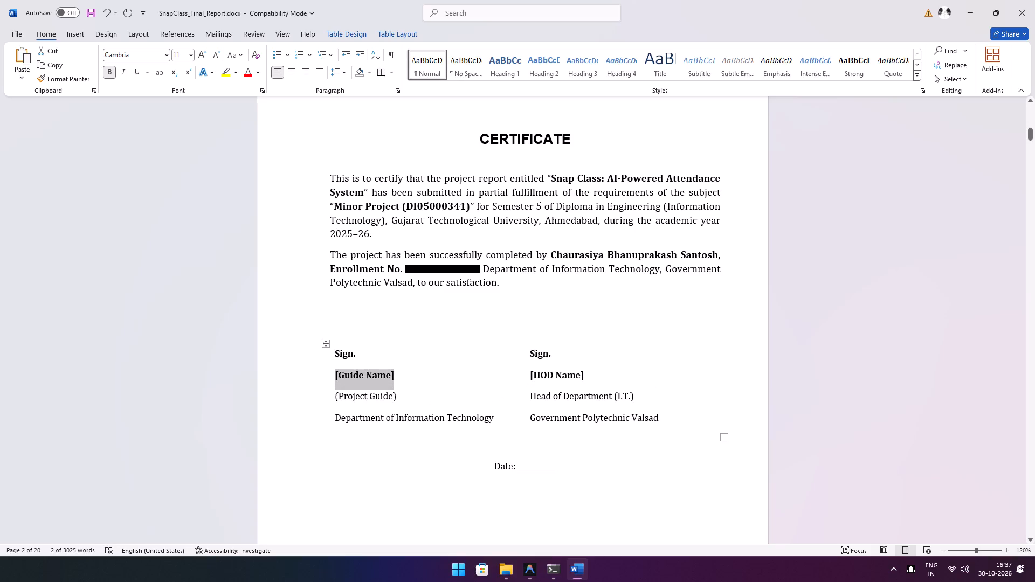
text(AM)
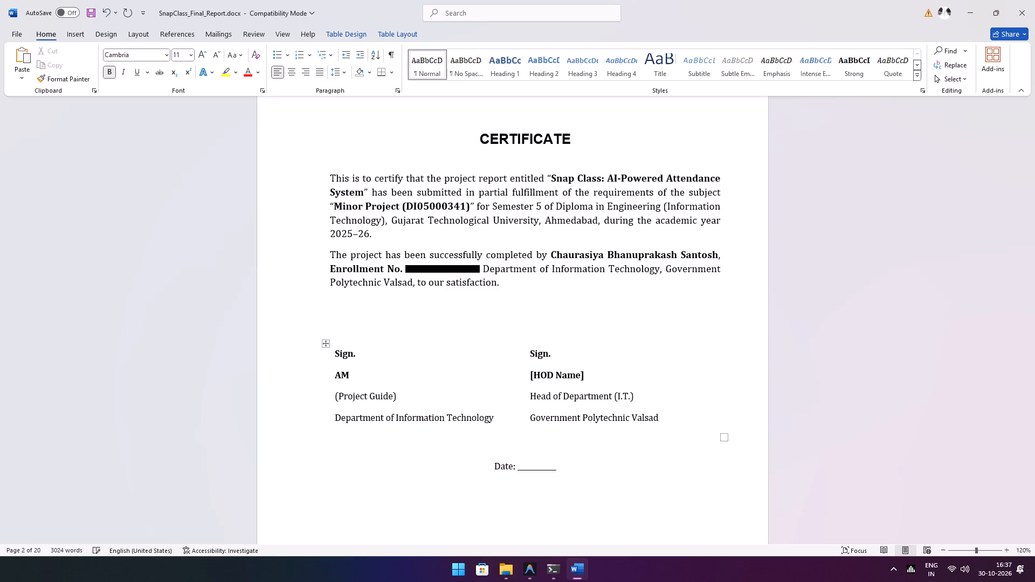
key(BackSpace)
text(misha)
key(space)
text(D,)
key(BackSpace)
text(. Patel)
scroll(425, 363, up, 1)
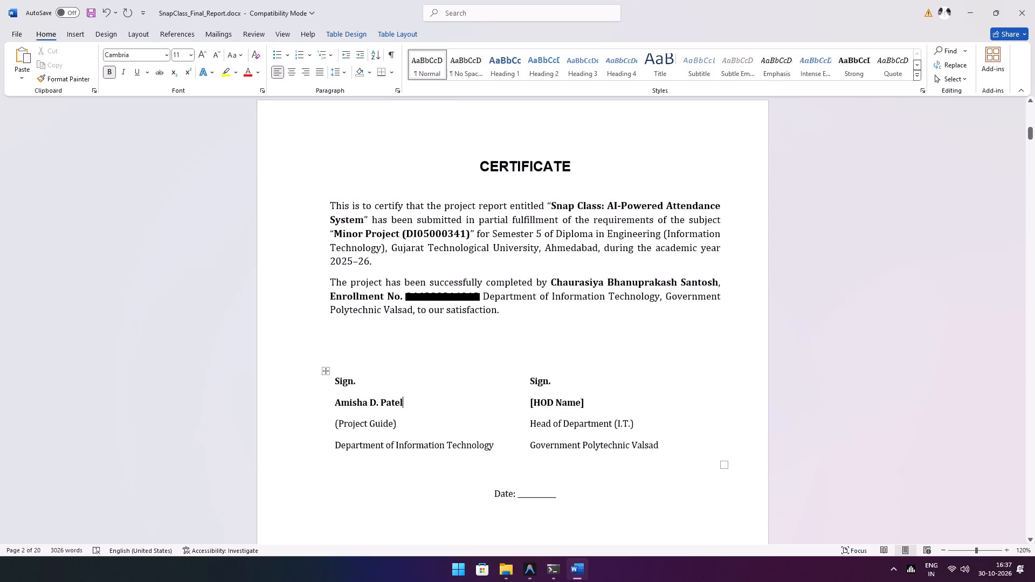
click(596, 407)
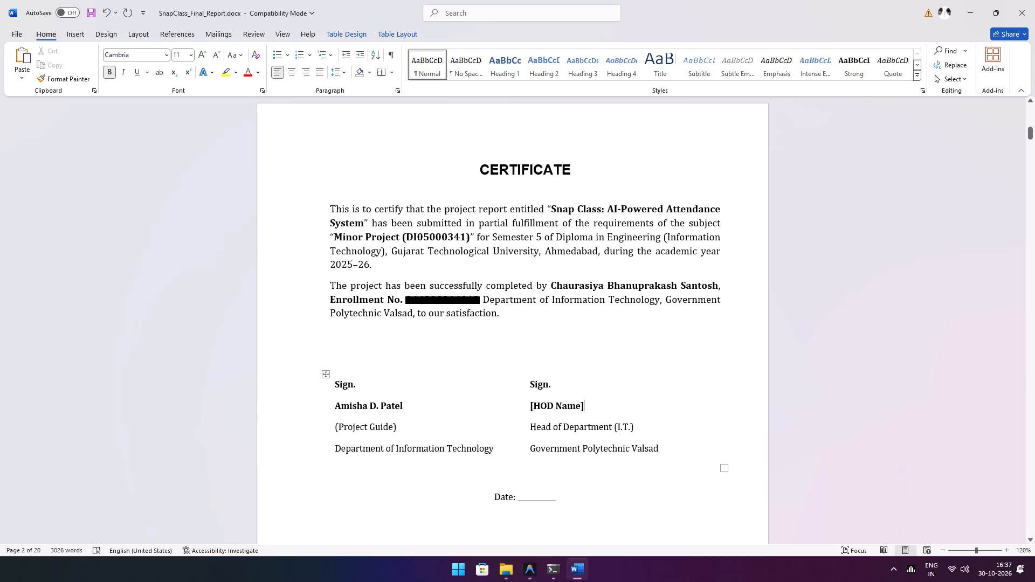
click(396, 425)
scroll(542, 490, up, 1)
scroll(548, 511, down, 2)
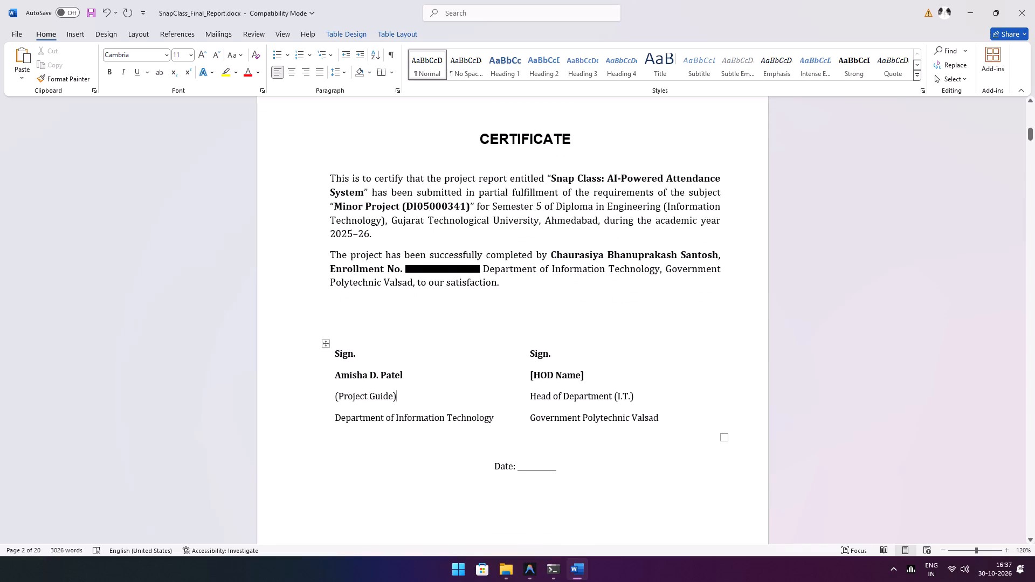
Insert seven blank lines between the certificate's signature table and the "Date:" line.
click(479, 474)
click(490, 460)
click(512, 451)
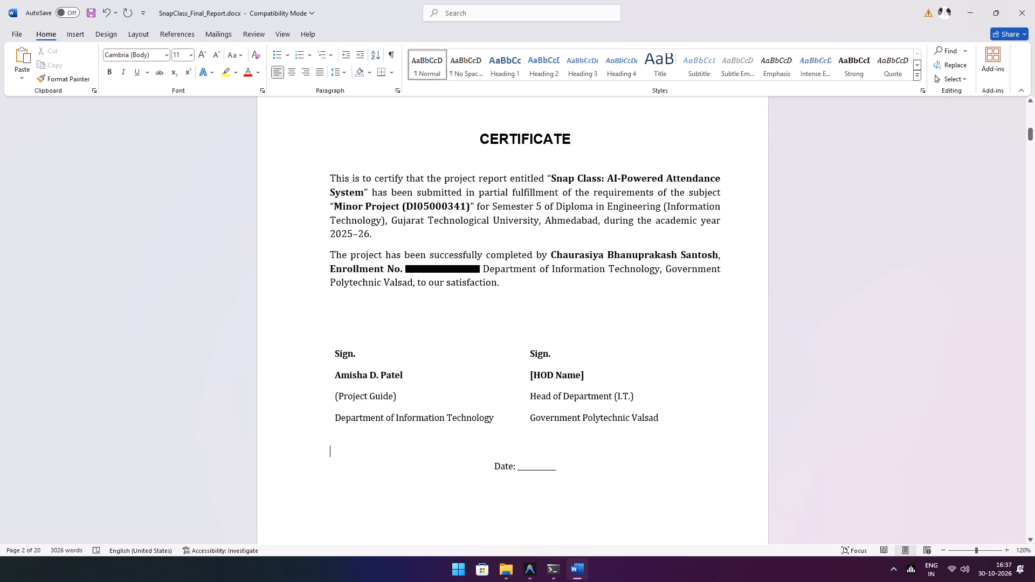
key(Return)
key(Return)
key(Return)
scroll(513, 451, down, 6)
scroll(564, 301, down, 4)
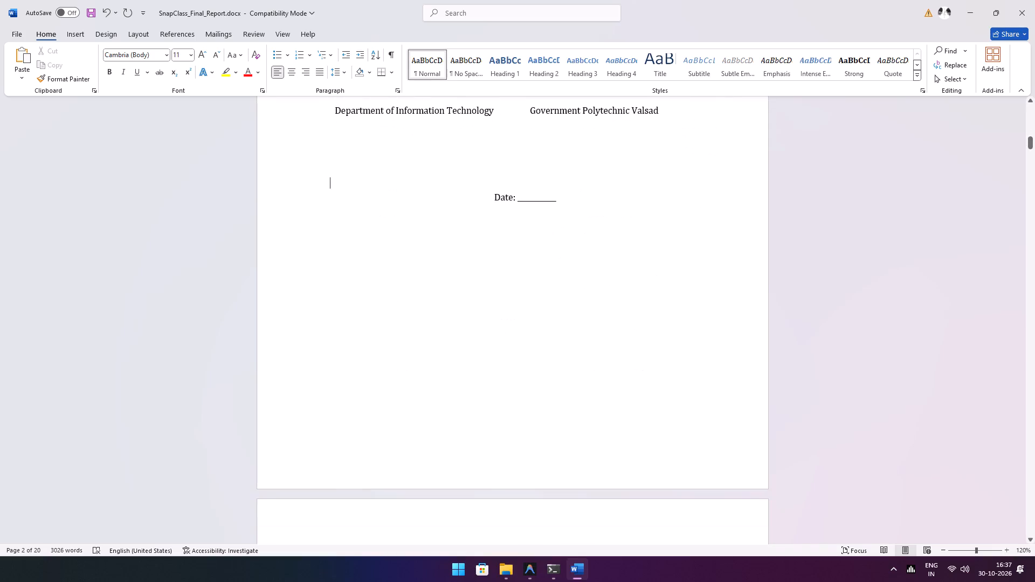
key(Return)
key(Return)
key(Return)
key(Return)
Shift the certificate's "Date:" line toward the page's right margin by inserting ten tab spacings before it.
click(492, 246)
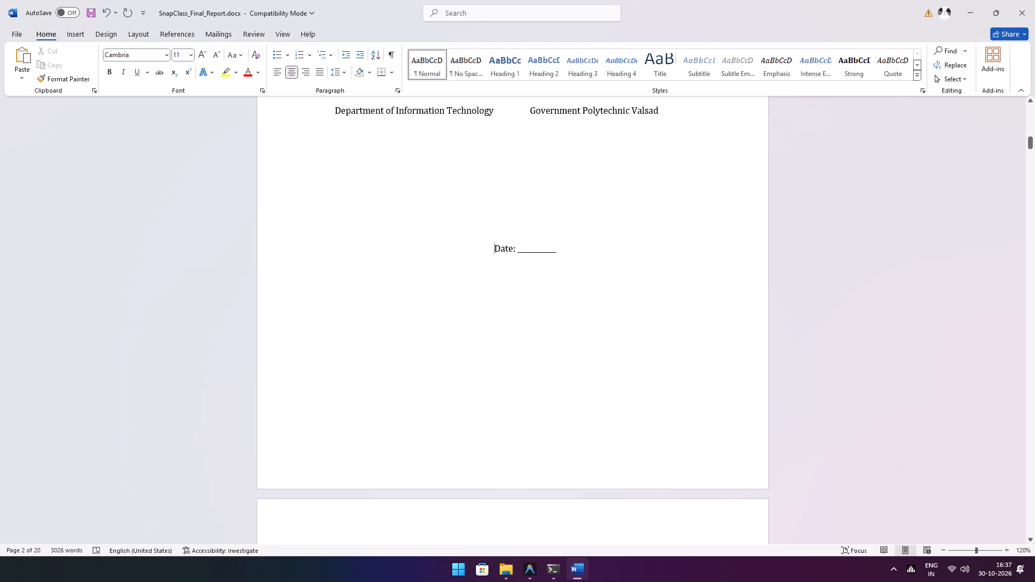
key(Tab)
key(Tab)
key(Tab)
key(Tab)
key(Tab)
key(Tab)
key(Tab)
key(Tab)
key(Tab)
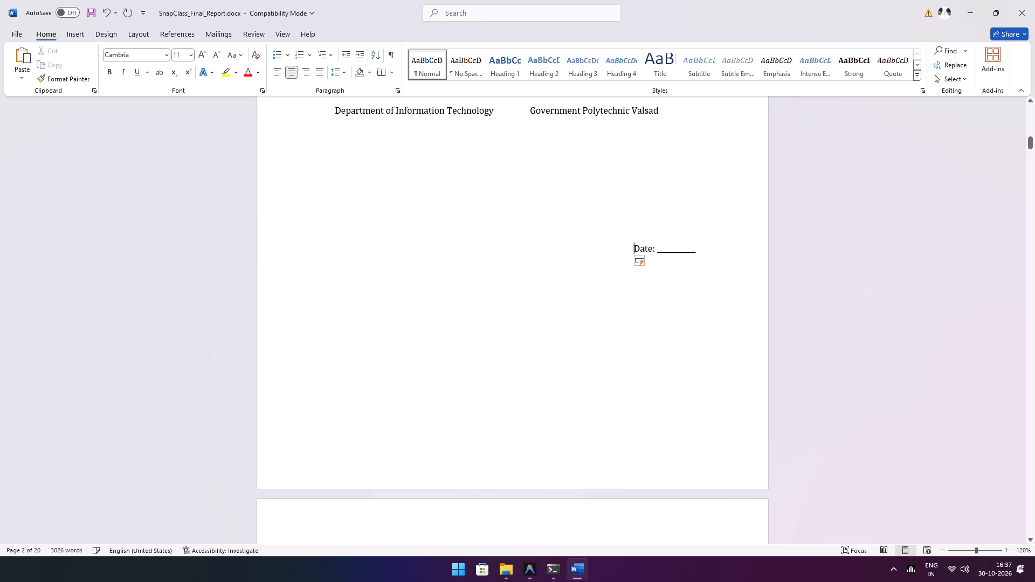
key(Tab)
scroll(717, 223, up, 6)
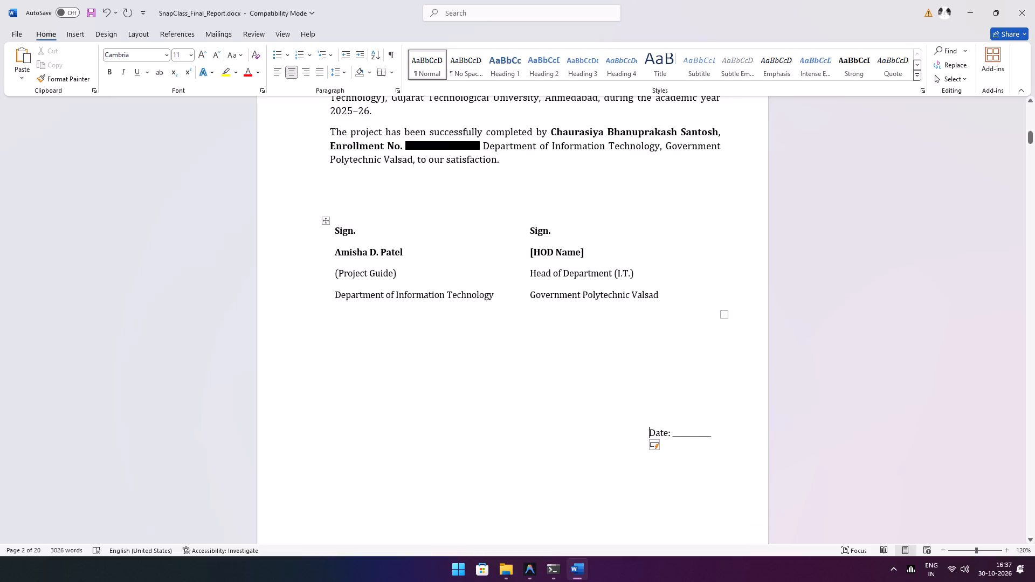
scroll(717, 233, up, 1)
click(731, 343)
click(727, 344)
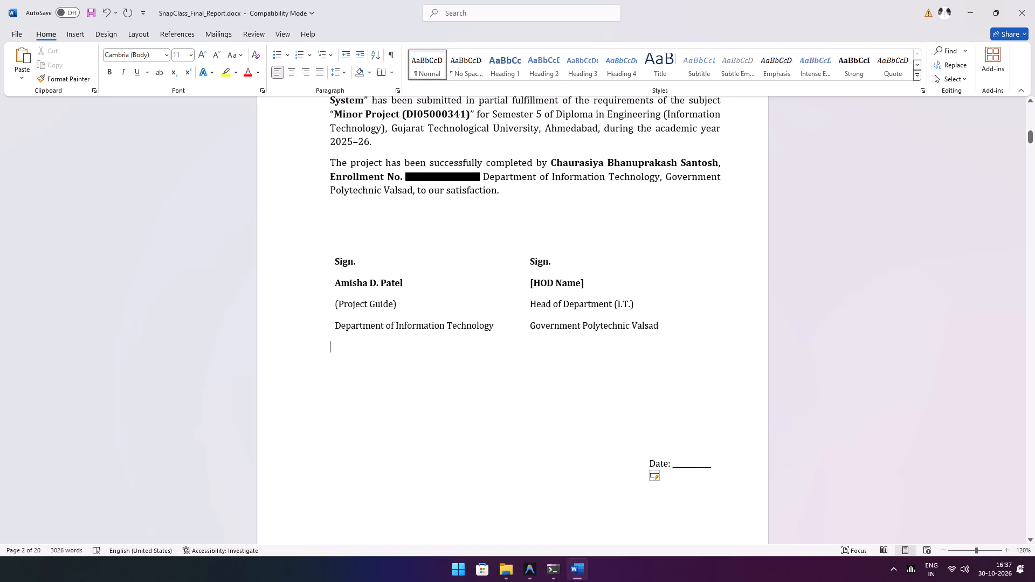
Try centered and left alignment on the guide's name, role and department lines in the signature table, and settle on justified.
click(424, 274)
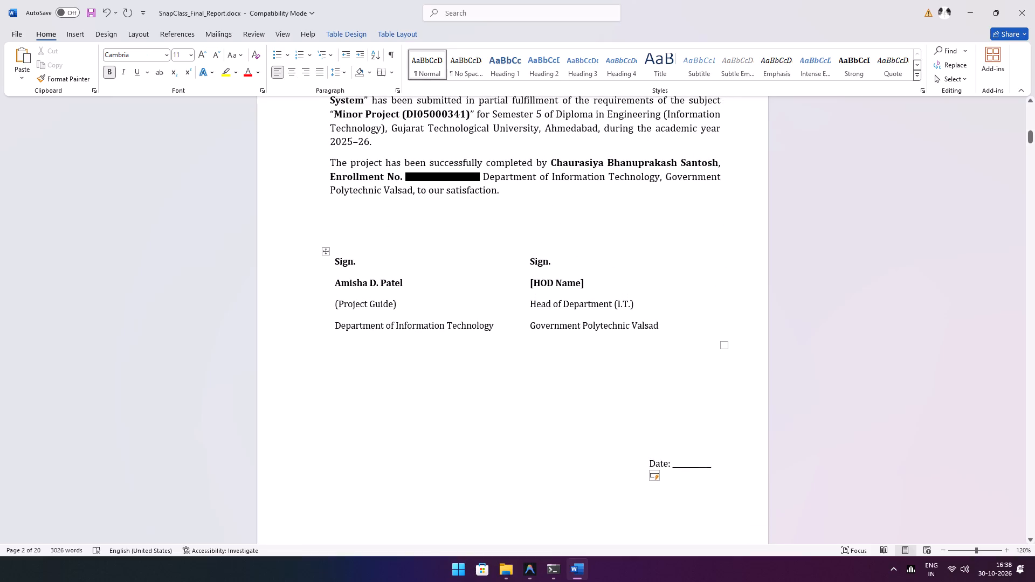
click(411, 296)
drag(499, 328, 434, 302)
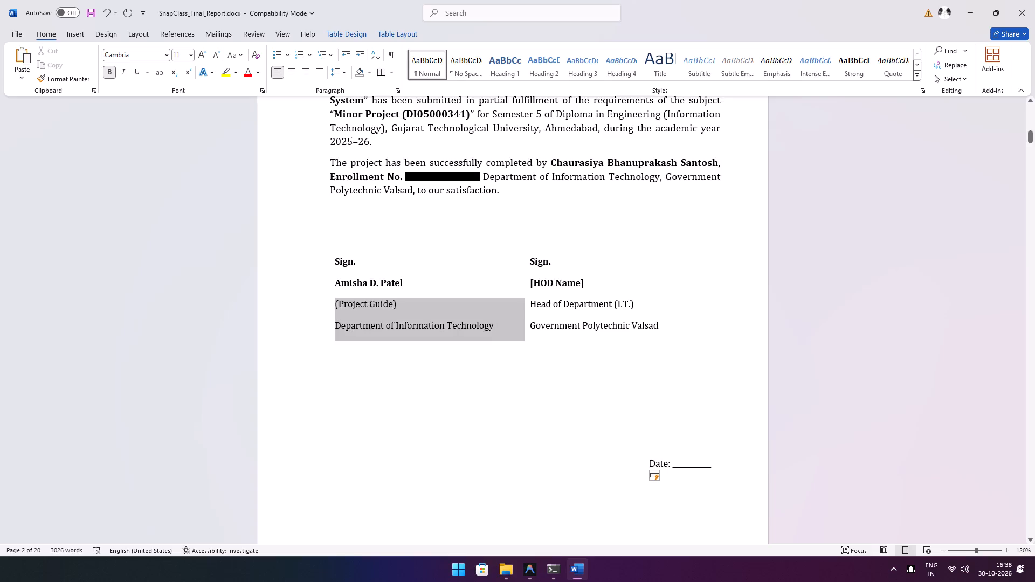
drag(434, 302, 382, 288)
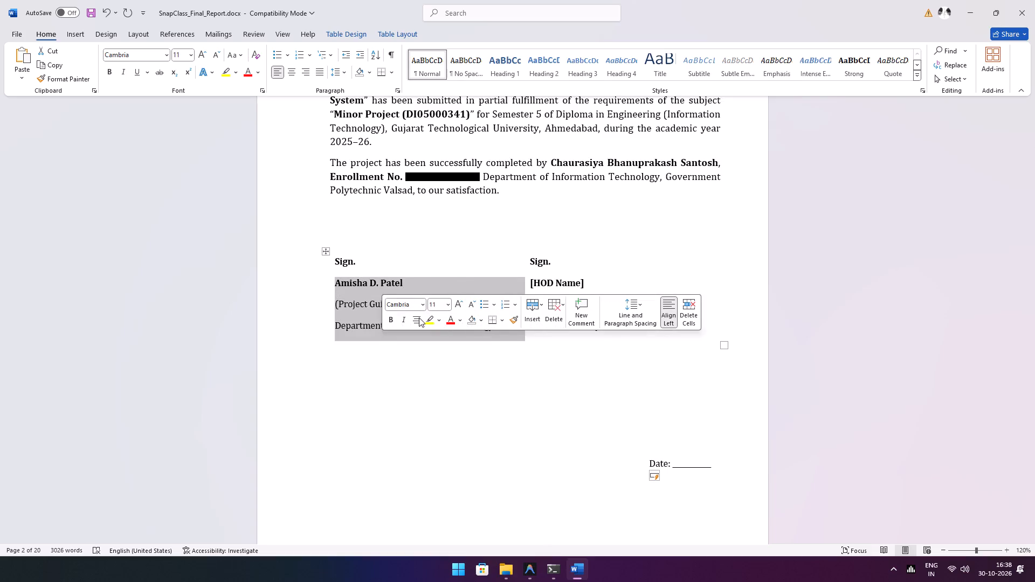
click(419, 317)
click(447, 278)
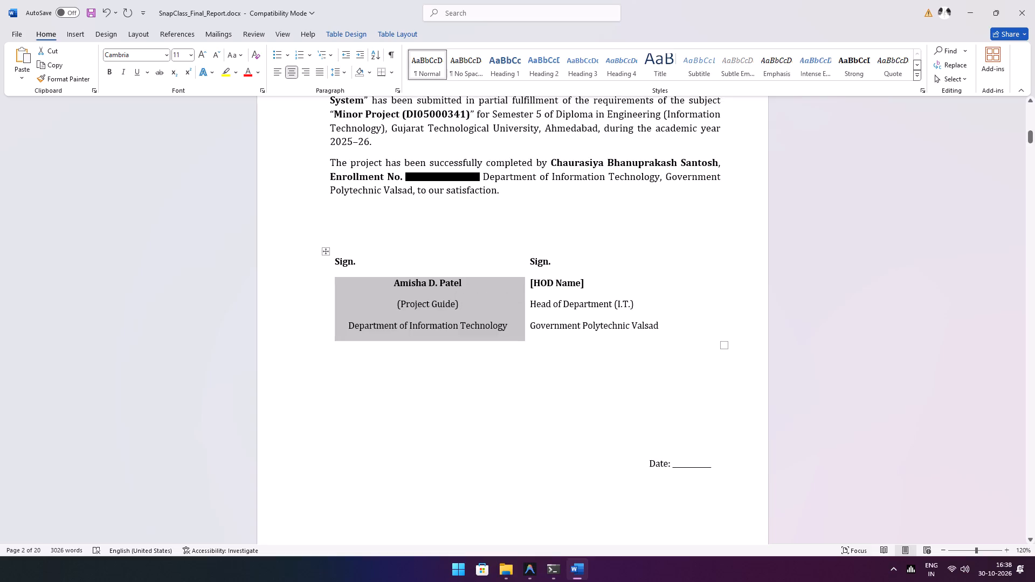
click(316, 72)
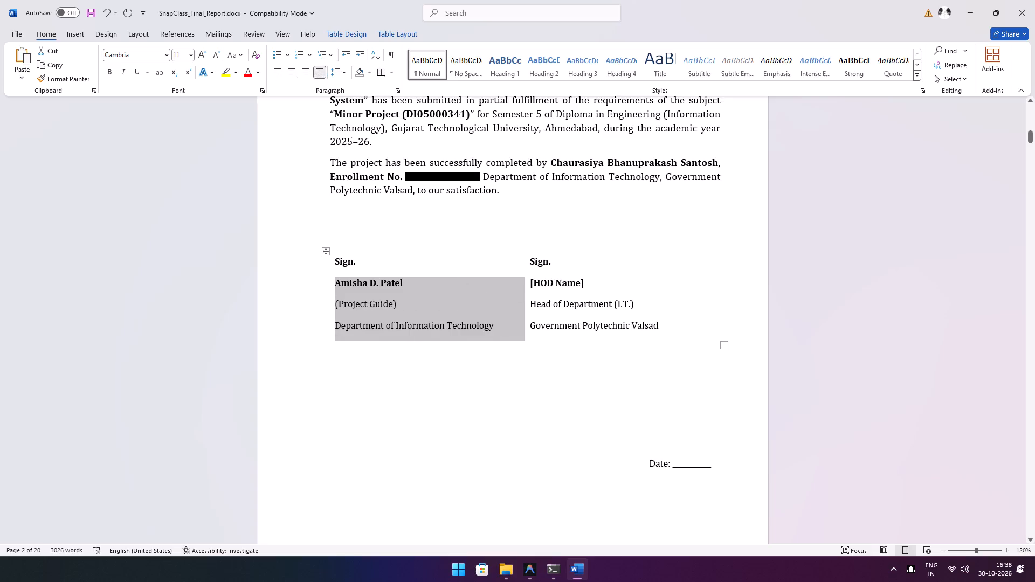
click(276, 76)
click(293, 73)
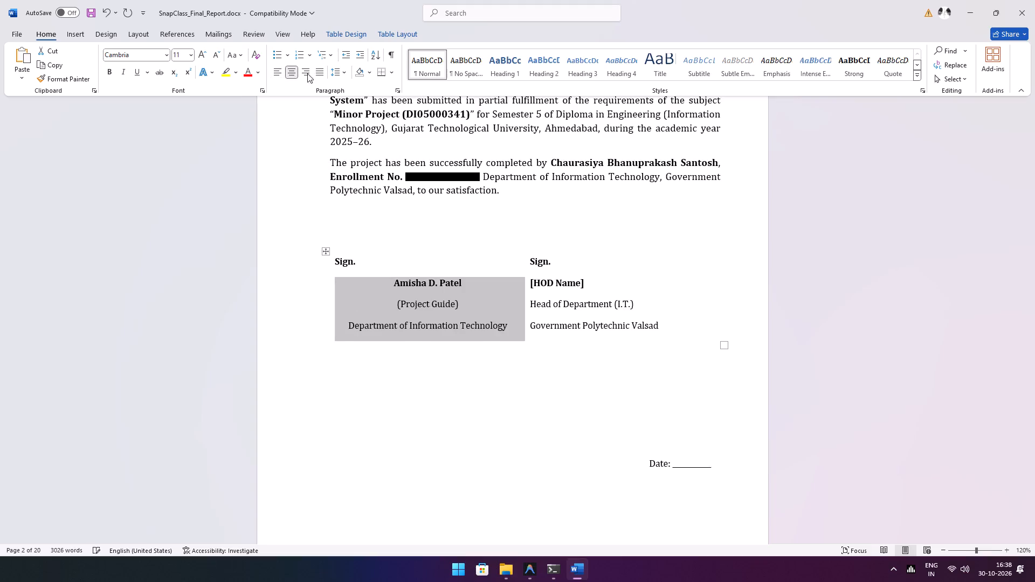
click(319, 73)
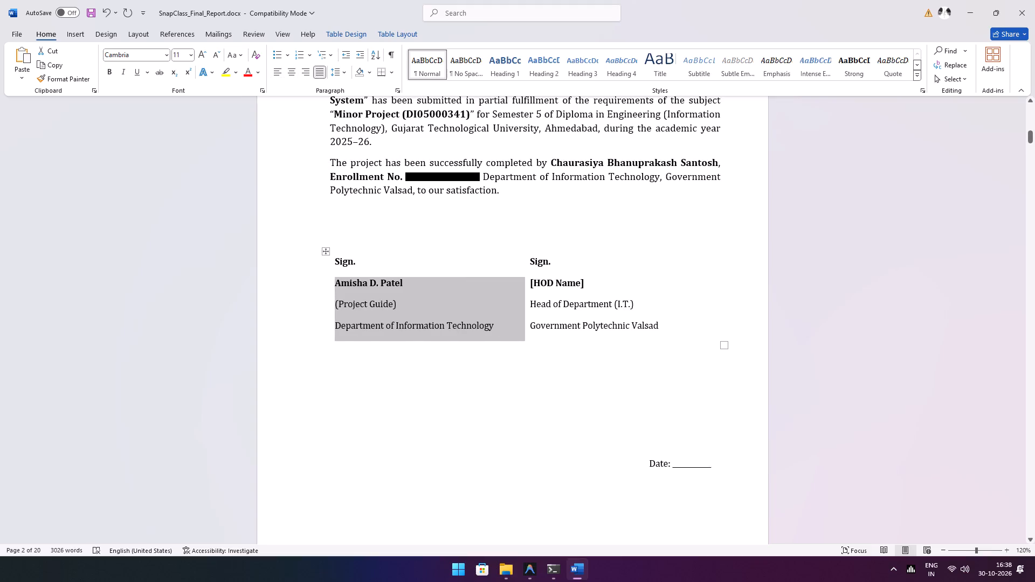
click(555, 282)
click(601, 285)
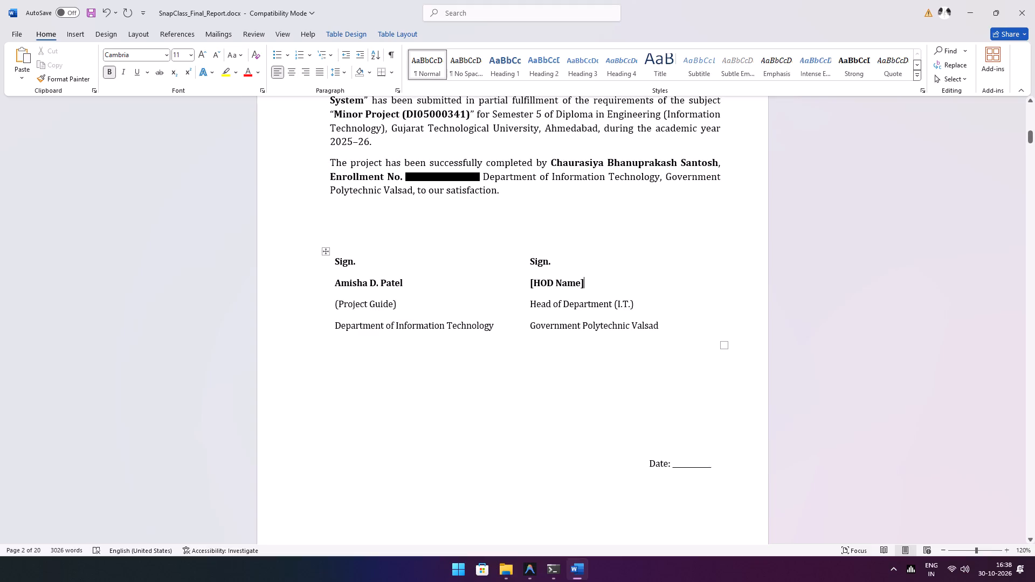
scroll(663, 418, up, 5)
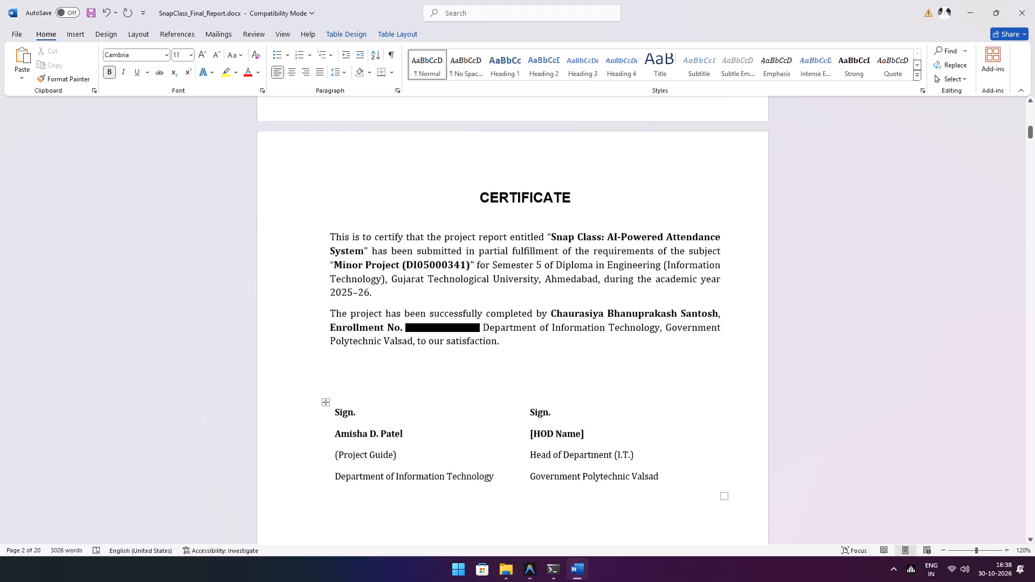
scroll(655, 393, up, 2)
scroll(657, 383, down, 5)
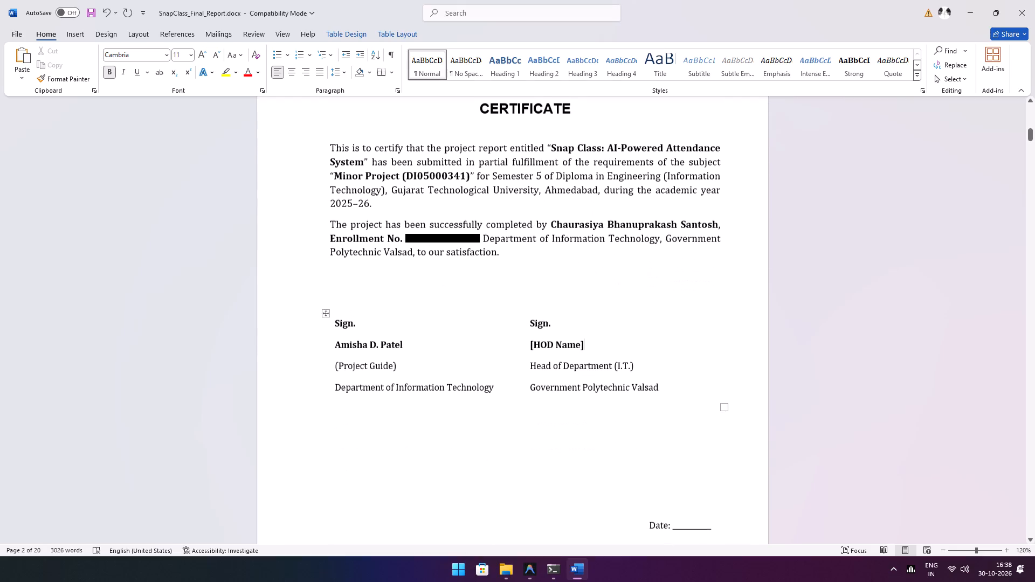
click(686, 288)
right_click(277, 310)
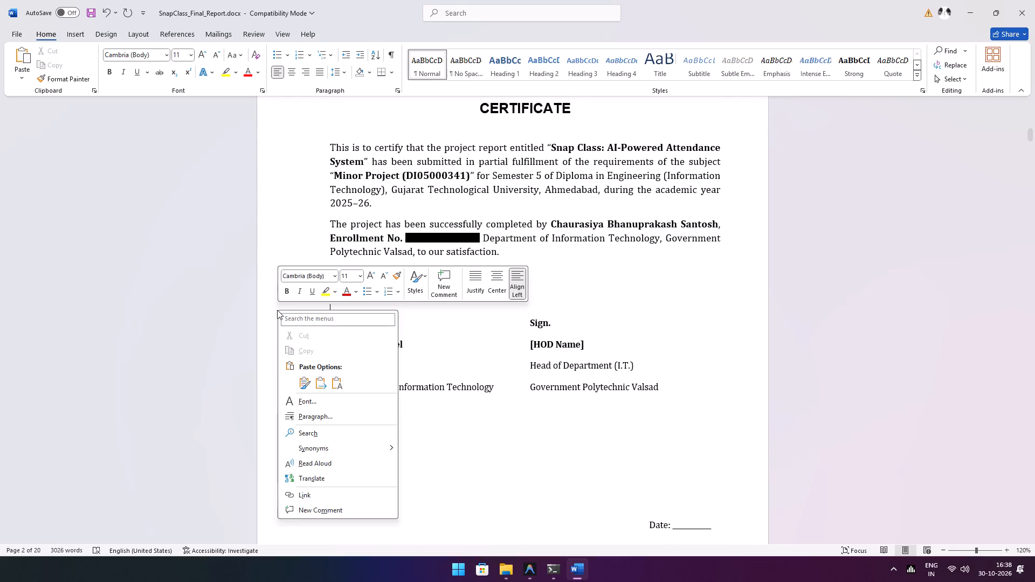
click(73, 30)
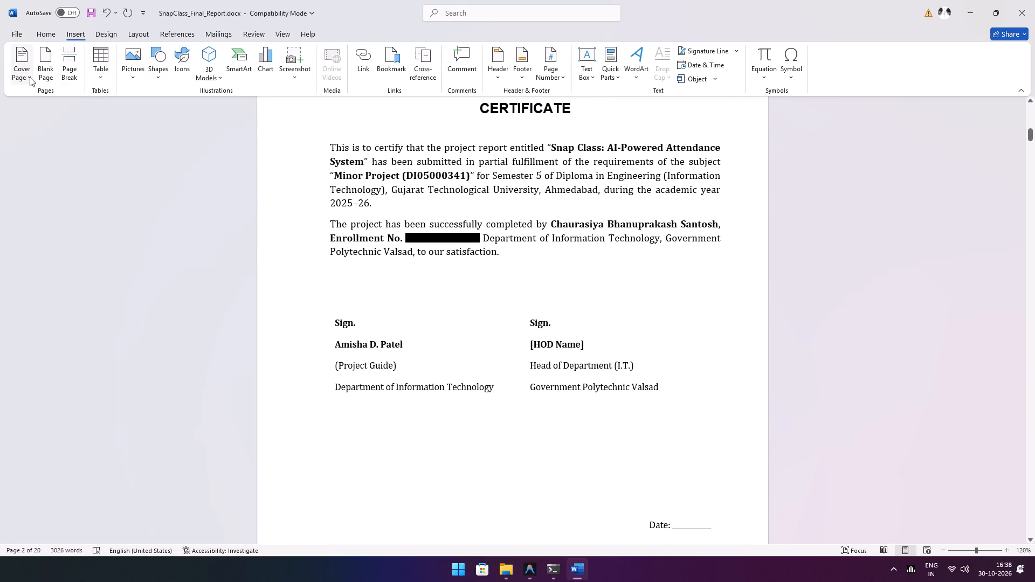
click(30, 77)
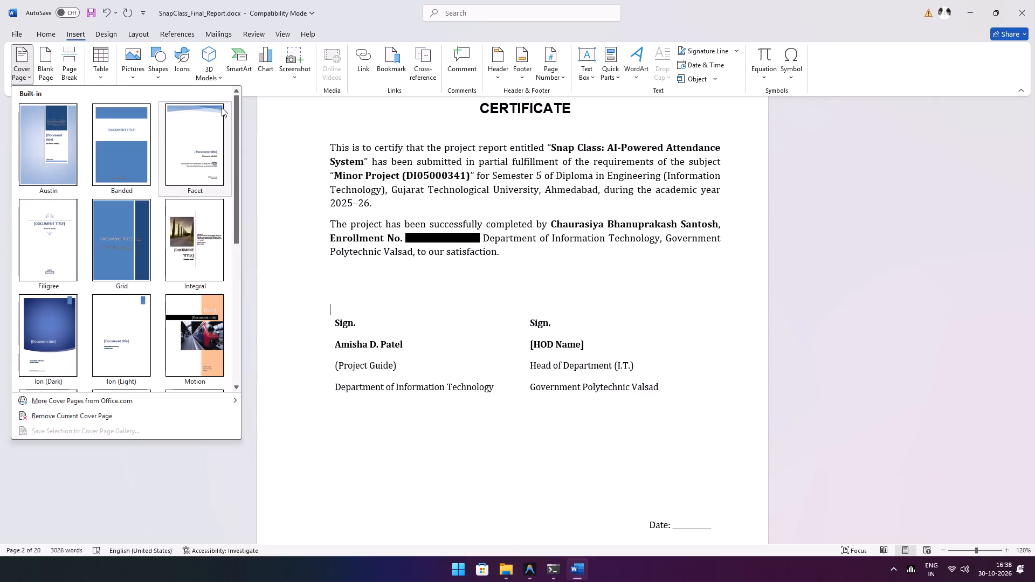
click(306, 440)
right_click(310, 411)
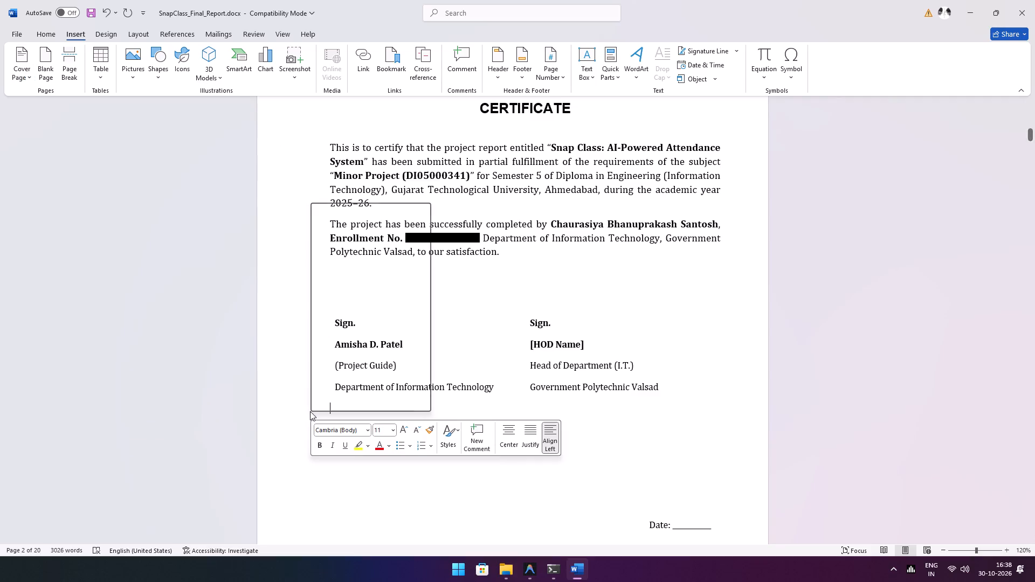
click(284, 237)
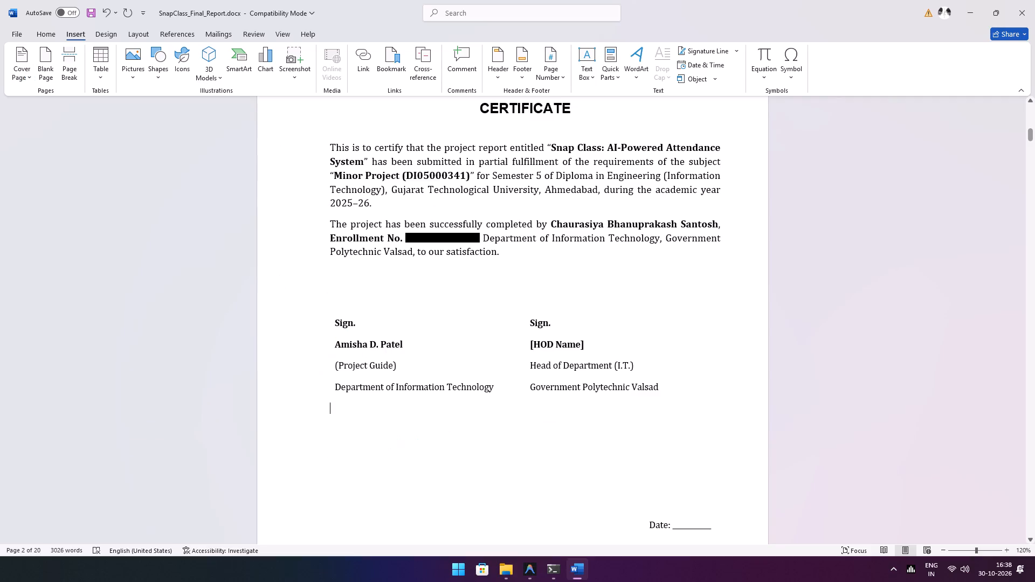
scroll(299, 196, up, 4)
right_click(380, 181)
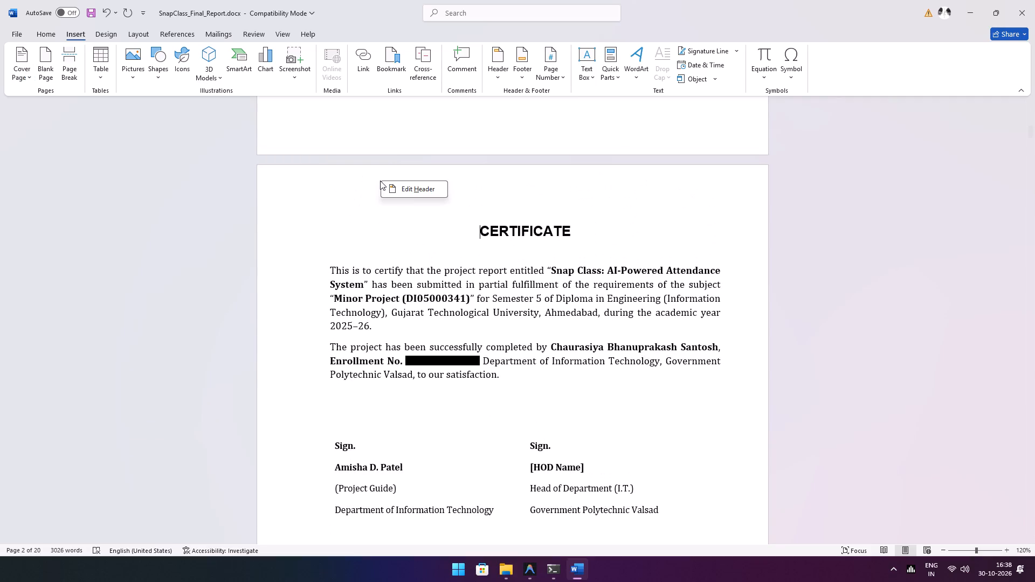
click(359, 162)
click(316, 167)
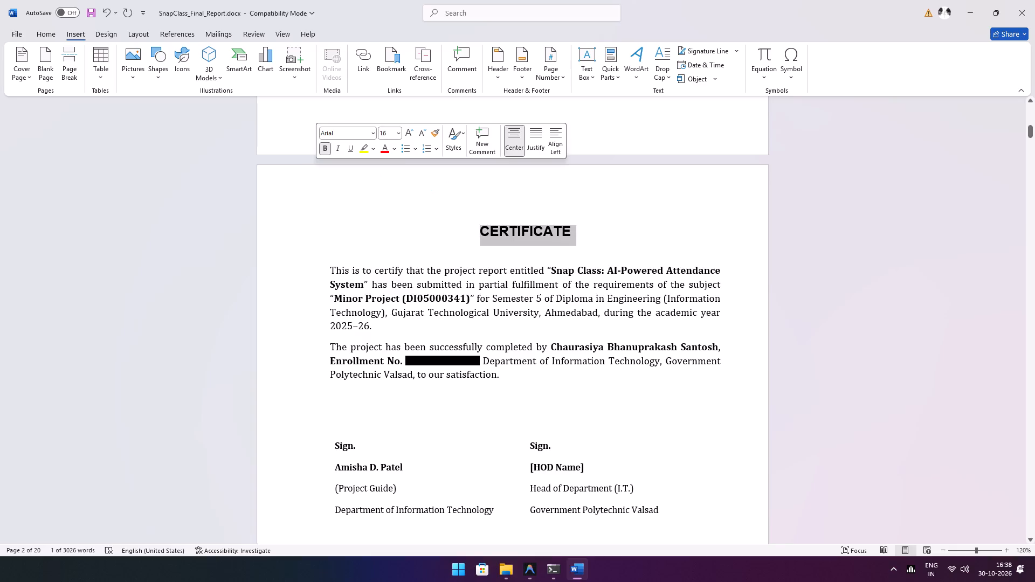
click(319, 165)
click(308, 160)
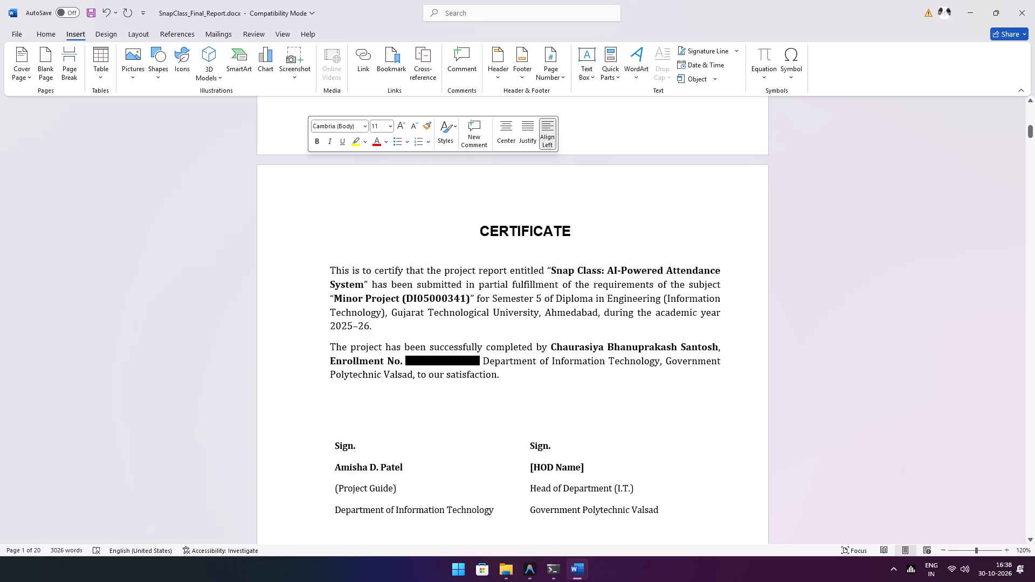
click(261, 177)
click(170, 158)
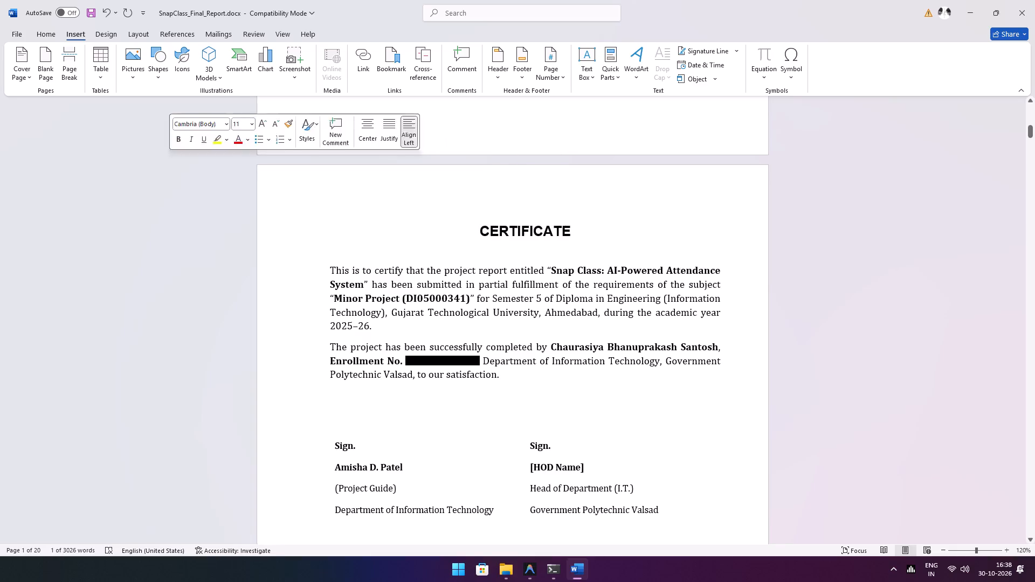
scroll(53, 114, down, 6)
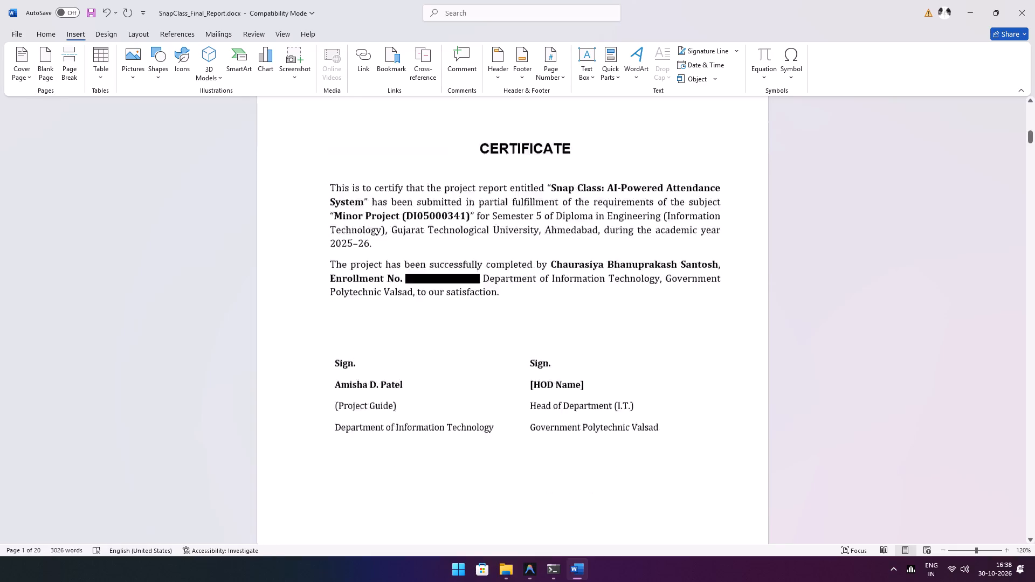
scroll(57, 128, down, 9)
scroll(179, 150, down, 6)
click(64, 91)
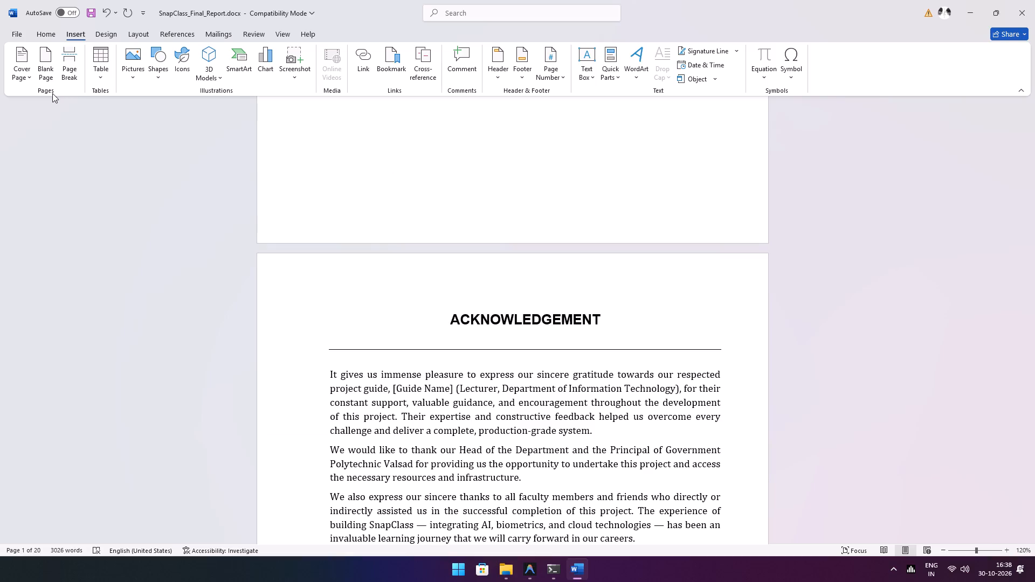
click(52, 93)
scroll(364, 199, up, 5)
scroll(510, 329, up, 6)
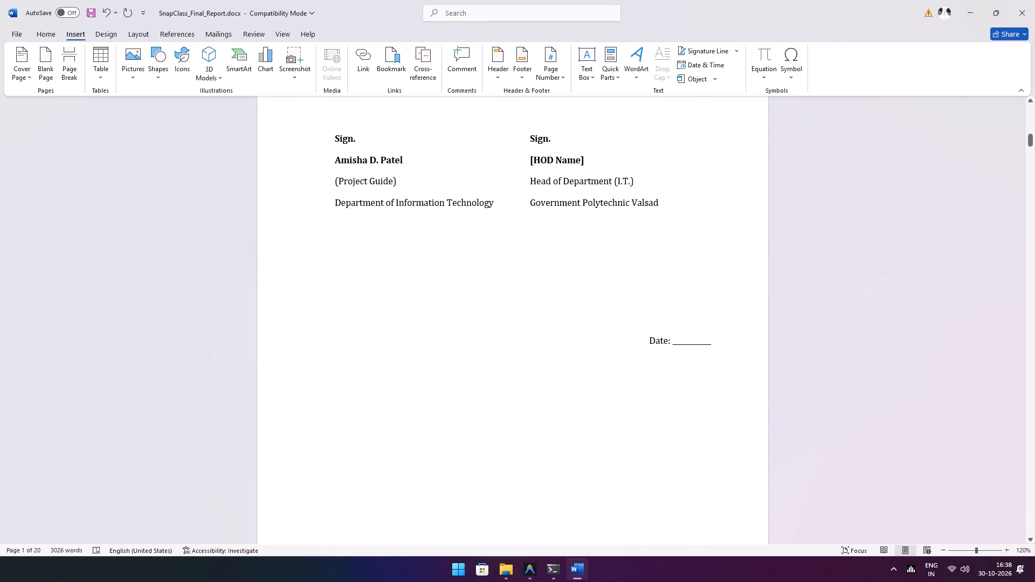
Copy the whole certificate page's content, from the heading through the "Date:" line and the trailing page break.
click(733, 385)
drag(732, 377, 288, 96)
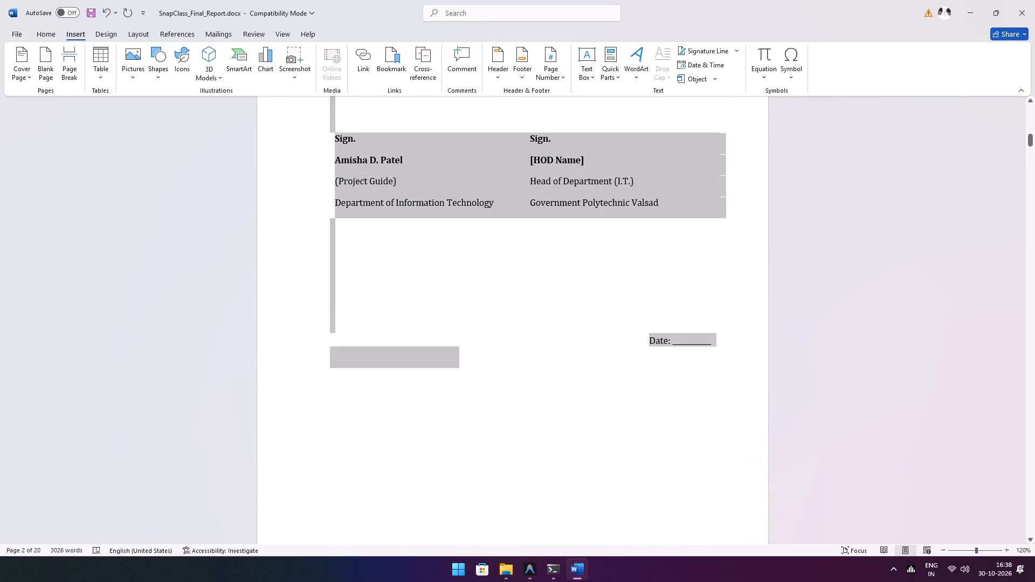
drag(288, 96, 400, 339)
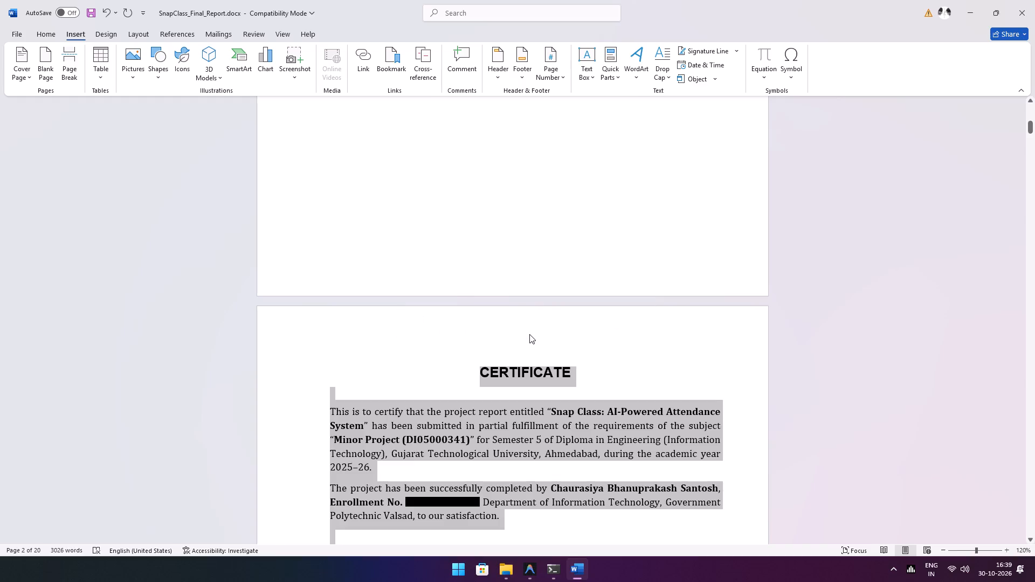
key(ctrl+c)
Insert a blank page after the certificate page and paste the copied certificate content there.
scroll(535, 323, down, 15)
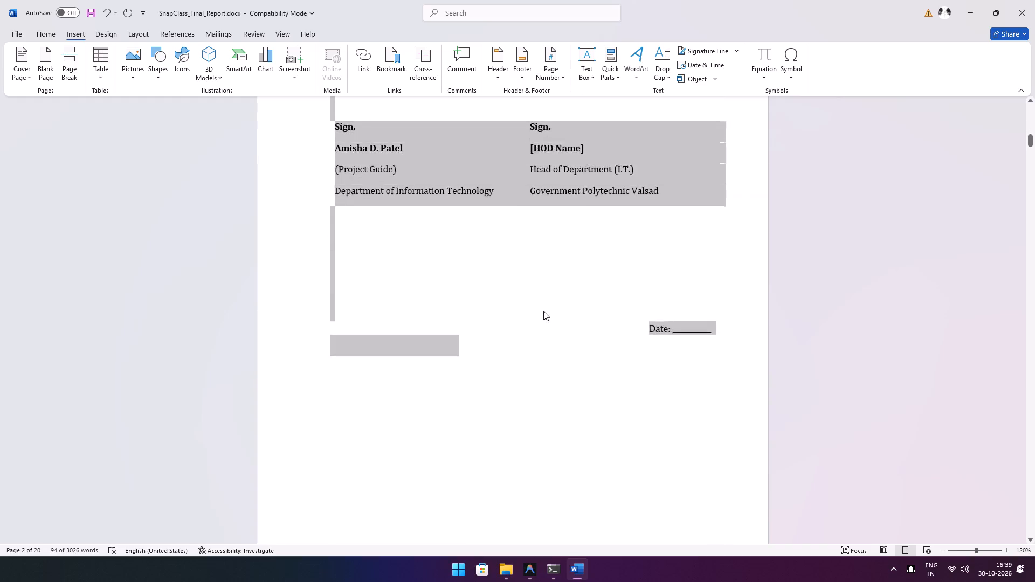
scroll(543, 311, down, 5)
click(442, 372)
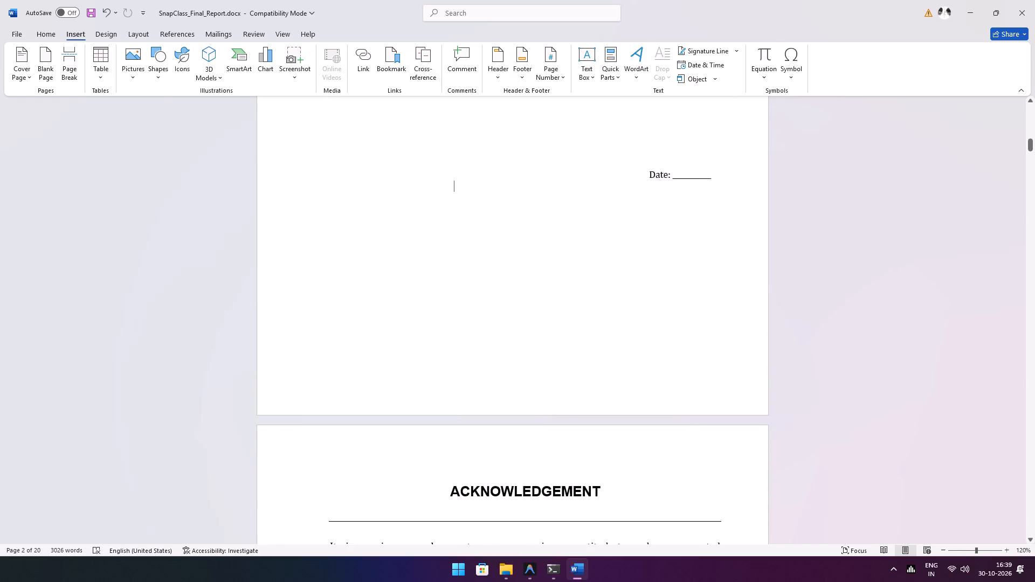
click(44, 64)
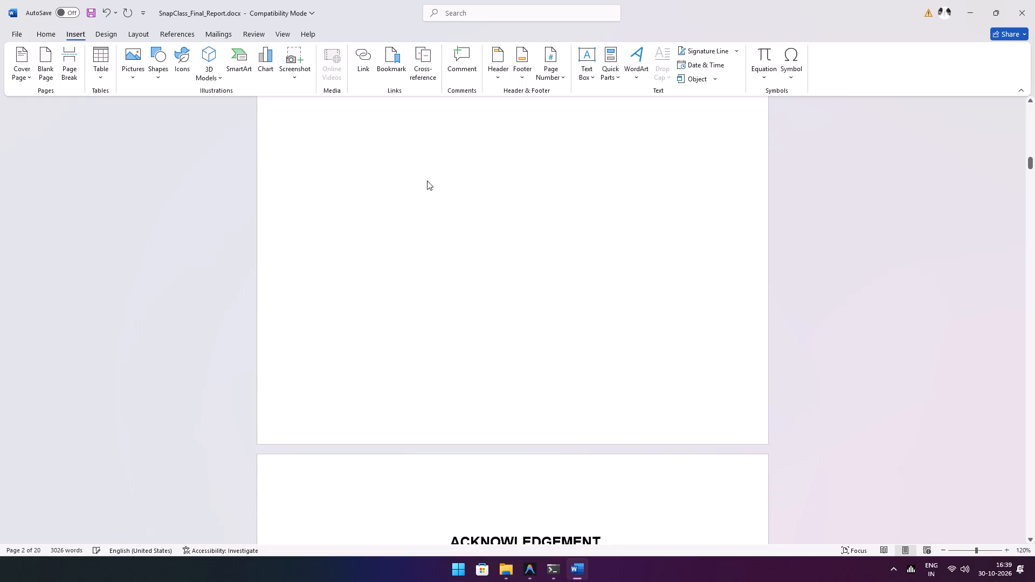
scroll(436, 183, up, 1)
click(446, 191)
key(ctrl+v)
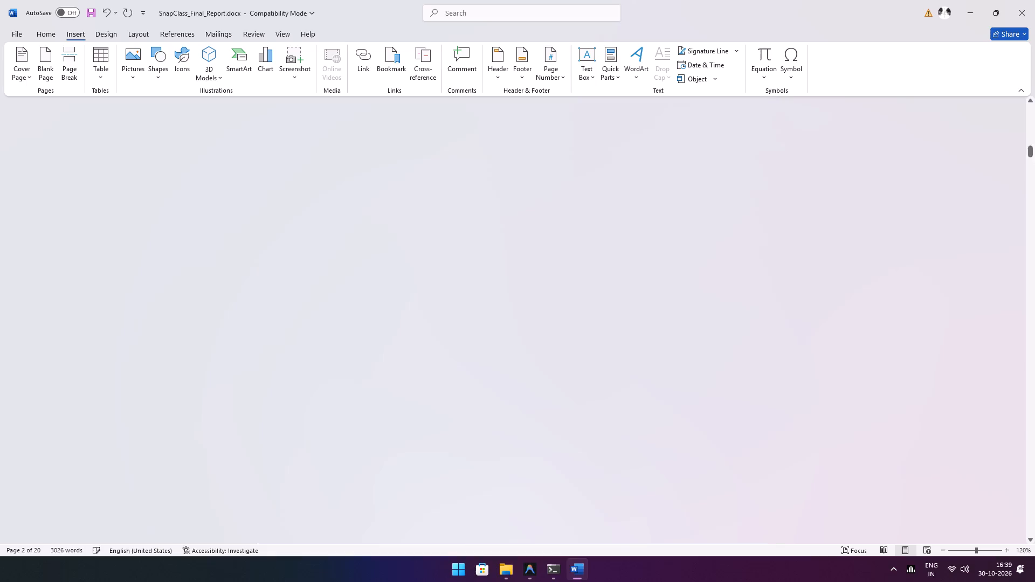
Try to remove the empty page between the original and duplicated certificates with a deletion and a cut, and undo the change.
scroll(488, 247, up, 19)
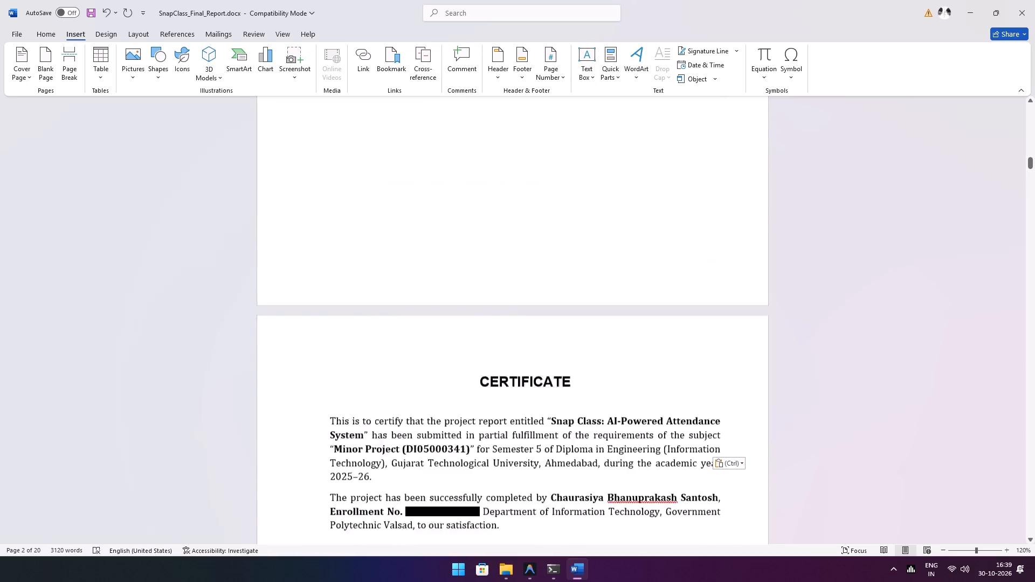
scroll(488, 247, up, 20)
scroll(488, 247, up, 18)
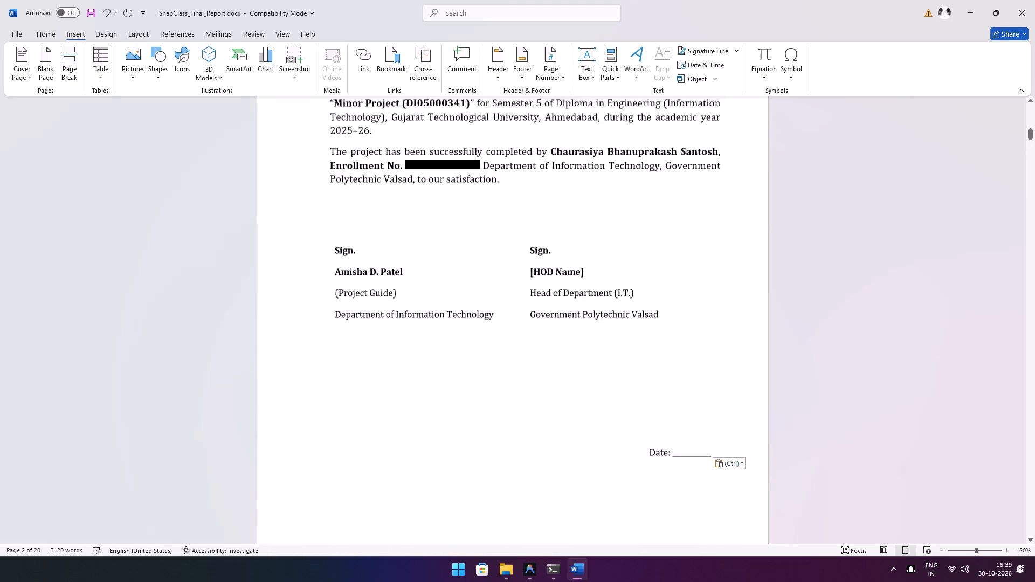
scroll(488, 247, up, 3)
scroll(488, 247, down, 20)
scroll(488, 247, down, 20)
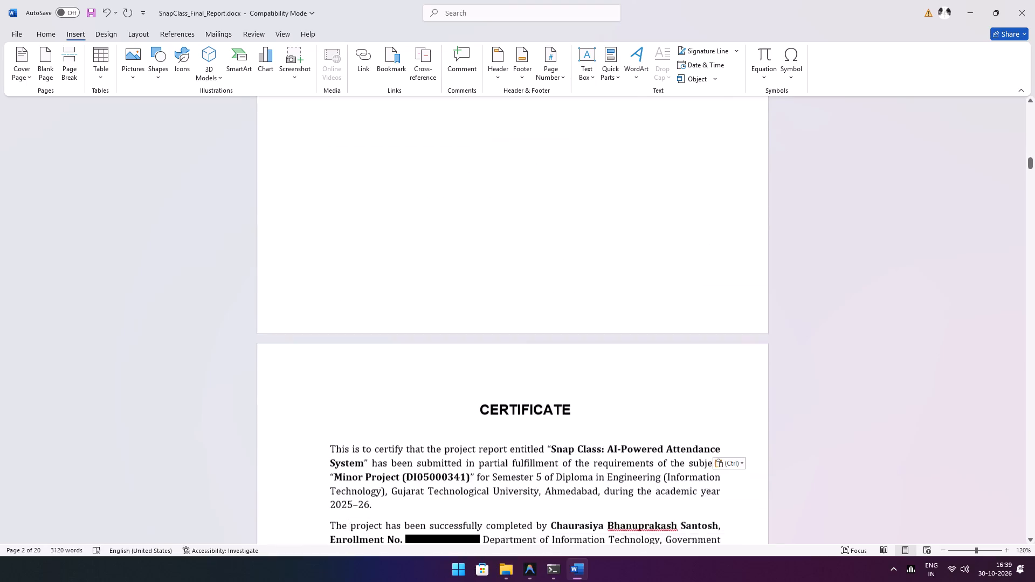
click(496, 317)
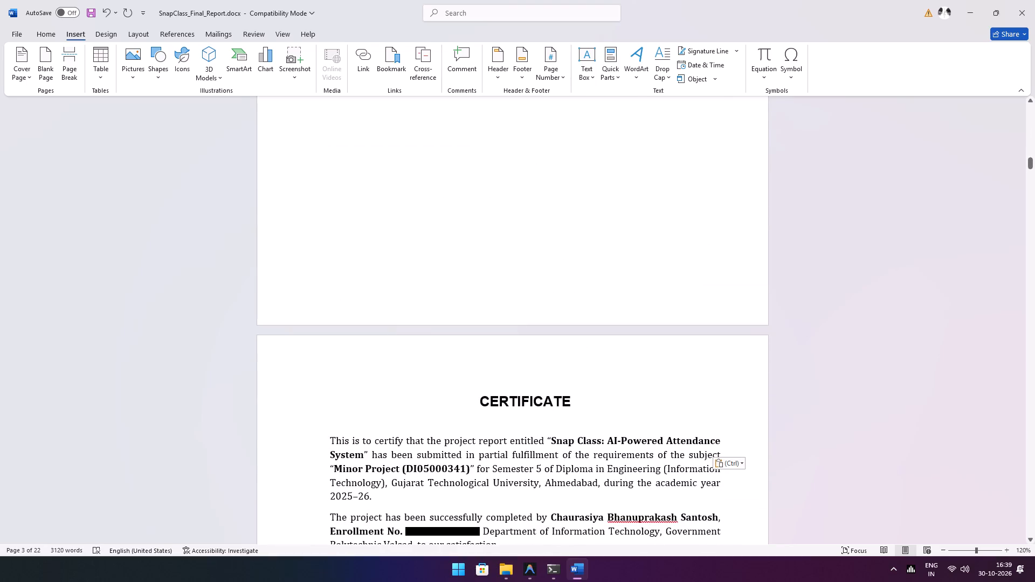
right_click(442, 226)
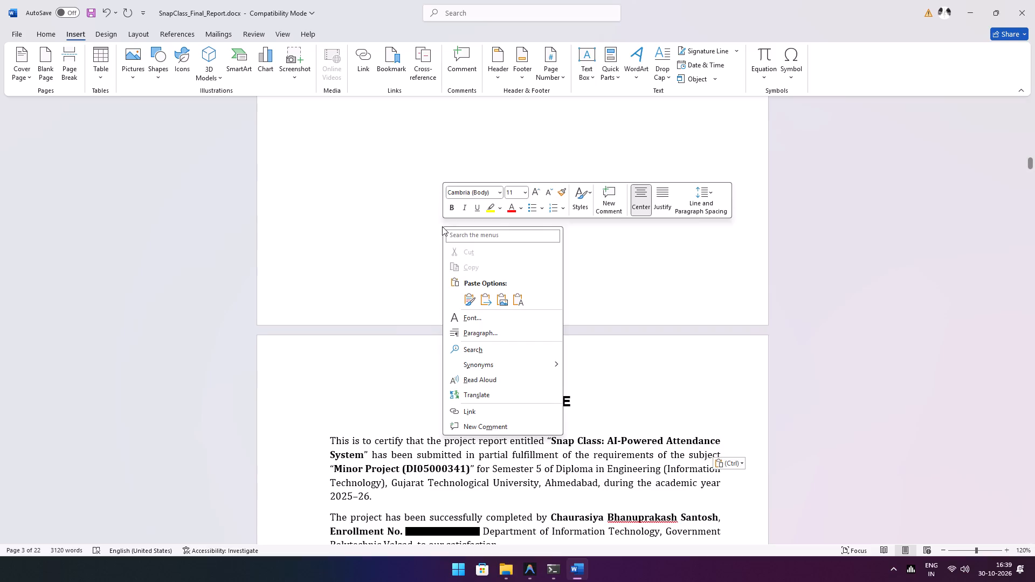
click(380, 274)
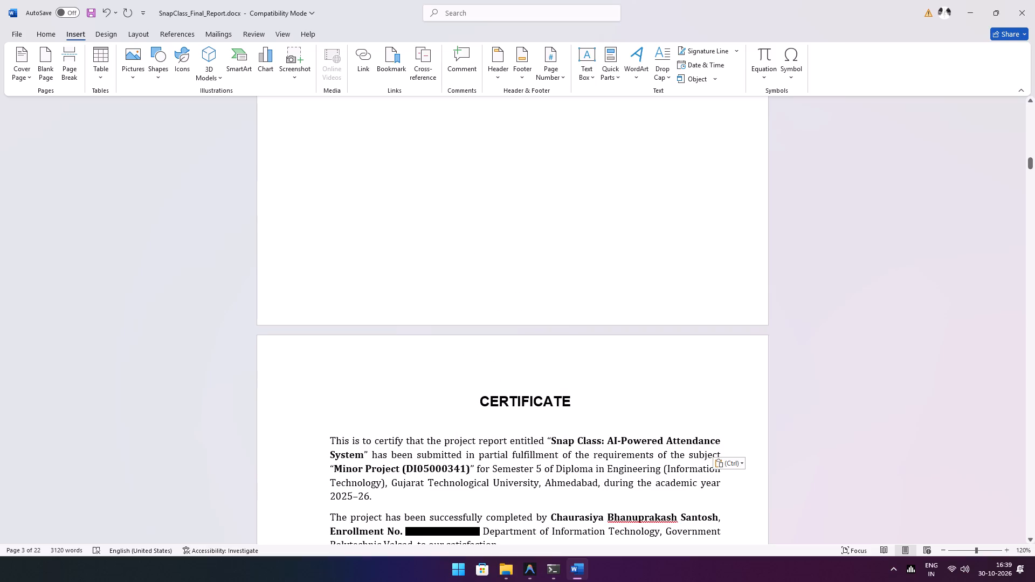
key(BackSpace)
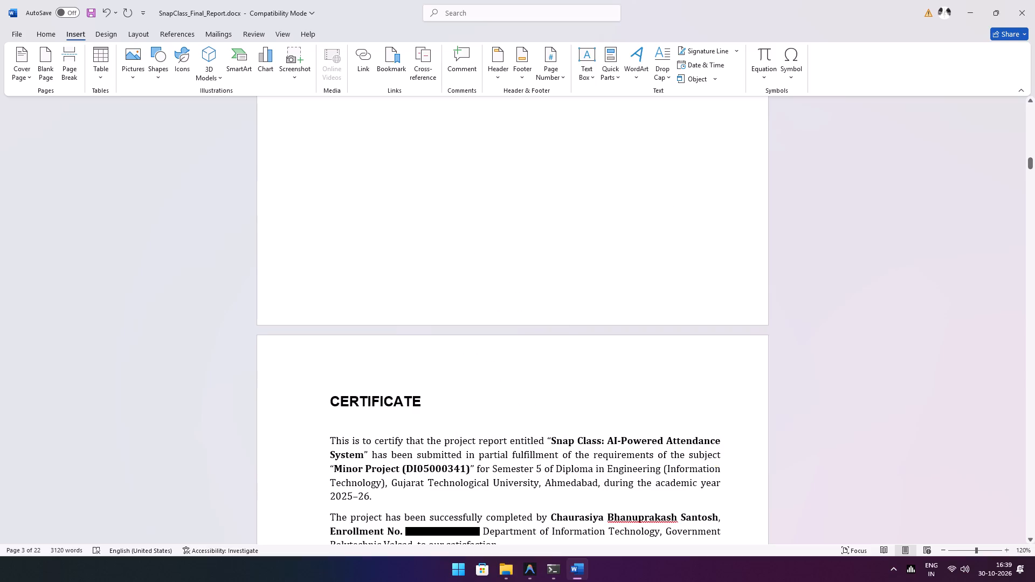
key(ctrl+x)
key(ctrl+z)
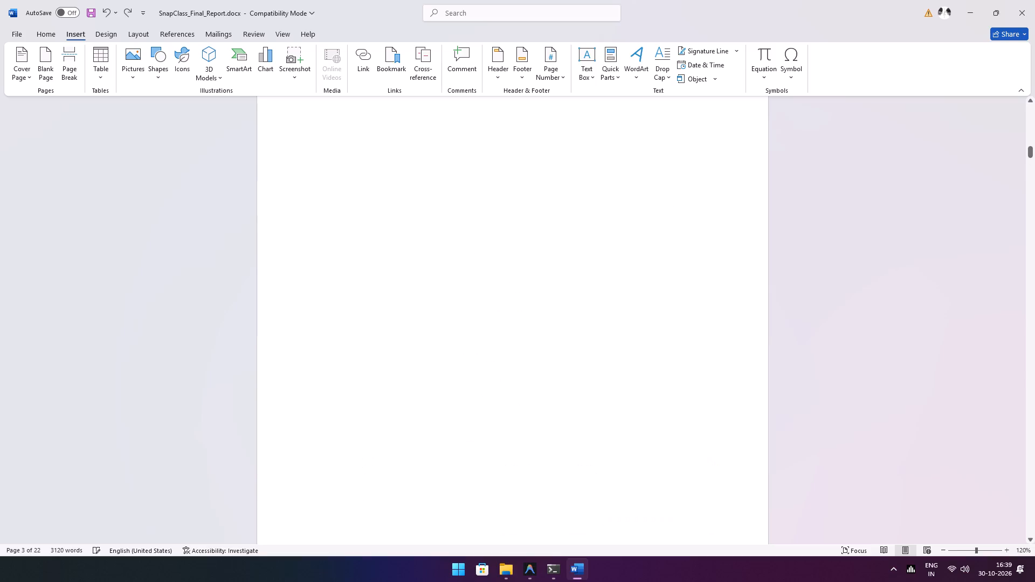
Zoom out to 70% and examine the title page, both certificates and the empty page between them side by side.
scroll(380, 274, up, 8)
scroll(380, 274, up, 20)
scroll(380, 274, up, 5)
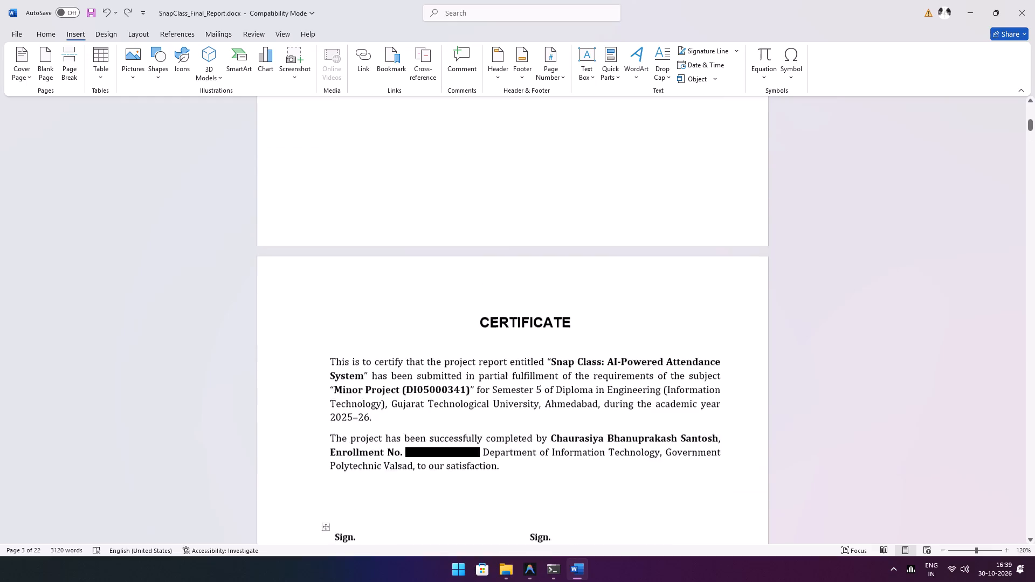
scroll(380, 274, up, 19)
scroll(380, 274, down, 20)
scroll(380, 274, down, 3)
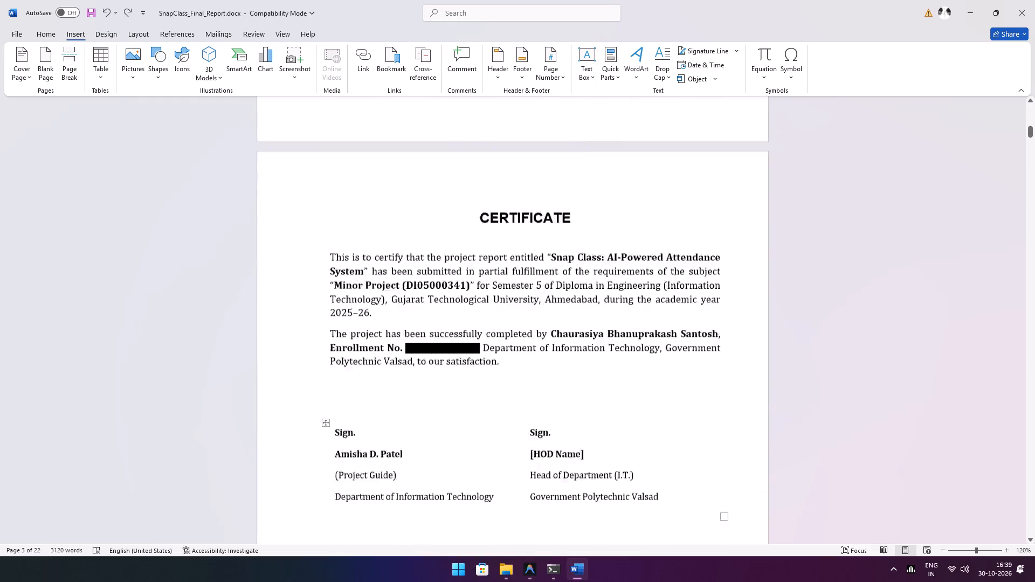
scroll(378, 237, down, 20)
scroll(378, 237, down, 14)
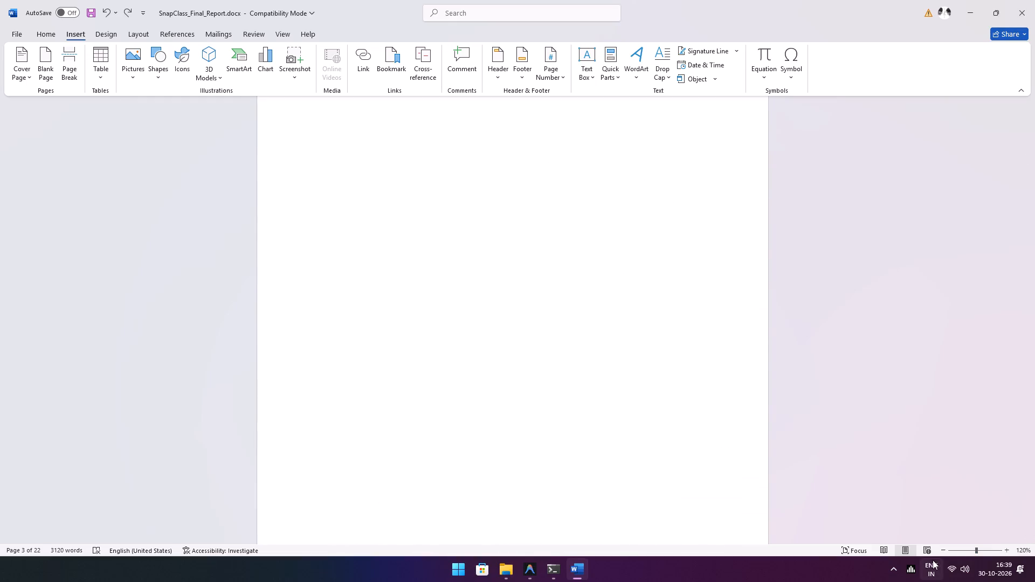
triple_click(940, 552)
double_click(940, 552)
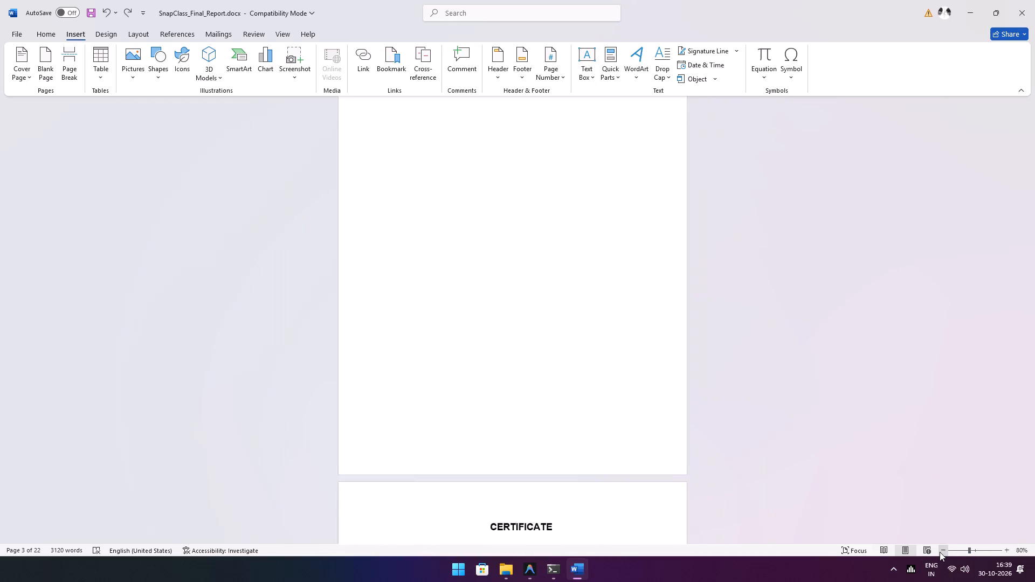
scroll(578, 416, up, 2)
scroll(739, 291, up, 2)
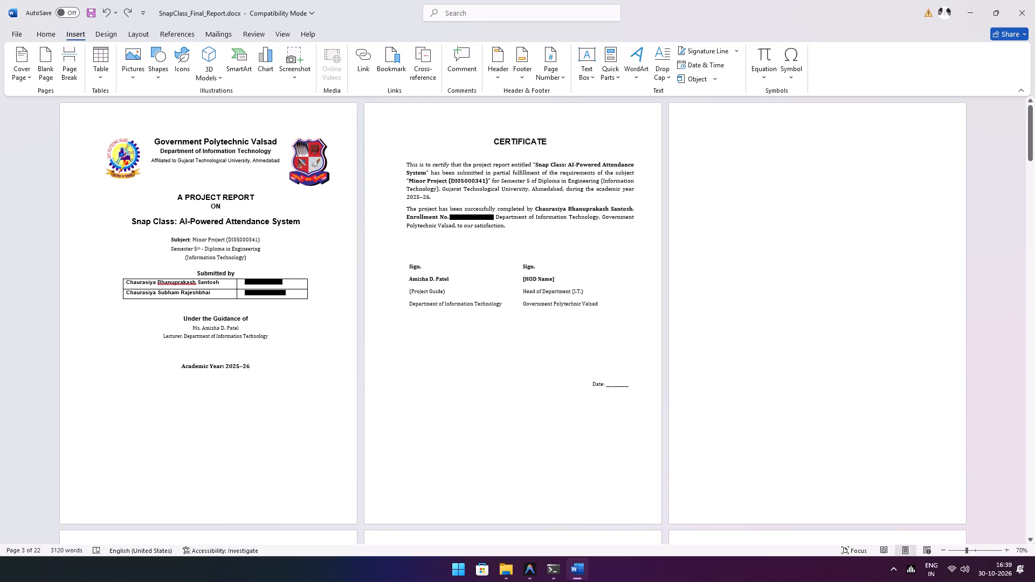
click(747, 293)
click(803, 481)
scroll(764, 495, up, 3)
scroll(662, 428, down, 4)
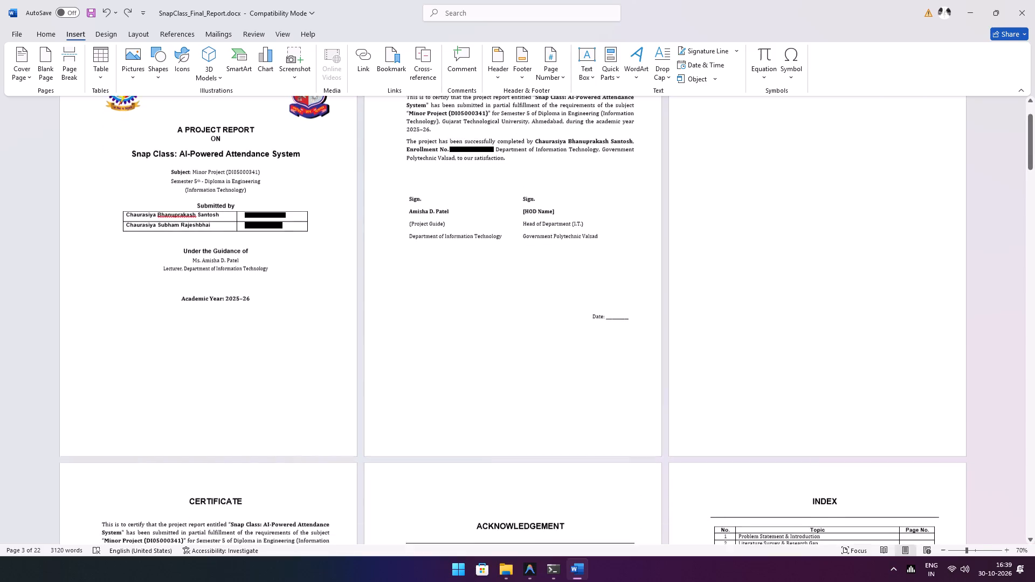
Display paragraph marks and other hidden formatting symbols in the report.
click(191, 477)
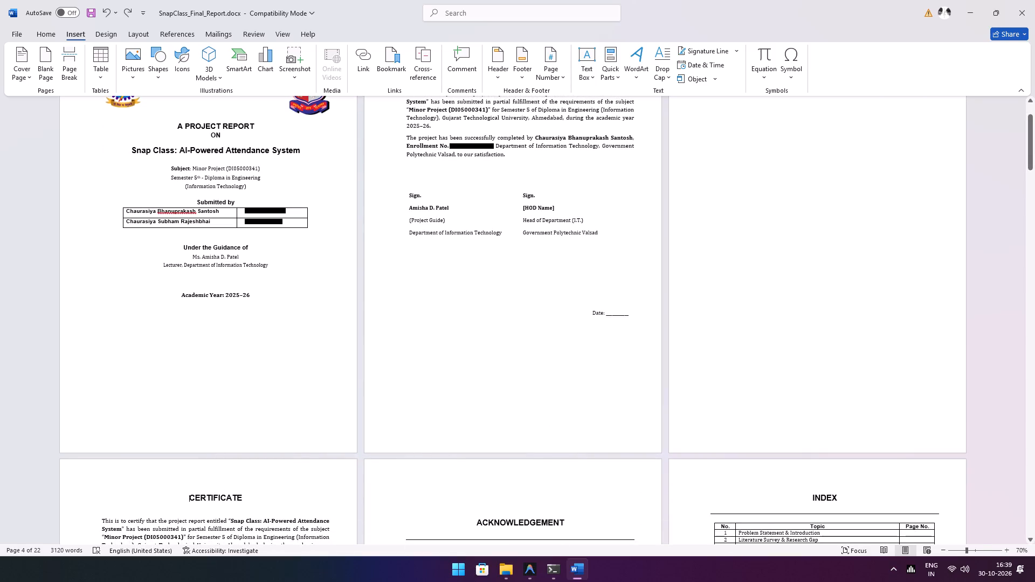
click(44, 32)
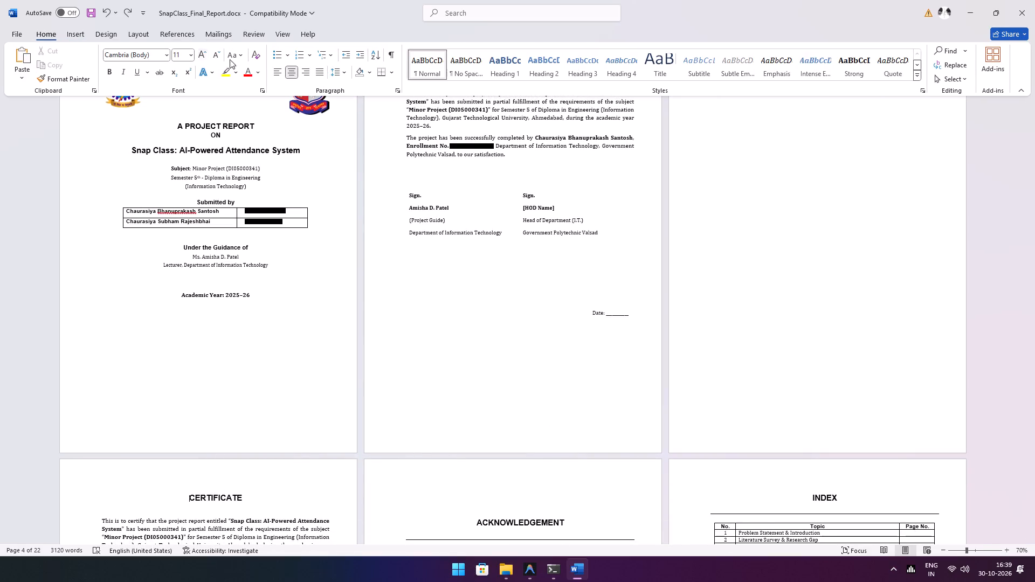
click(395, 57)
scroll(769, 386, up, 6)
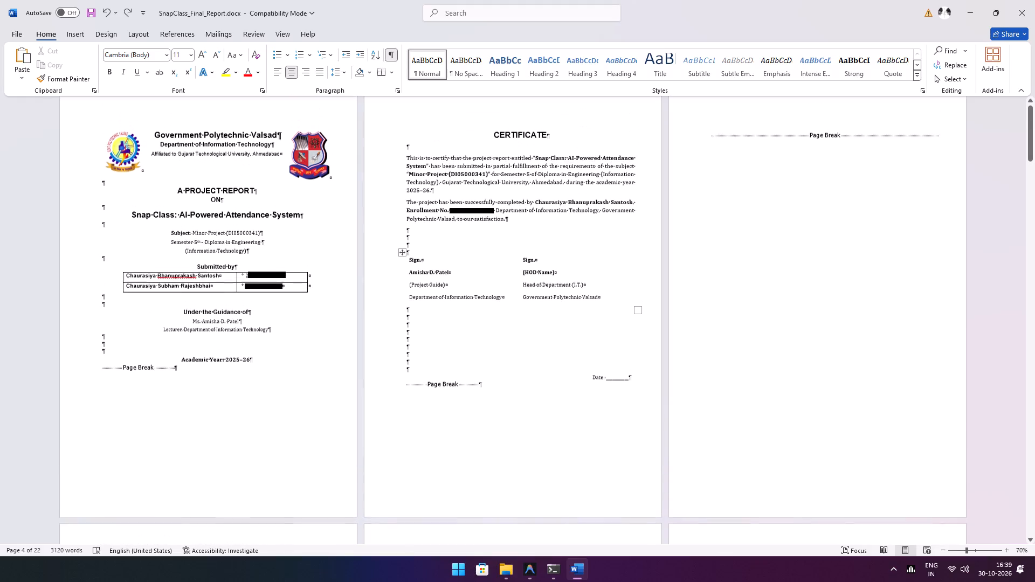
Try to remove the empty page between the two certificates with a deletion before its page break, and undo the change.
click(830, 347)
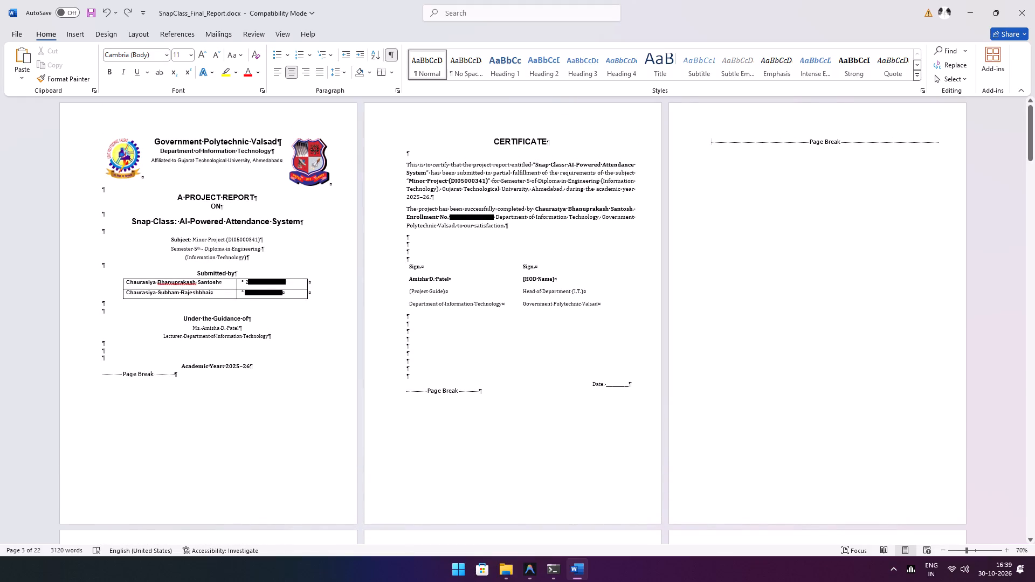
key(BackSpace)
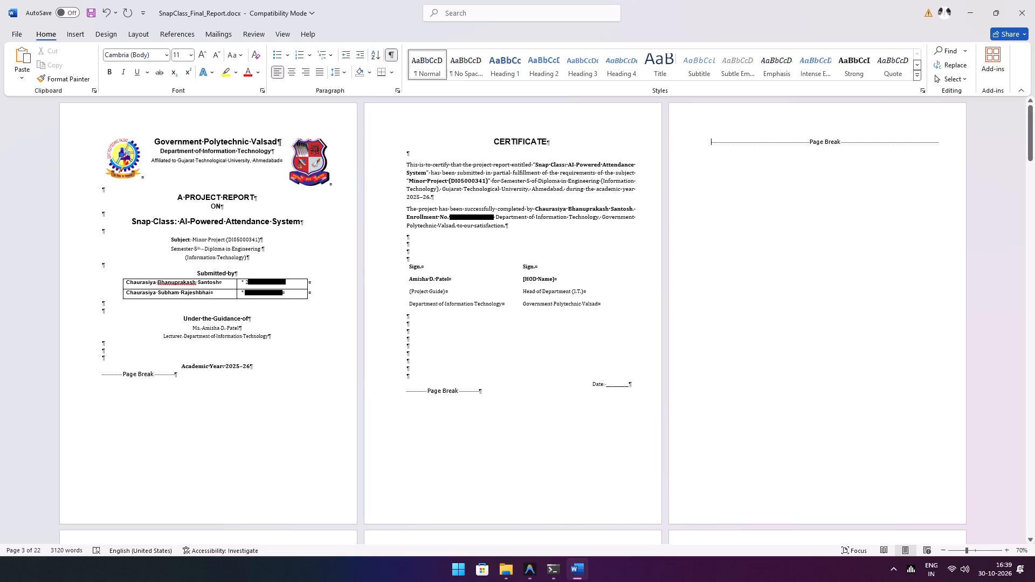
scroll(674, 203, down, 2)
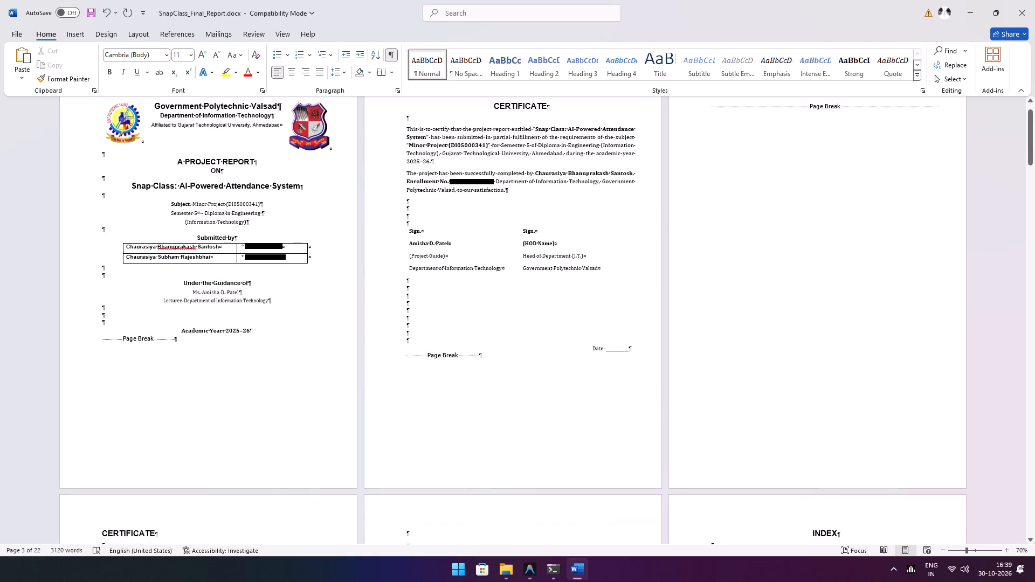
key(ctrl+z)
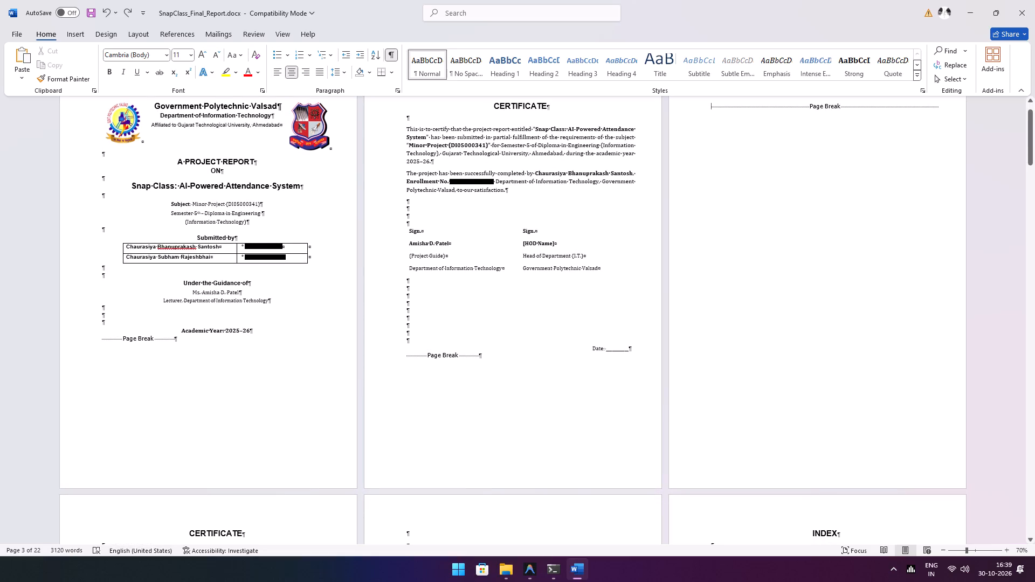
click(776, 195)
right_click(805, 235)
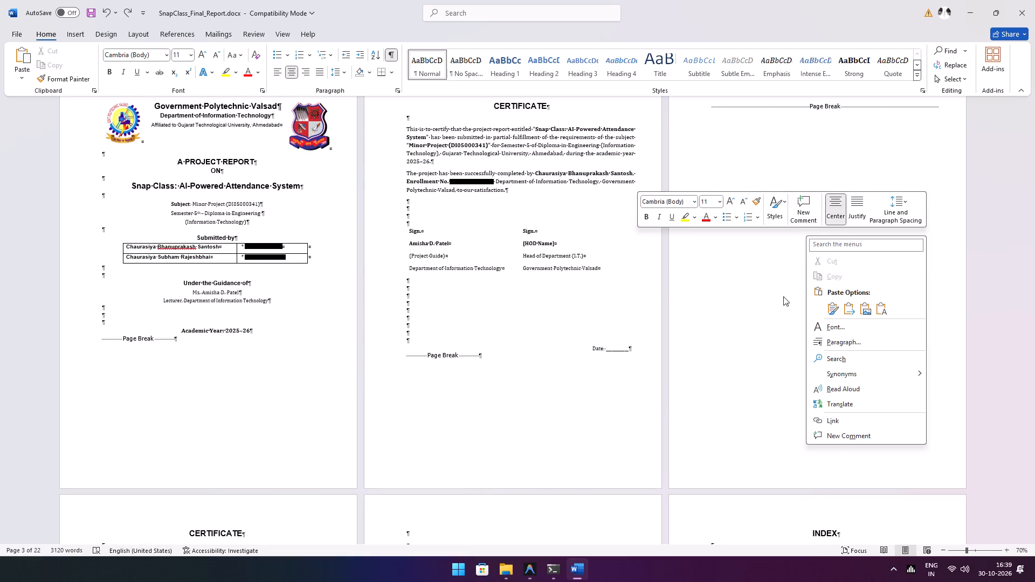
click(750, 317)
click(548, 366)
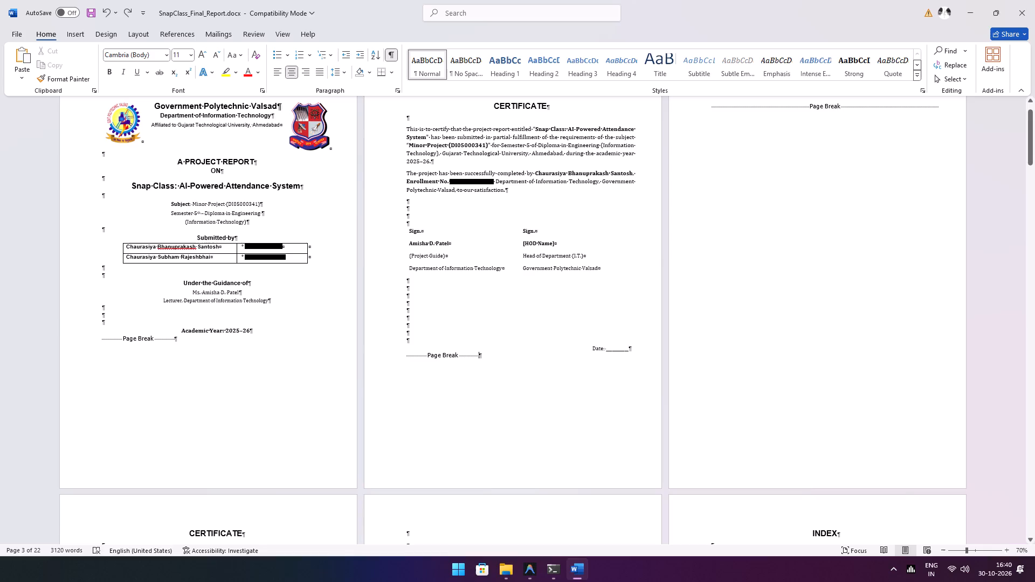
Delete the page break at the end of the first certificate so the duplicated certificate follows on the next page.
click(493, 406)
click(533, 362)
click(493, 363)
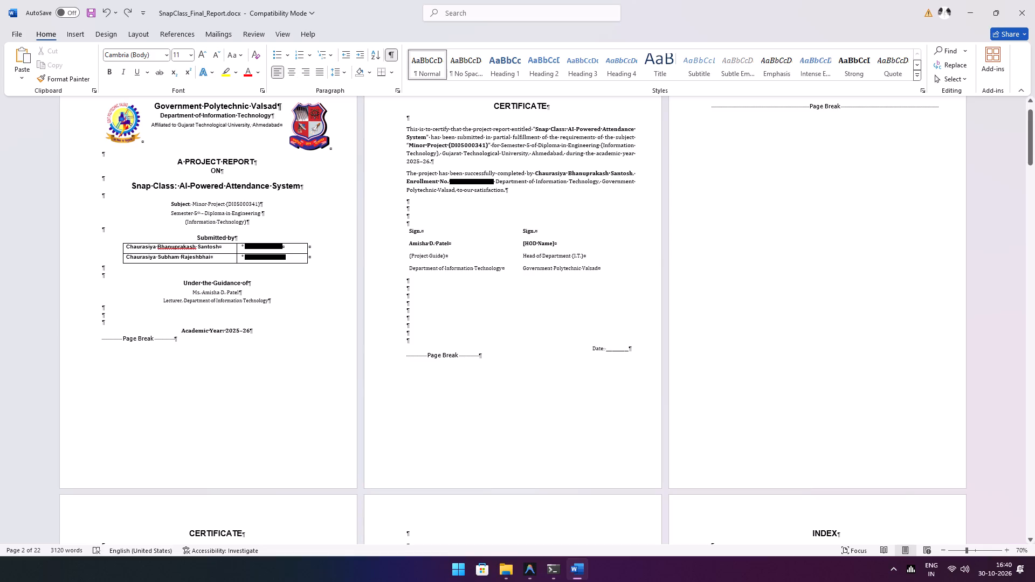
key(BackSpace)
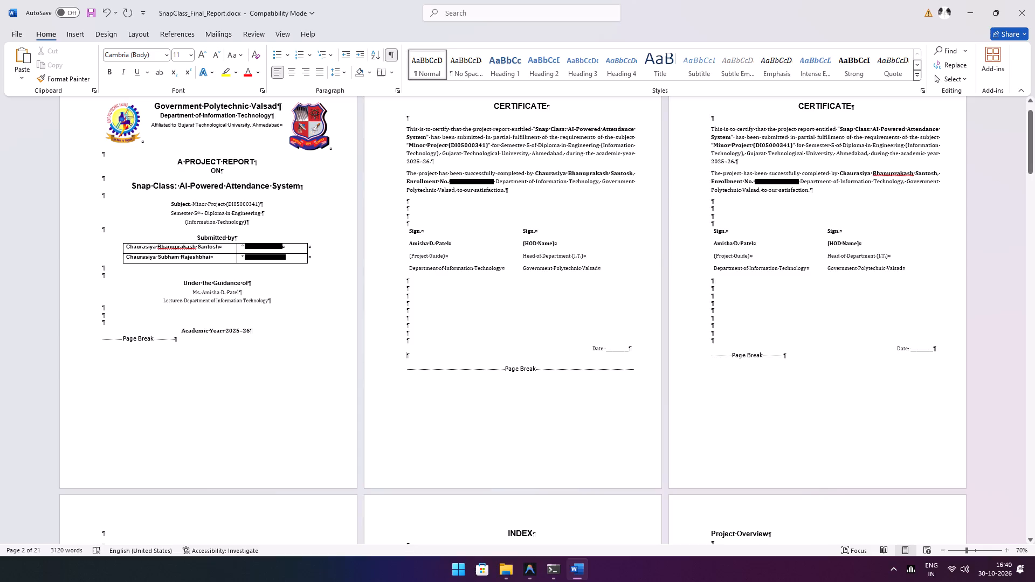
Examine the page flow from the title page through both certificates to the acknowledgement and index pages.
scroll(529, 402, up, 2)
click(459, 380)
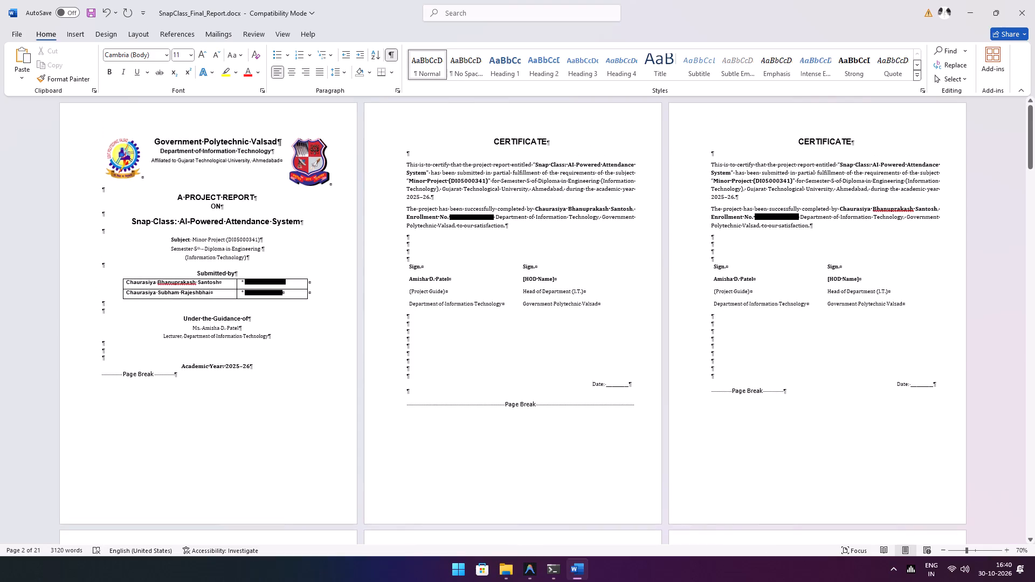
scroll(757, 455, down, 2)
scroll(768, 446, up, 2)
scroll(768, 446, down, 5)
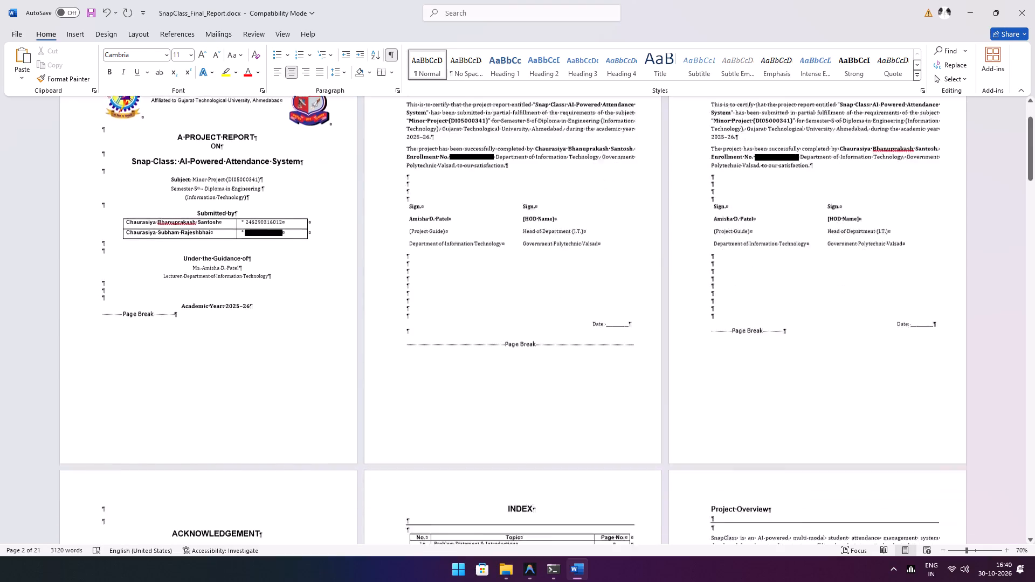
scroll(768, 448, down, 5)
scroll(767, 448, up, 6)
scroll(832, 417, up, 7)
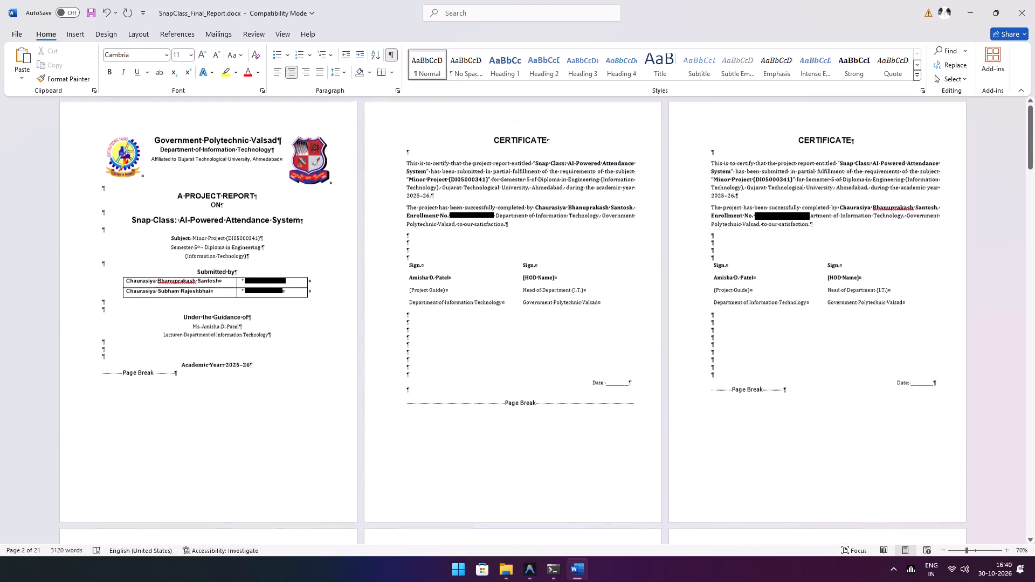
Delete the page break at the end of the duplicated certificate.
click(810, 396)
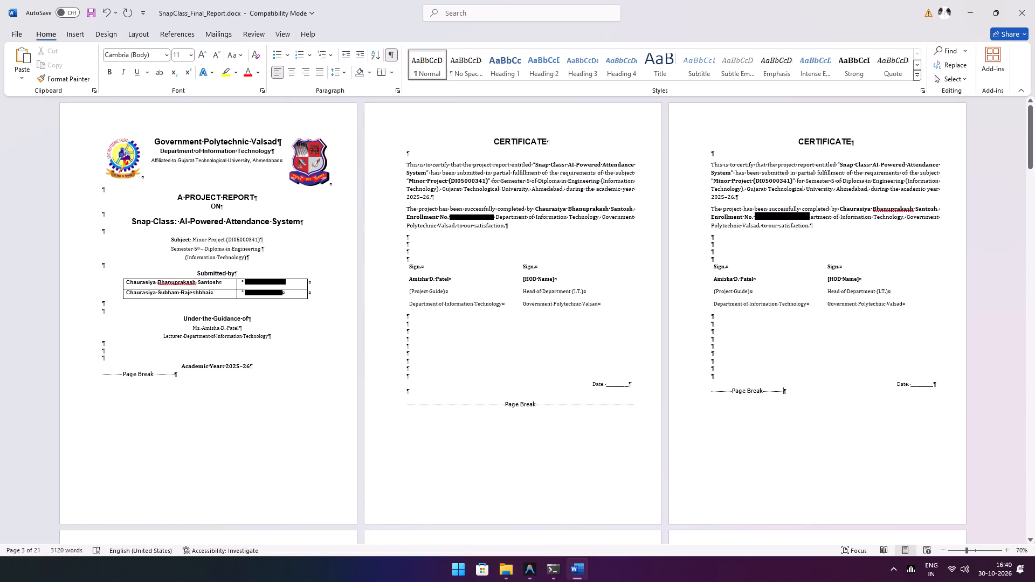
key(BackSpace)
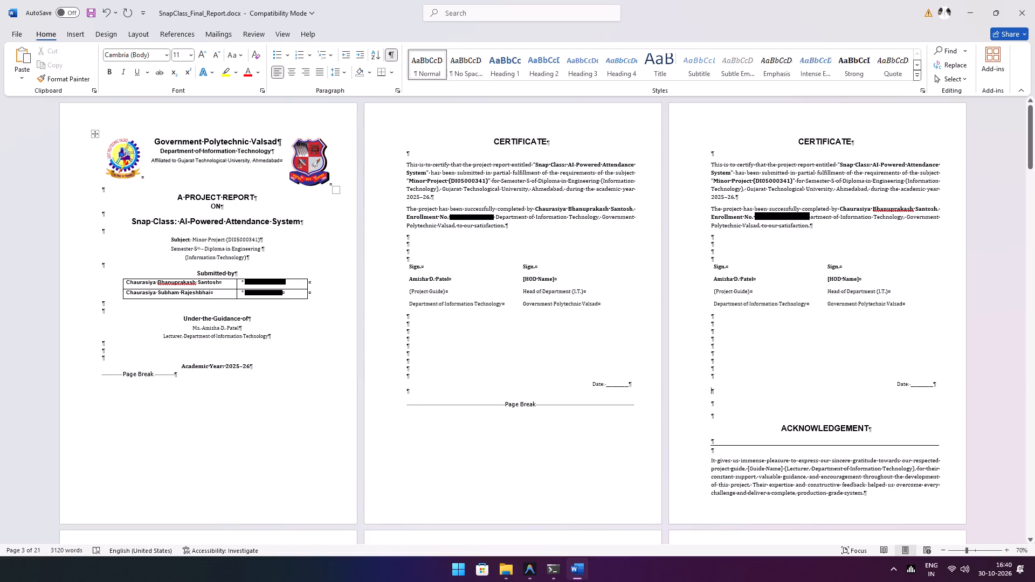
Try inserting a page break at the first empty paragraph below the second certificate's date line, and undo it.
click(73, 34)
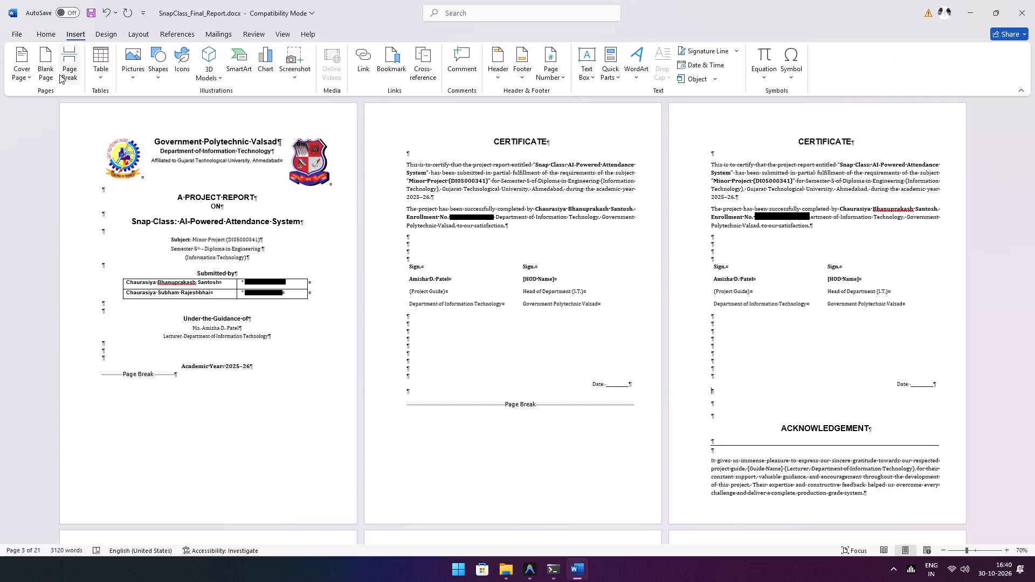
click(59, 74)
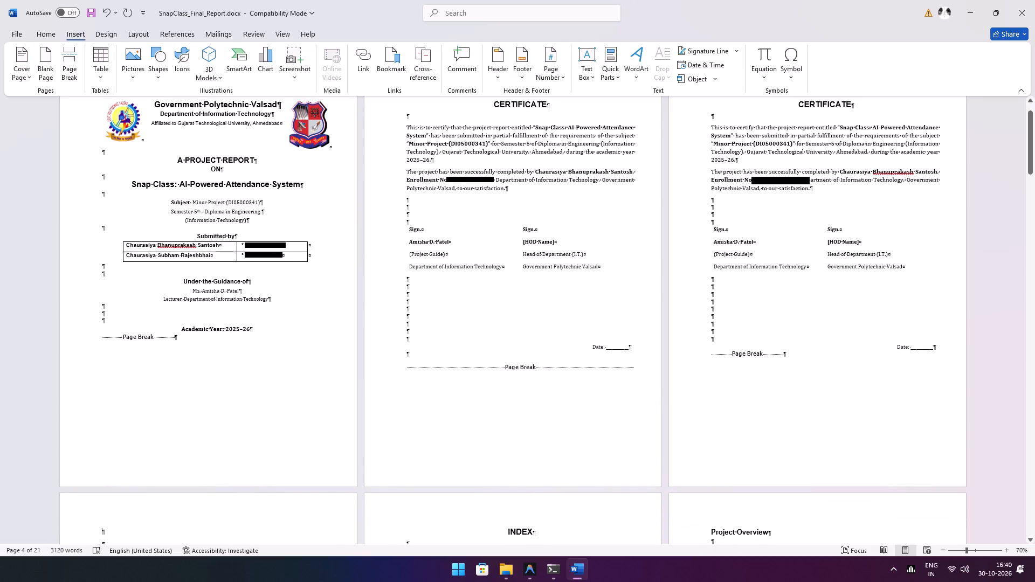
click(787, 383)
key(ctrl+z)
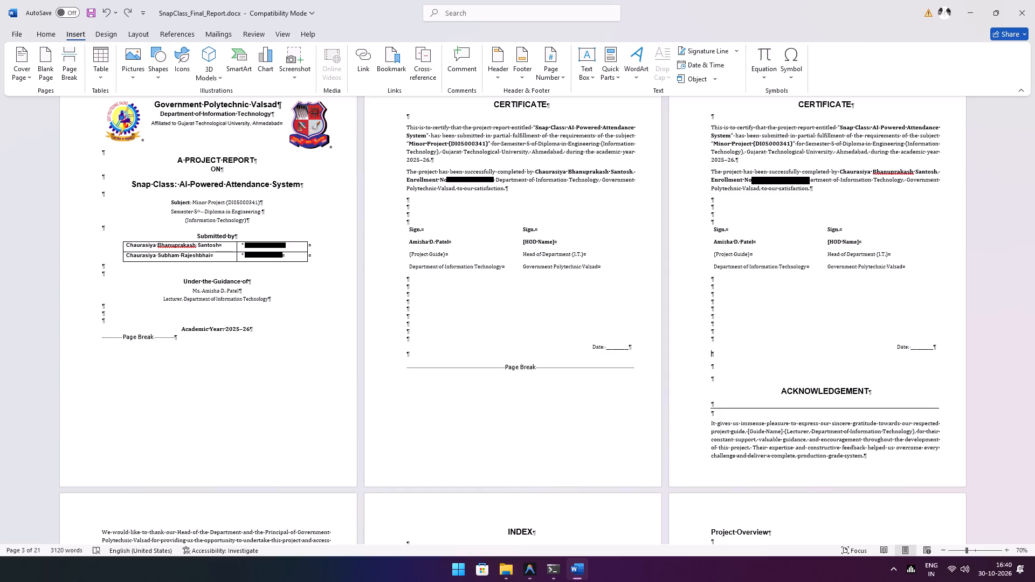
Insert a page break at the second empty paragraph below the second certificate's date line, ahead of the Acknowledgement heading.
click(732, 370)
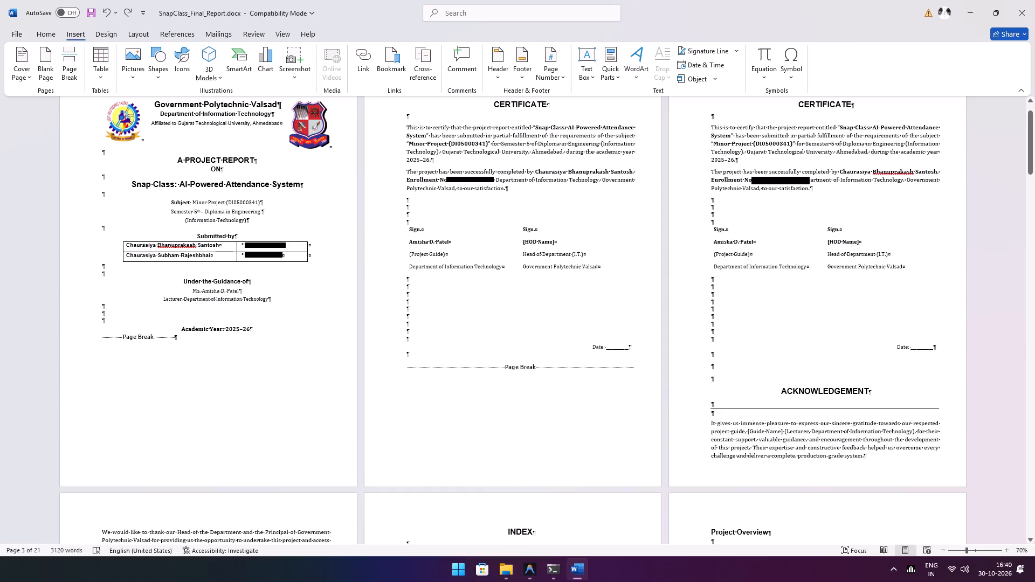
click(71, 70)
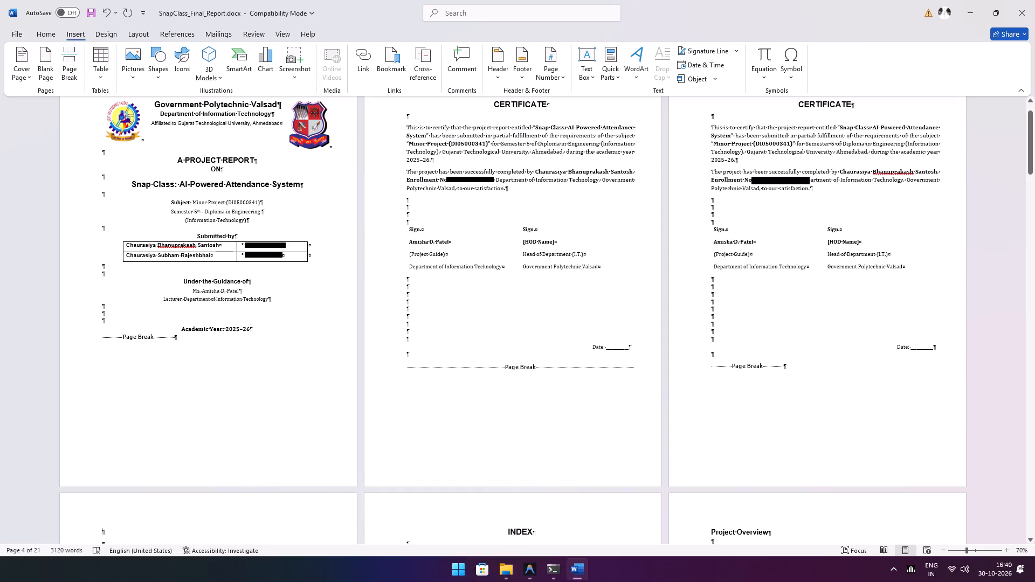
scroll(601, 375, down, 2)
scroll(581, 357, up, 4)
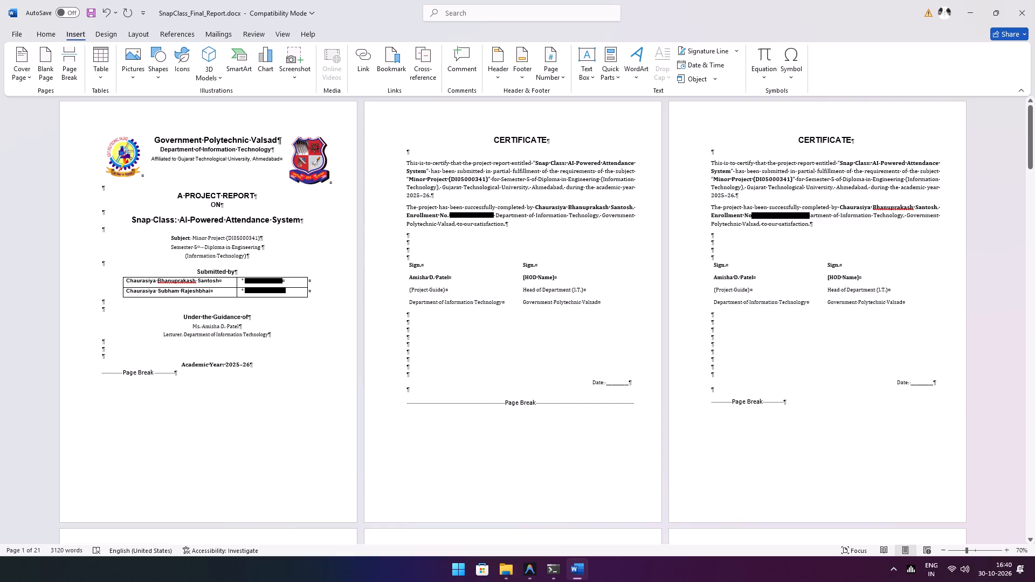
scroll(534, 327, down, 1)
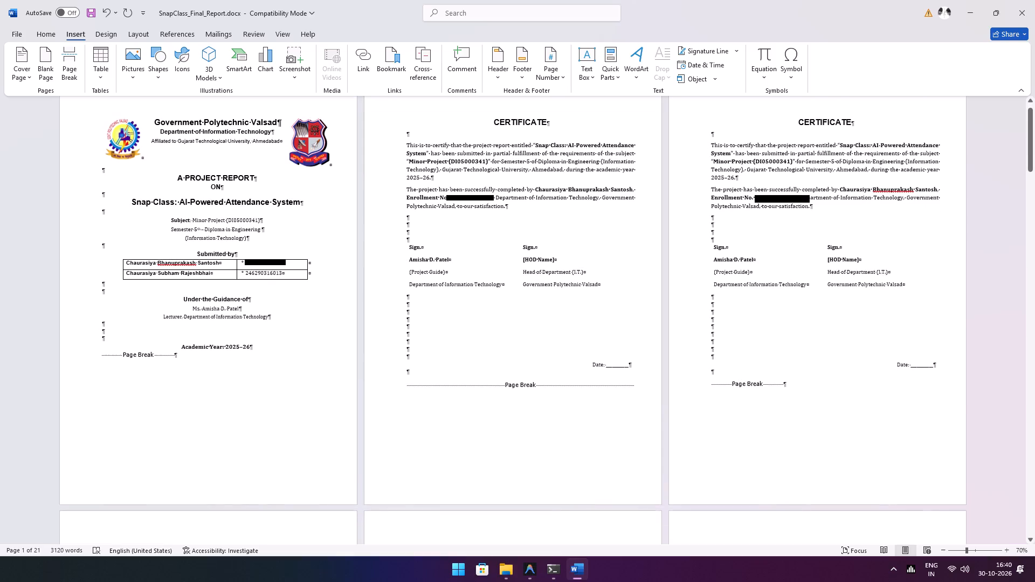
scroll(534, 323, up, 2)
Replace the student's given name in the second certificate with the given name of the second student listed on the title page.
click(793, 178)
click(835, 189)
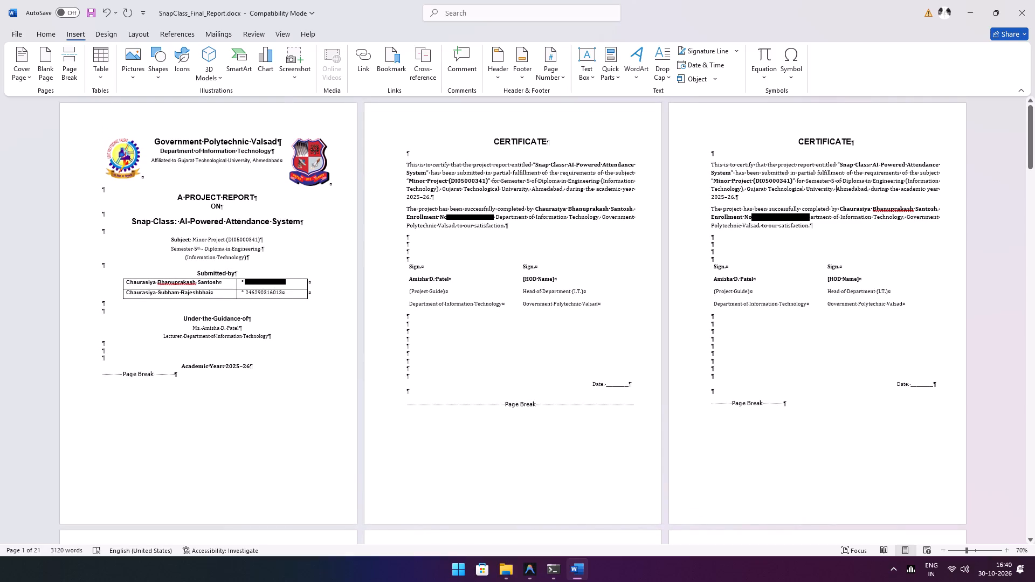
click(895, 209)
double_click(875, 210)
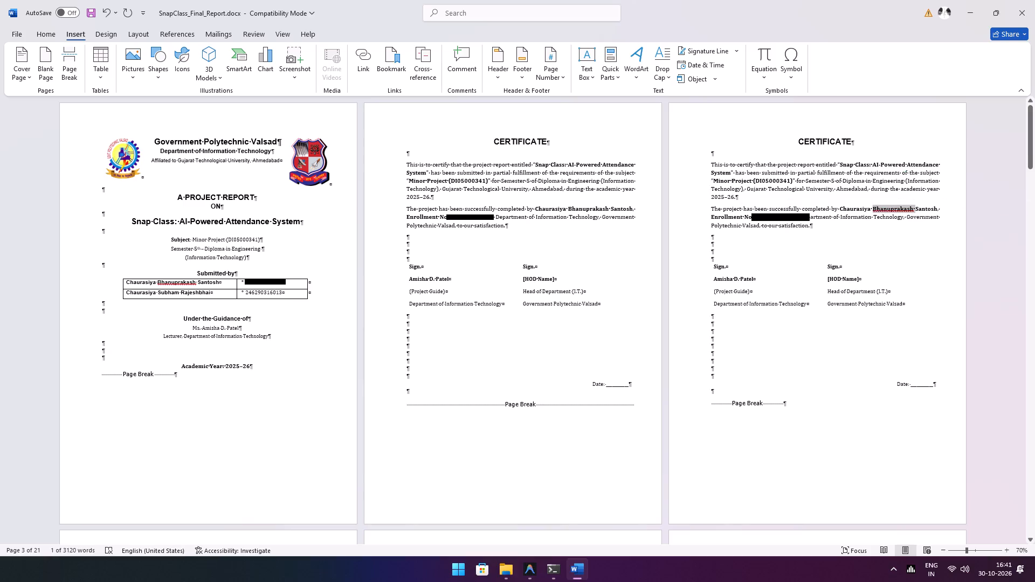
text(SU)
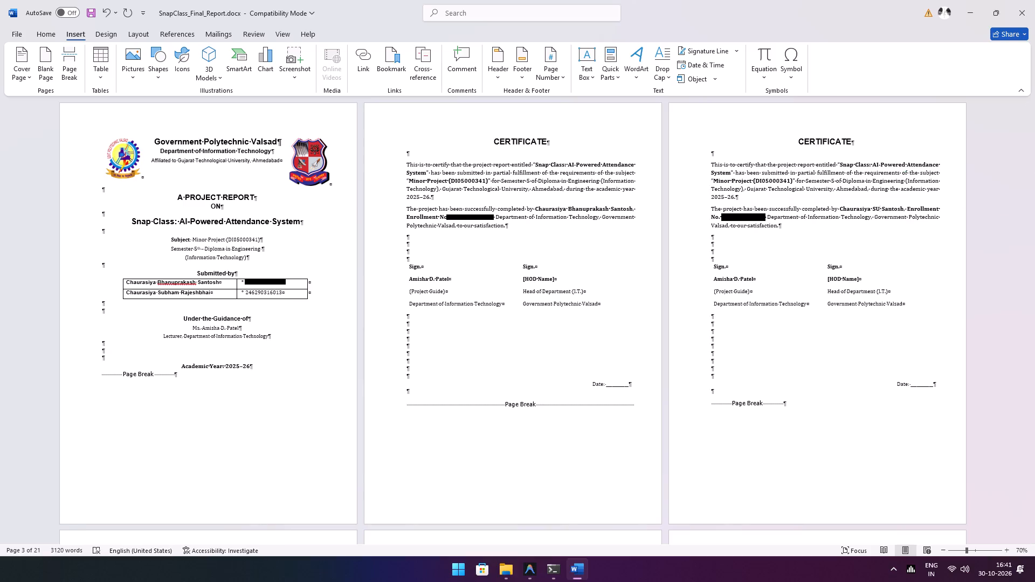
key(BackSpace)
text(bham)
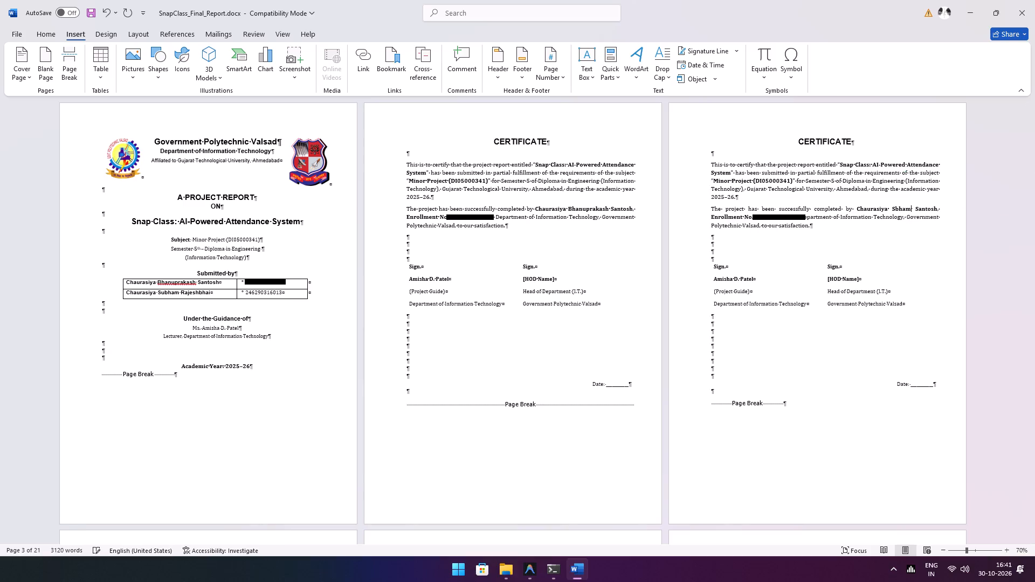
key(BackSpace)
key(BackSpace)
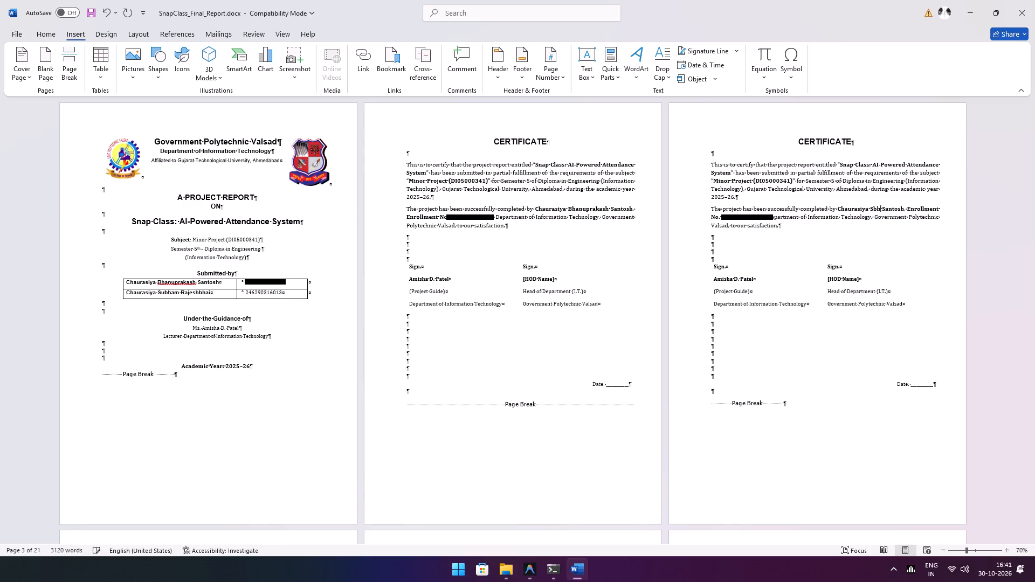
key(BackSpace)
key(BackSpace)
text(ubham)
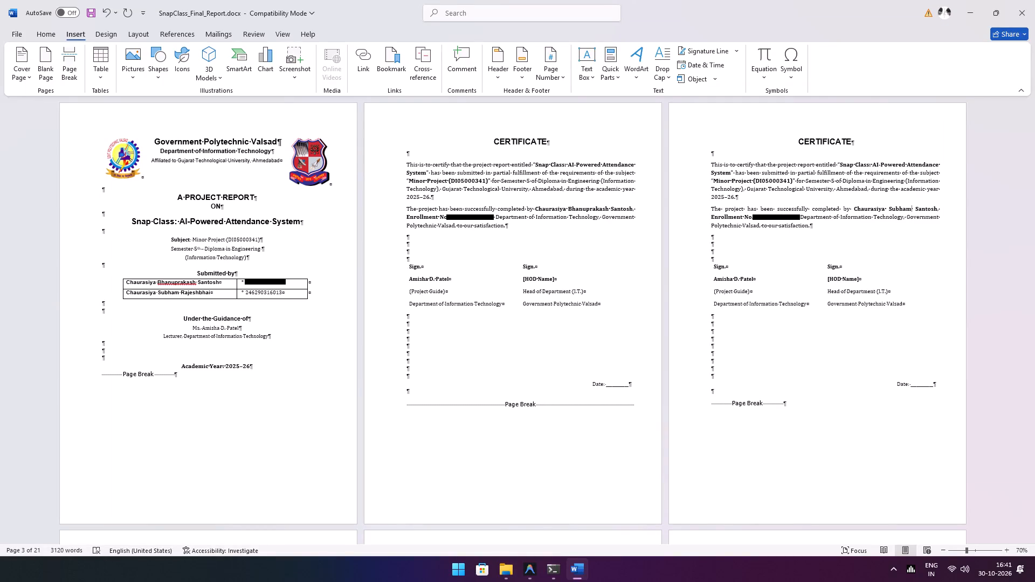
Replace the last part of the student's name in the second certificate with that of the second student on the title page.
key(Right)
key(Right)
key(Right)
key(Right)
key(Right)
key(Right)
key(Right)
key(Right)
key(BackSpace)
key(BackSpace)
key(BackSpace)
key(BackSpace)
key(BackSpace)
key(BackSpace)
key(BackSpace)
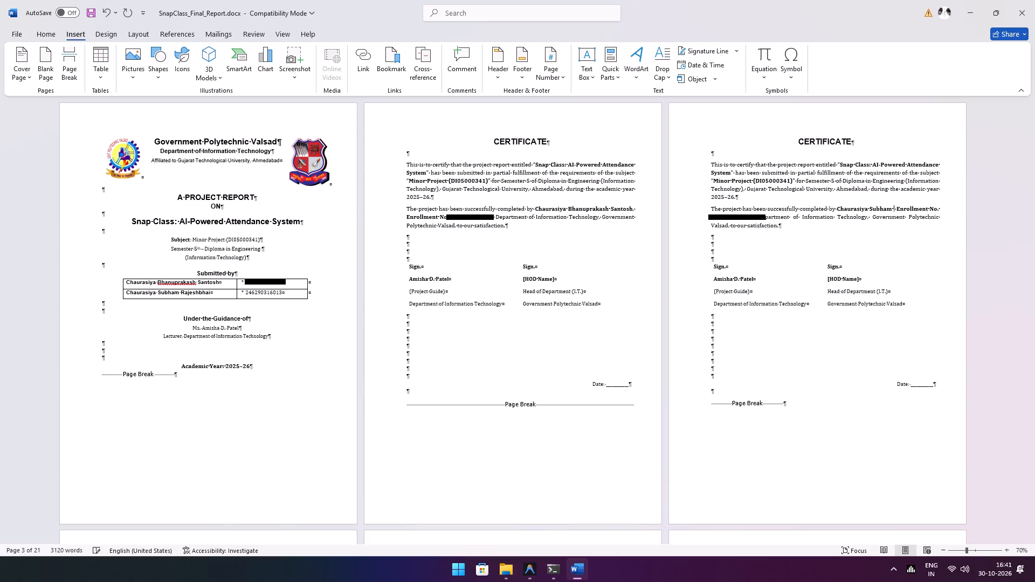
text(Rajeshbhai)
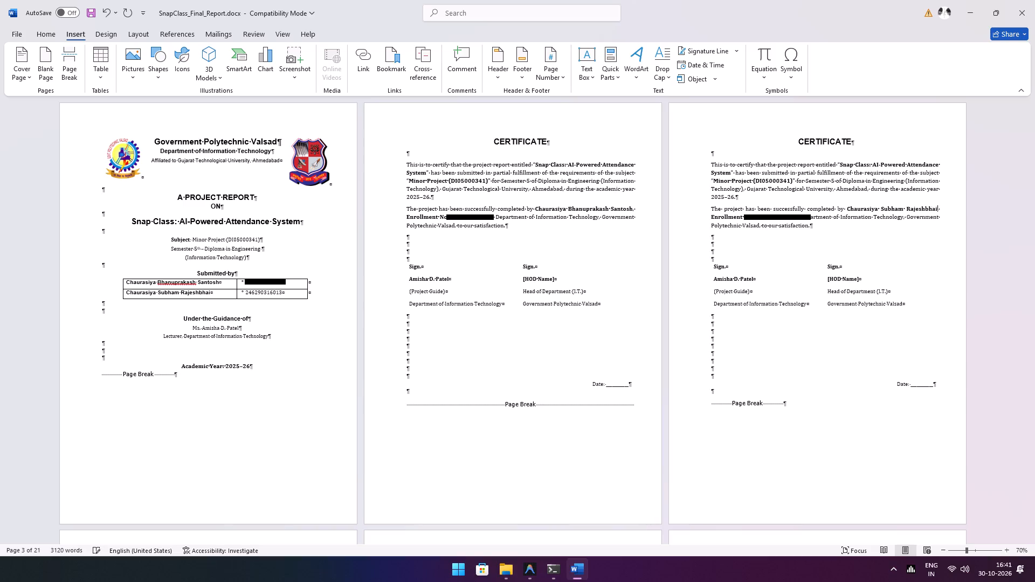
Correct the last digit of the second certificate's enrollment number to match the second student's number on the title page.
click(796, 218)
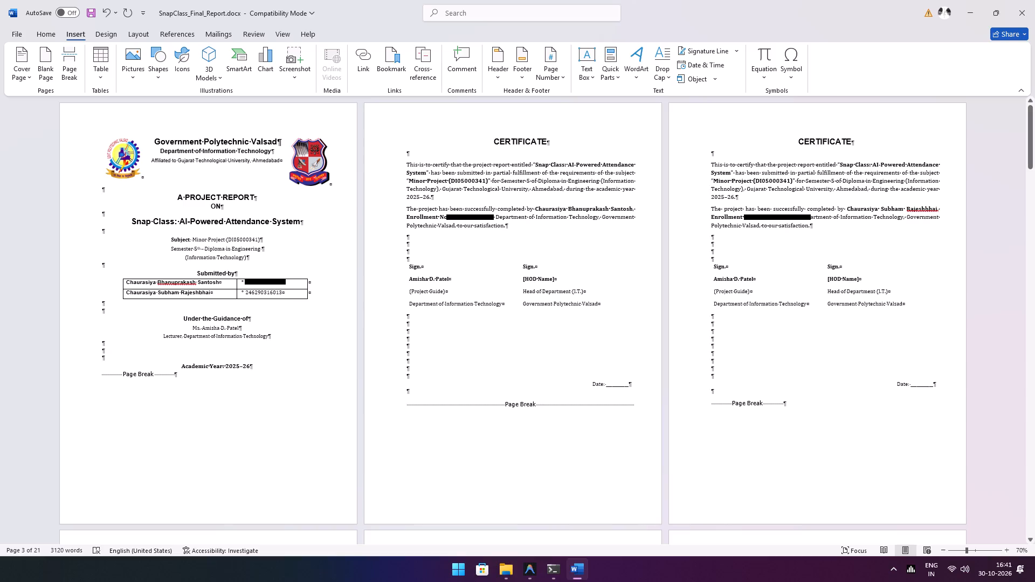
key(Right)
key(BackSpace)
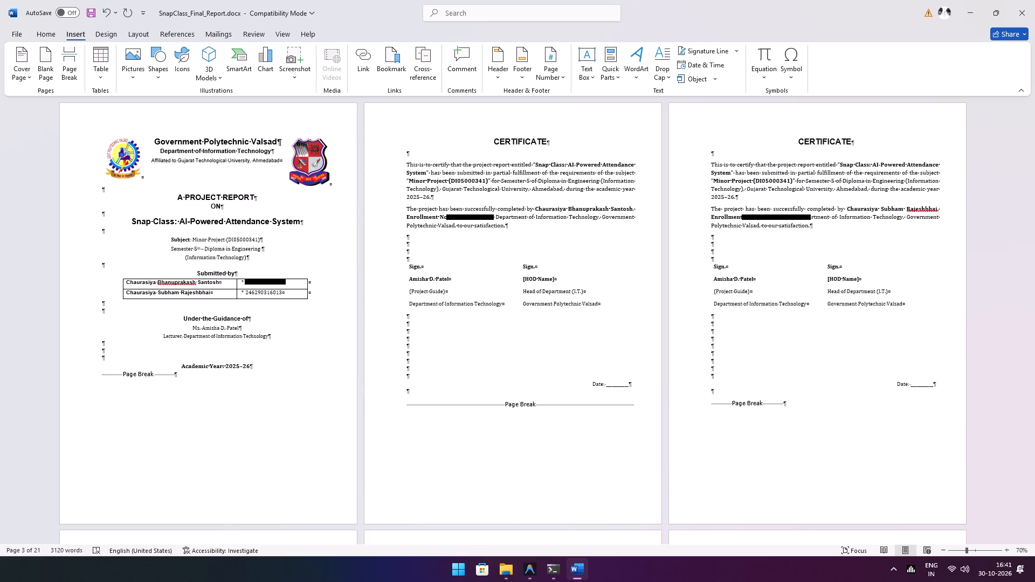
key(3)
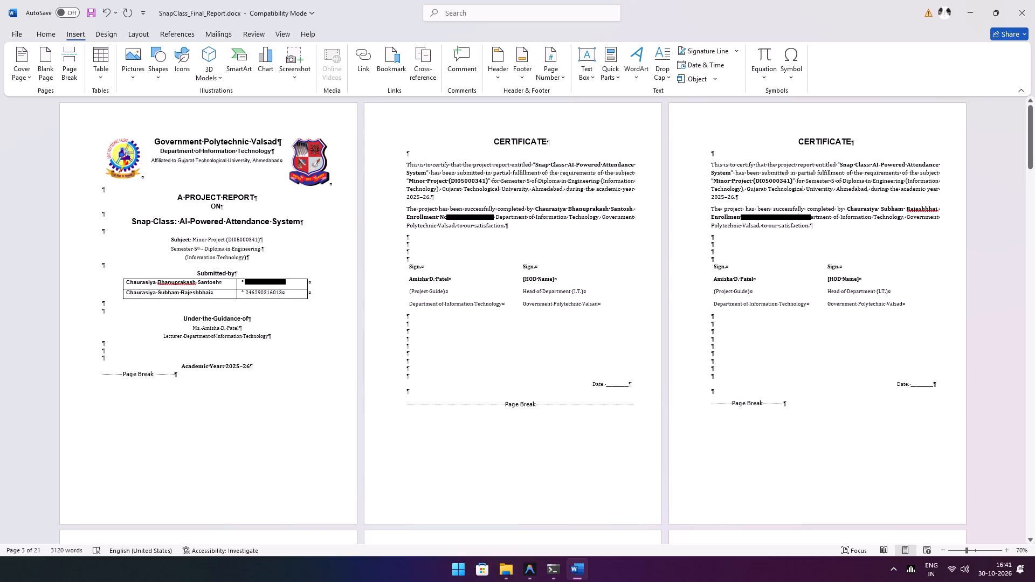
scroll(815, 237, down, 1)
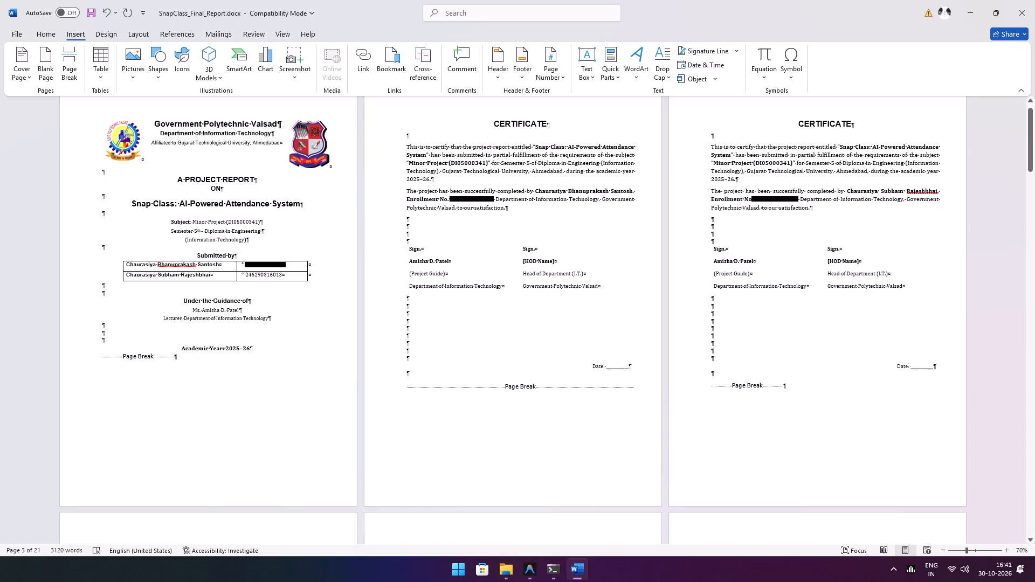
Remove the horizontal rule and one empty paragraph between the Acknowledgement heading and its body text.
scroll(873, 266, down, 3)
scroll(832, 301, up, 6)
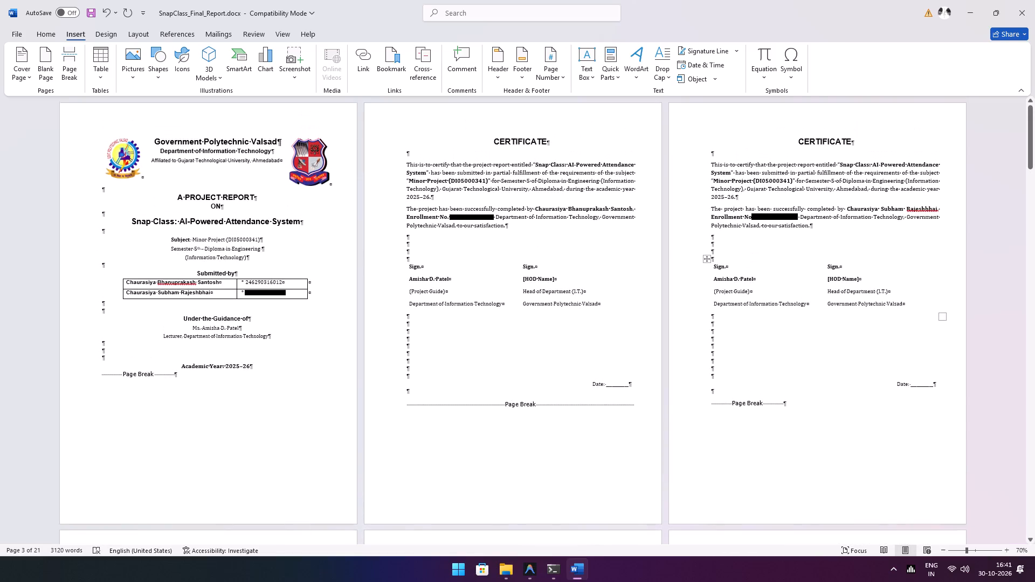
scroll(829, 291, up, 4)
scroll(545, 311, down, 4)
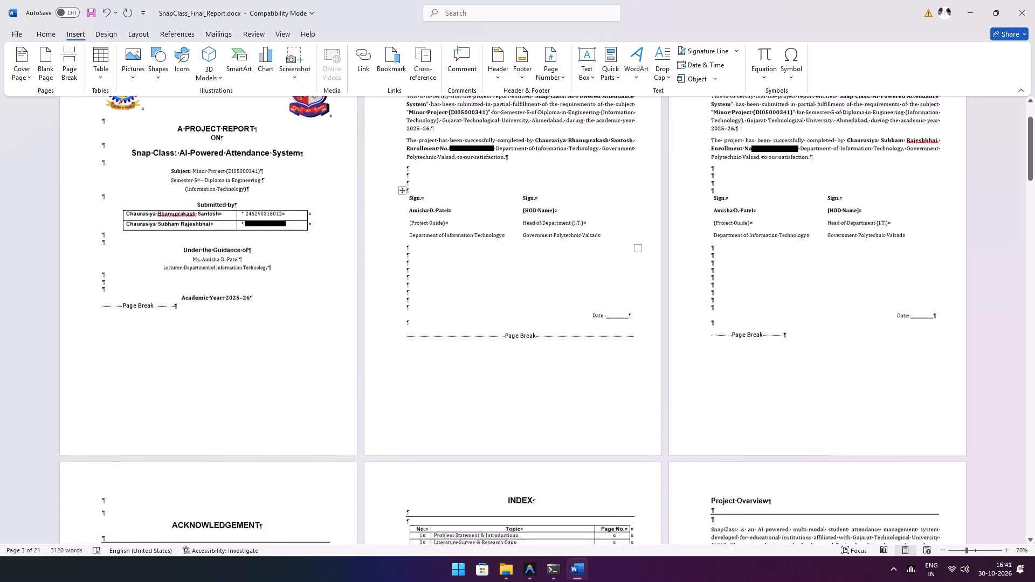
scroll(545, 311, down, 10)
scroll(307, 353, down, 5)
click(335, 278)
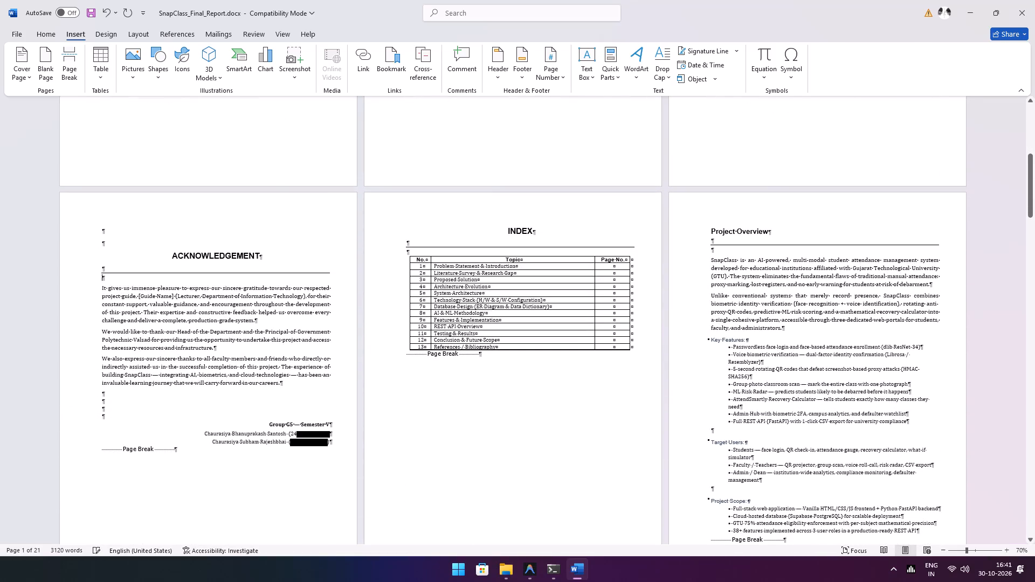
key(BackSpace)
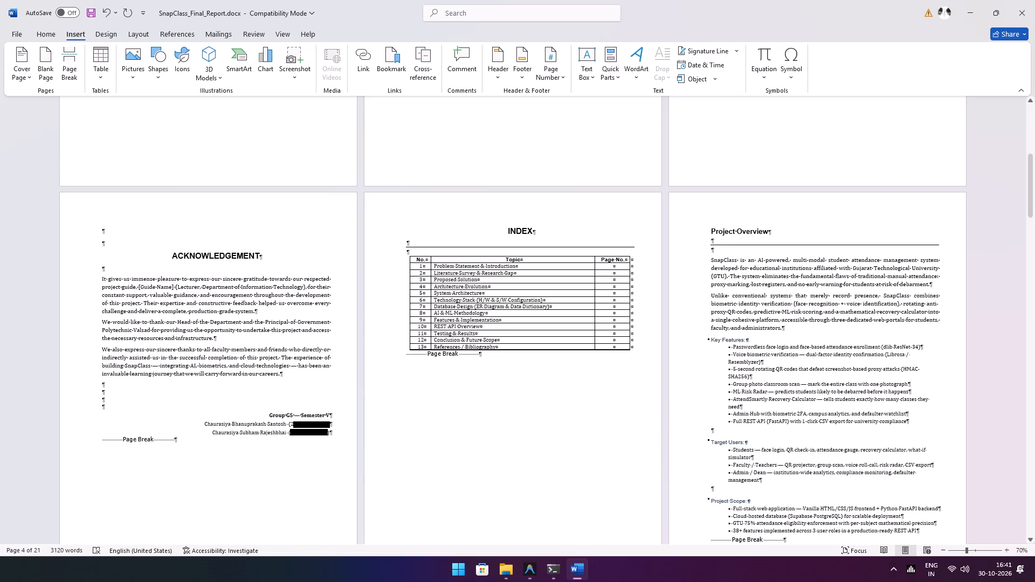
Hide the paragraph and formatting marks in the document.
click(51, 36)
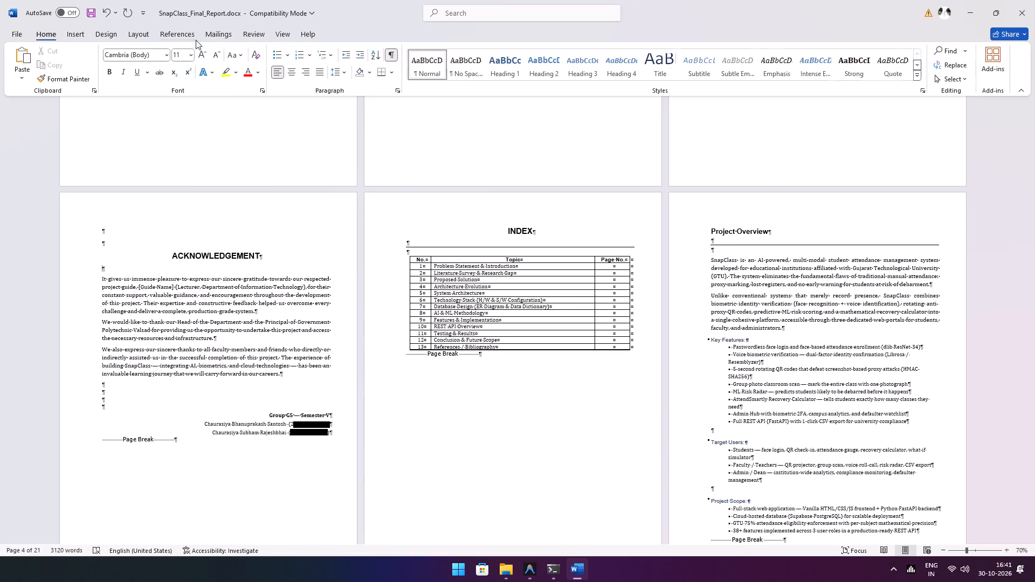
click(394, 58)
Replace the [Guide Name] placeholder in the Acknowledgement's first paragraph with "Ms." and the project guide's name as given on the certificate.
scroll(384, 315, up, 2)
scroll(349, 330, down, 3)
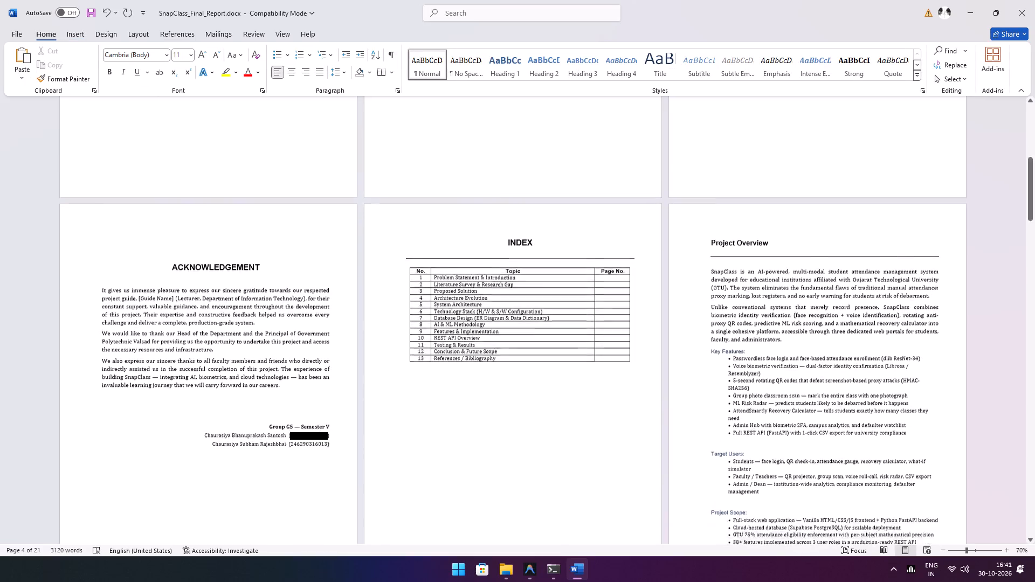
scroll(372, 347, down, 2)
click(1005, 551)
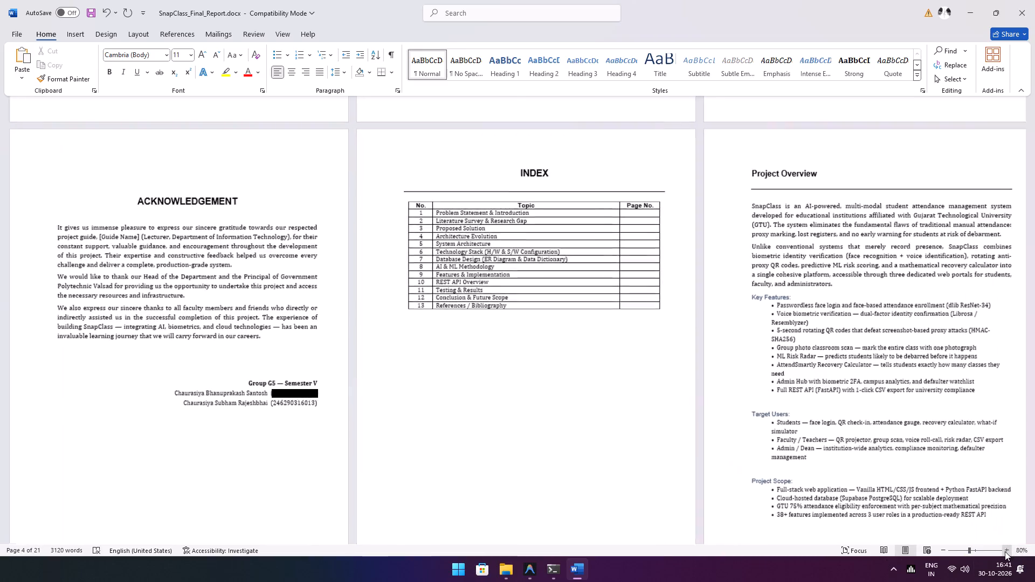
scroll(396, 413, up, 4)
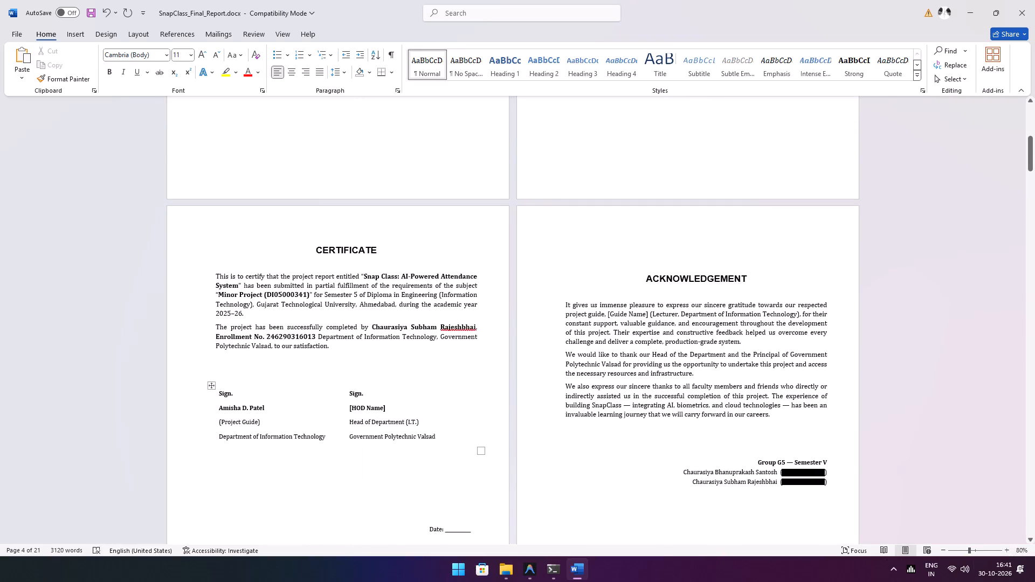
scroll(412, 295, down, 5)
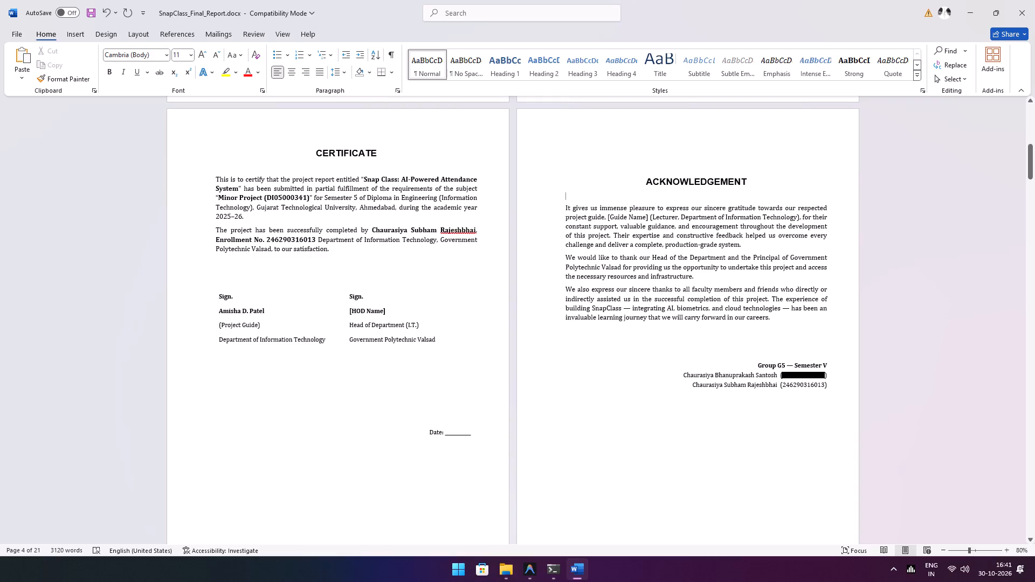
drag(608, 218, 648, 218)
drag(648, 218, 648, 218)
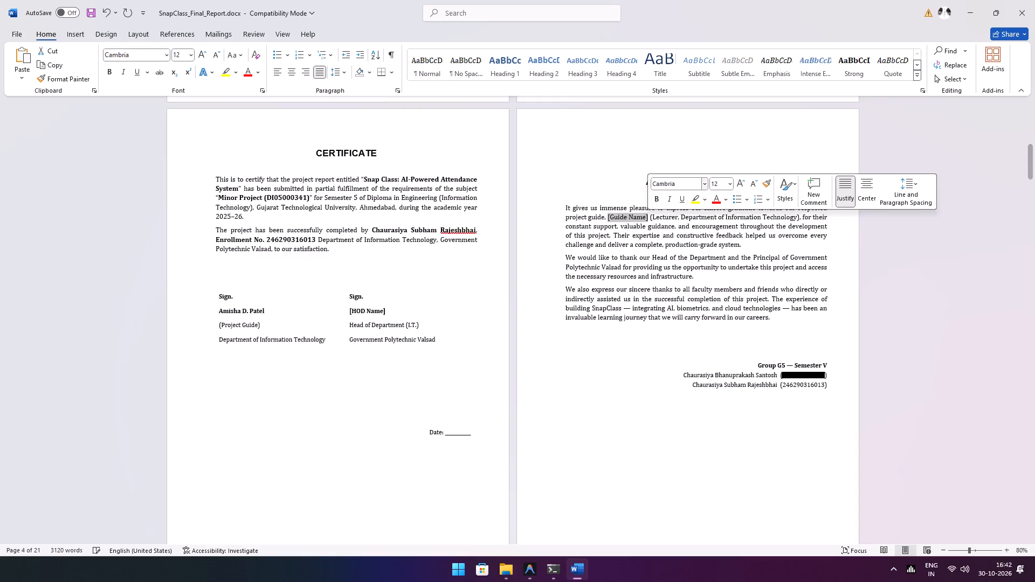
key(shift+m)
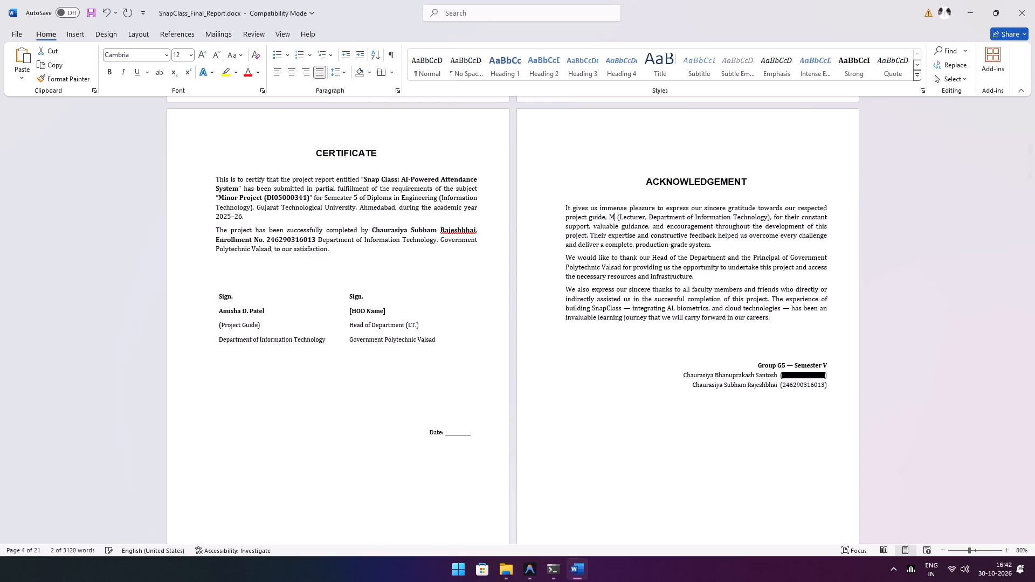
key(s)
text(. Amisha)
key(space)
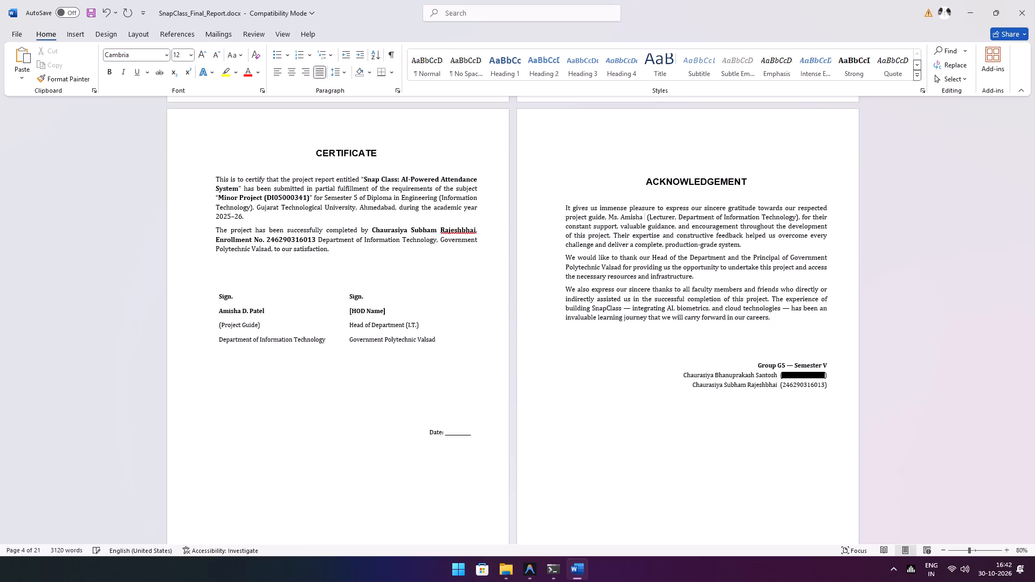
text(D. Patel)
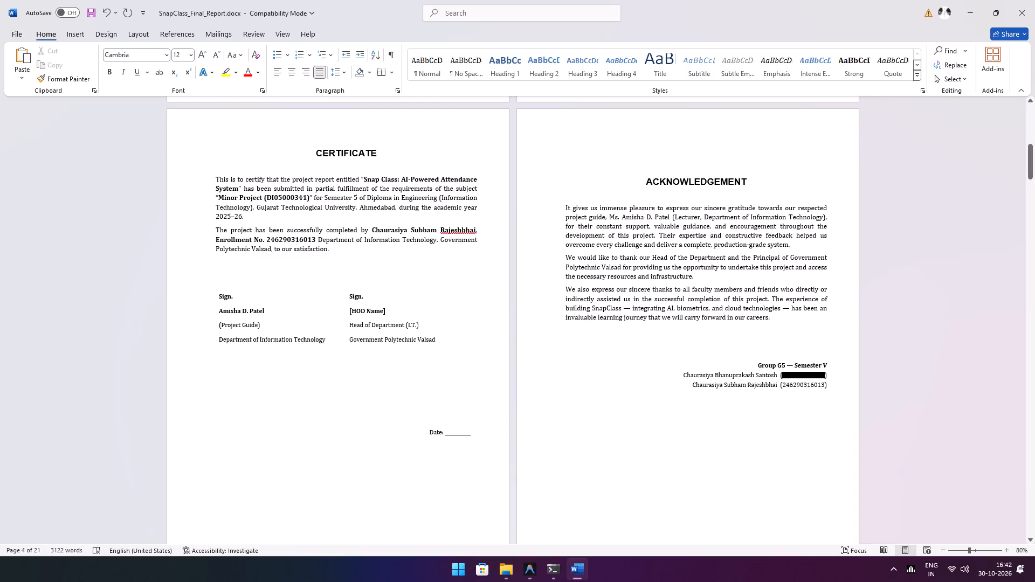
Make the project guide's name, including "Ms.", bold in the Acknowledgement's first paragraph.
drag(670, 215, 613, 221)
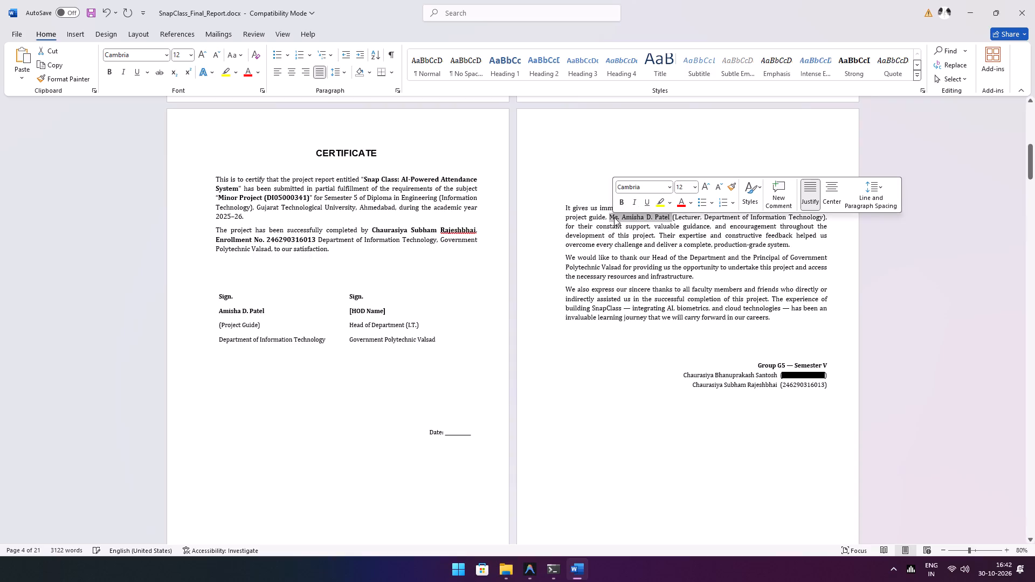
click(624, 203)
click(683, 235)
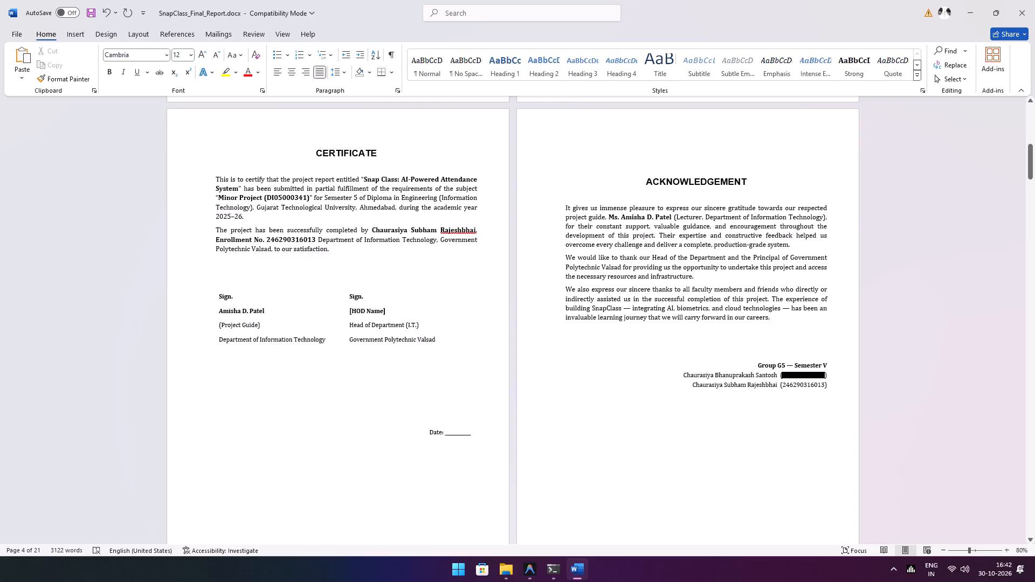
Replace the em dash after "SnapClass" in the Acknowledgement's last paragraph with a hyphen.
click(631, 306)
key(BackSpace)
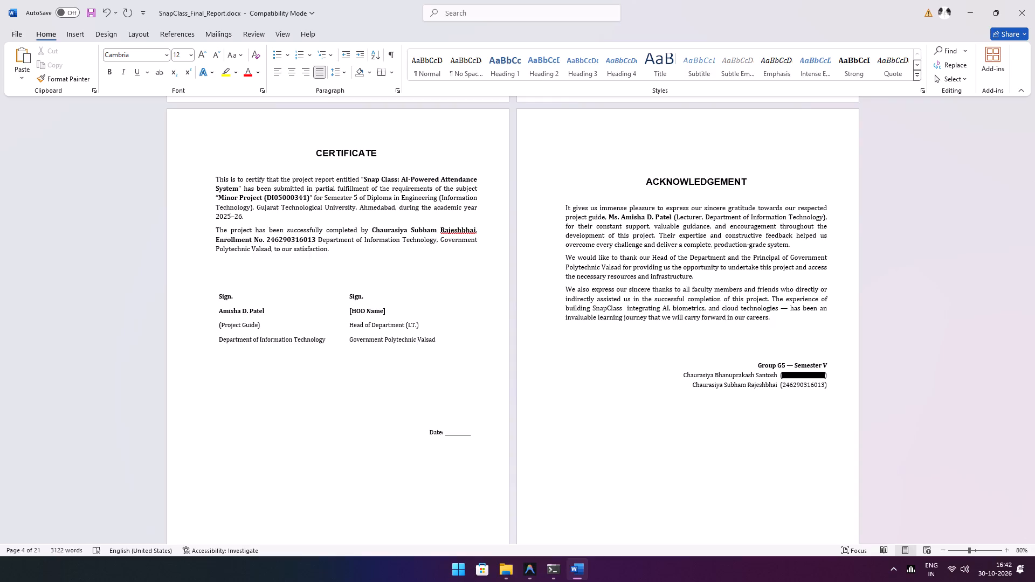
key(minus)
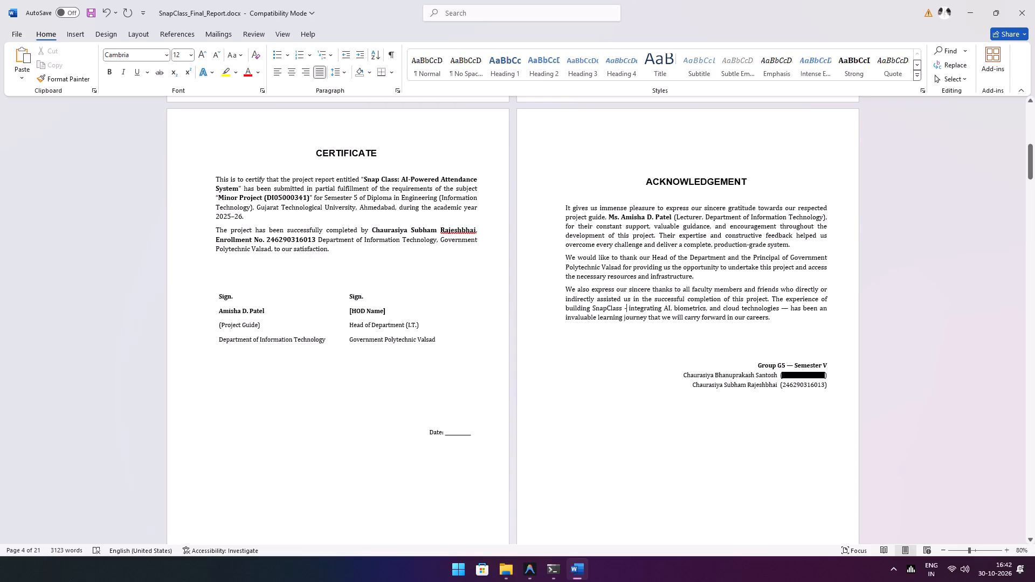
Delete the em dash and its extra space after "cloud technologies" in the Acknowledgement's last paragraph.
click(789, 310)
key(BackSpace)
key(BackSpace)
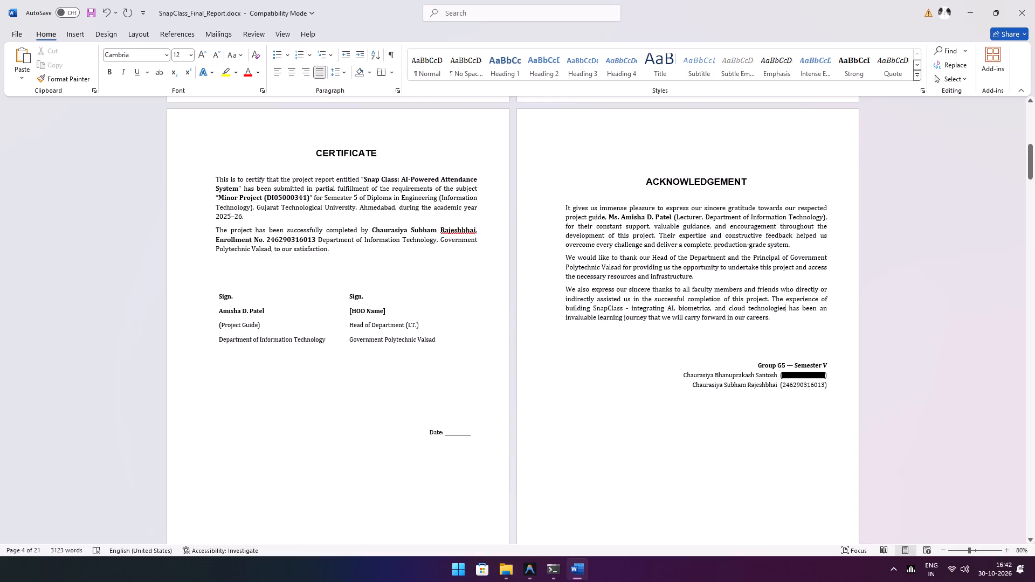
Replace the spaced dash after "SnapClass" in the Acknowledgement's last paragraph with a comma directly after the word.
click(627, 309)
key(BackSpace)
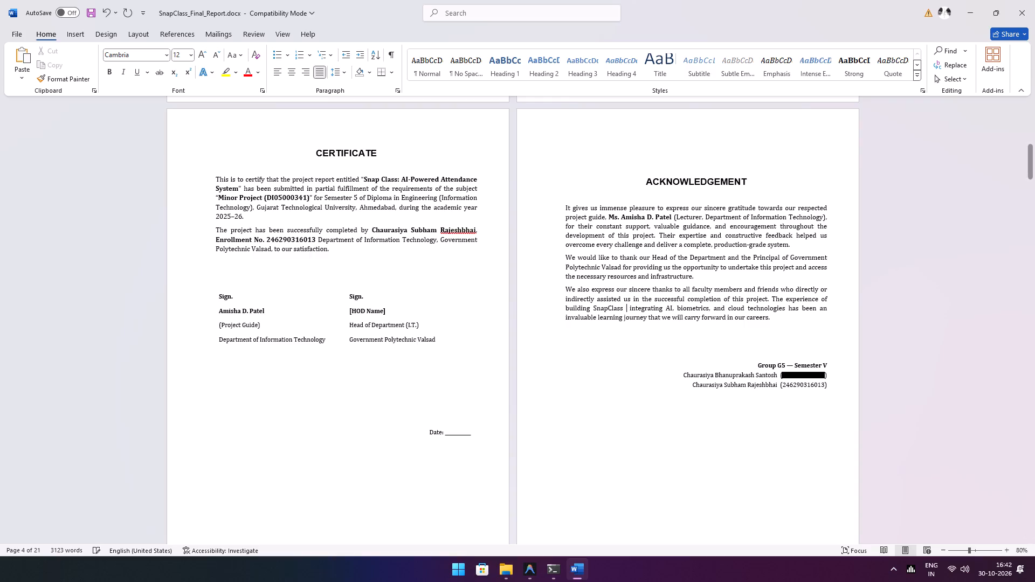
key(BackSpace)
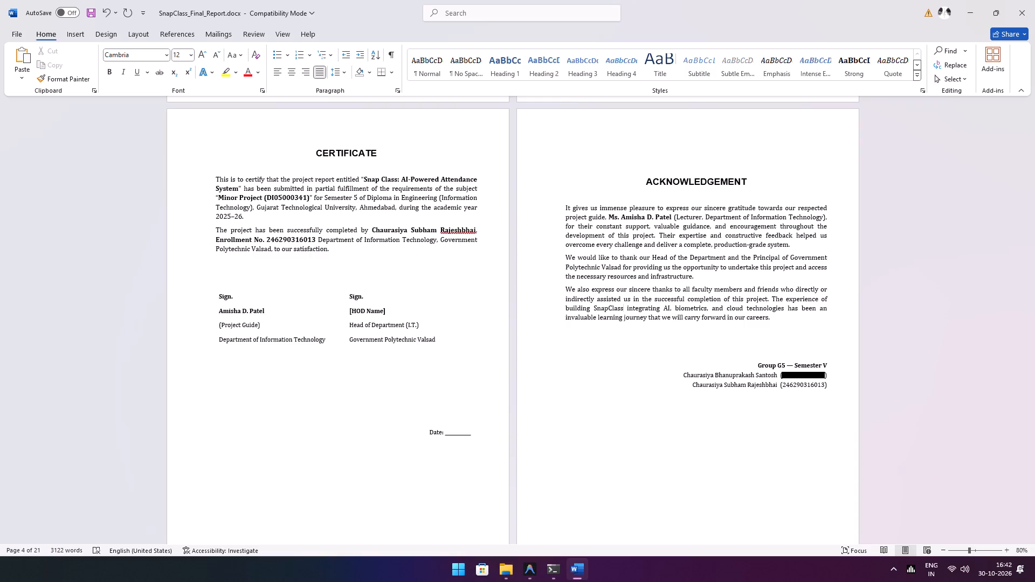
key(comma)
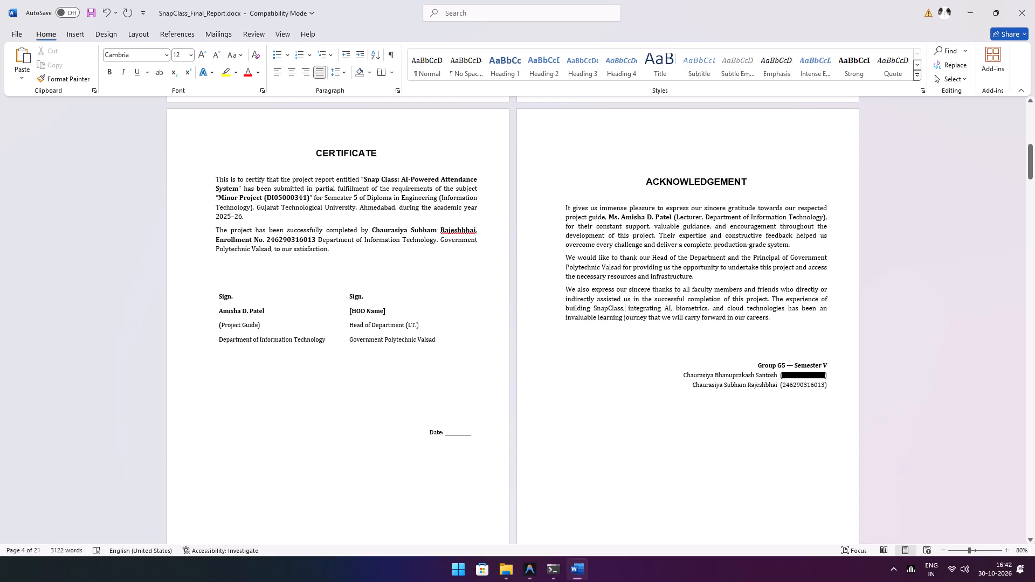
Delete the "Group G5 — Semester V" line above the student names on the Acknowledgement page.
scroll(616, 328, down, 1)
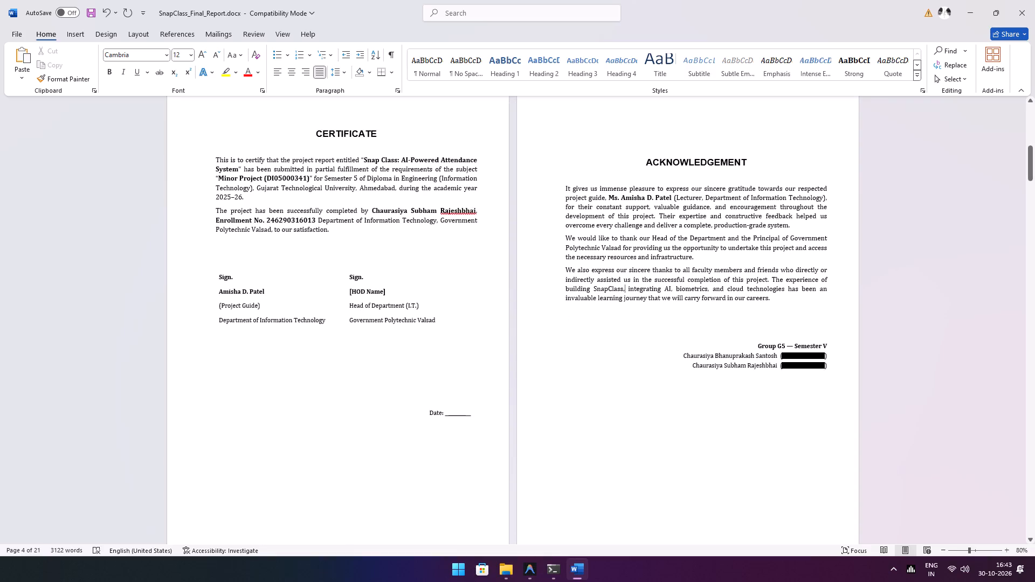
scroll(729, 304, down, 3)
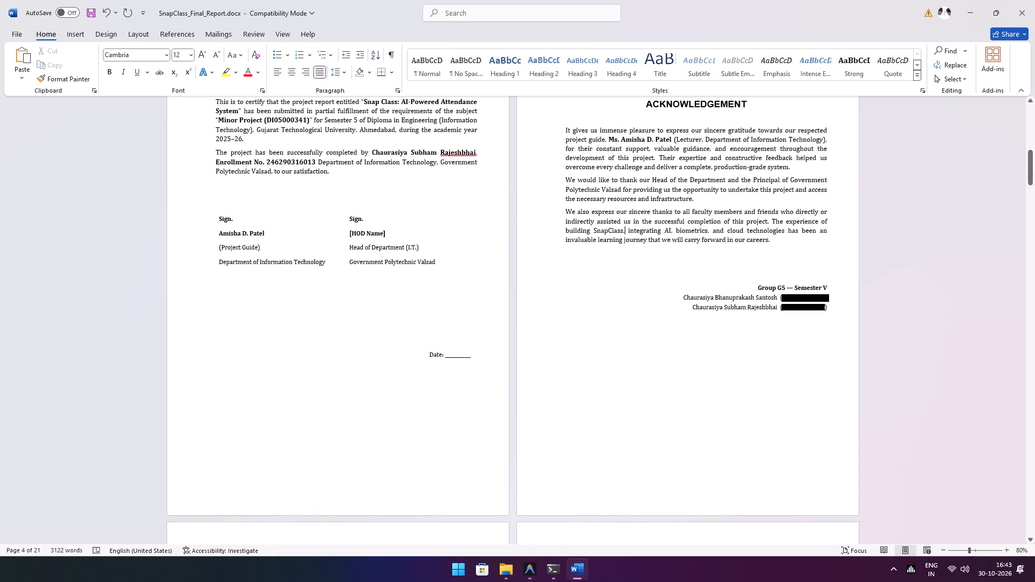
click(759, 290)
drag(752, 289, 828, 288)
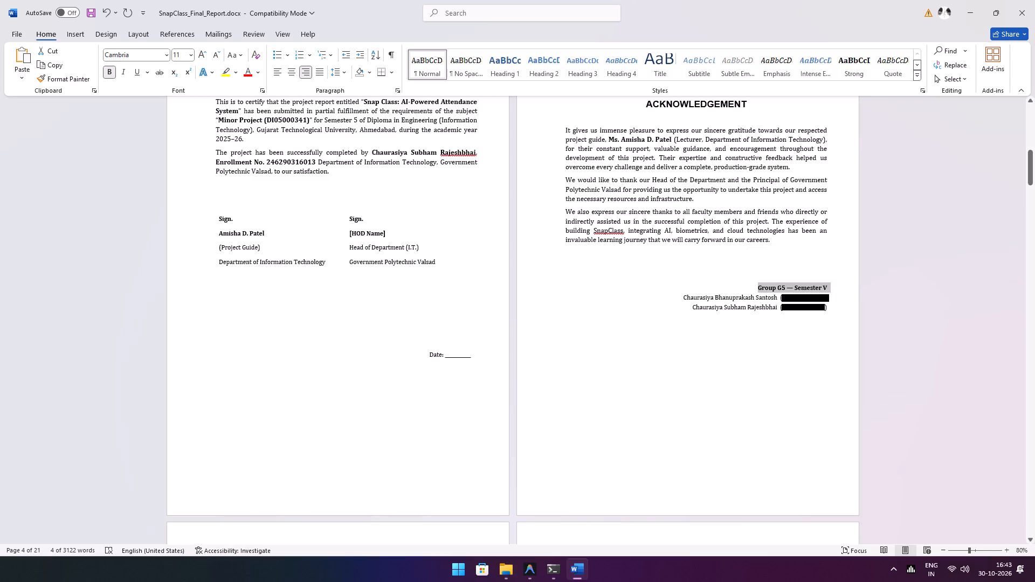
key(BackSpace)
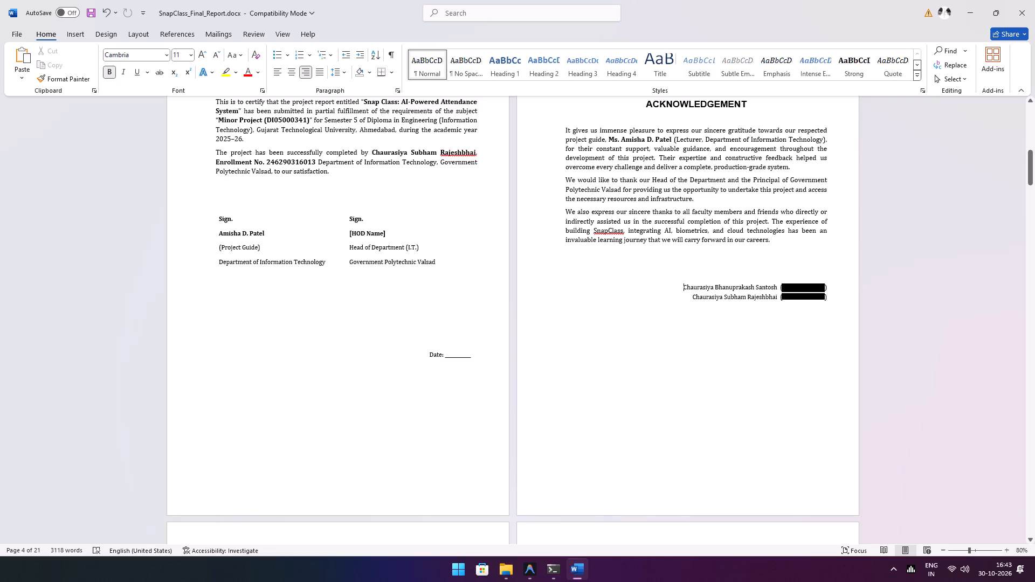
key(ctrl+z)
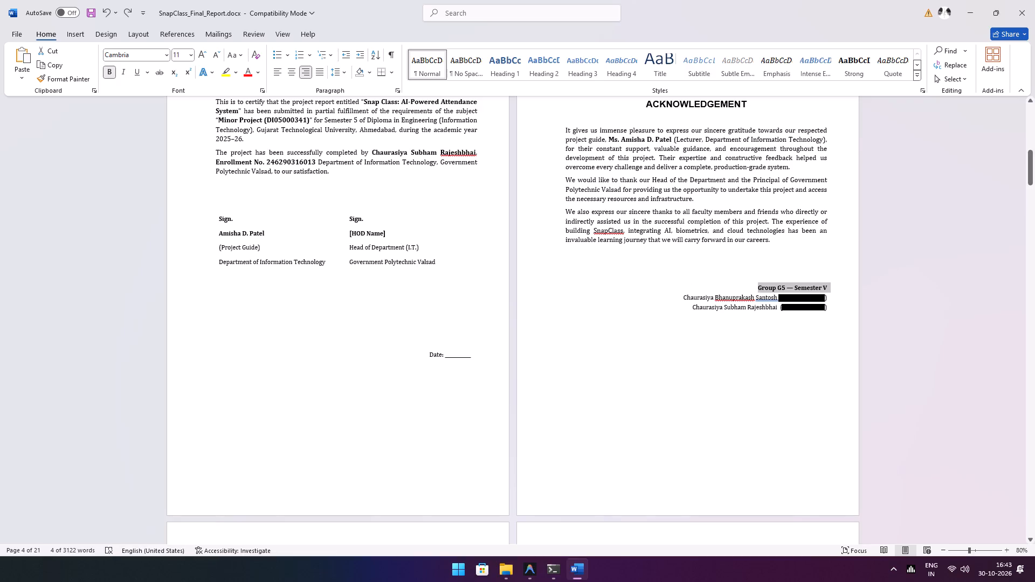
key(ctrl+y)
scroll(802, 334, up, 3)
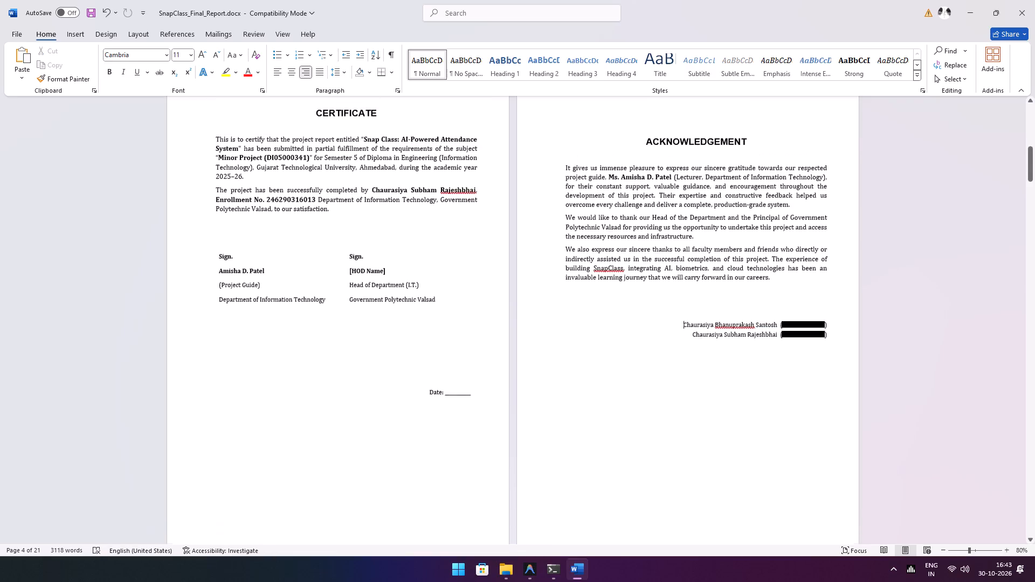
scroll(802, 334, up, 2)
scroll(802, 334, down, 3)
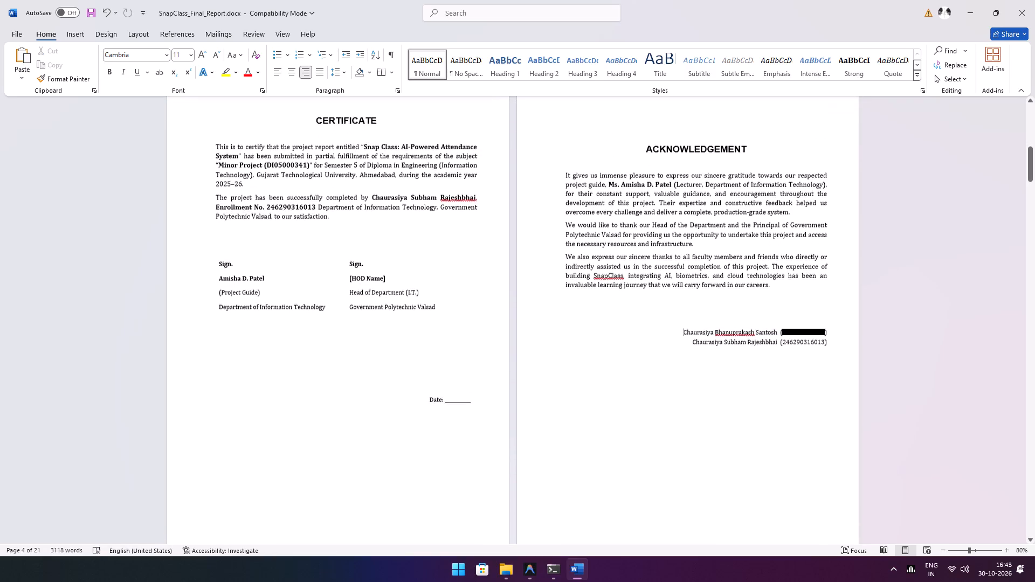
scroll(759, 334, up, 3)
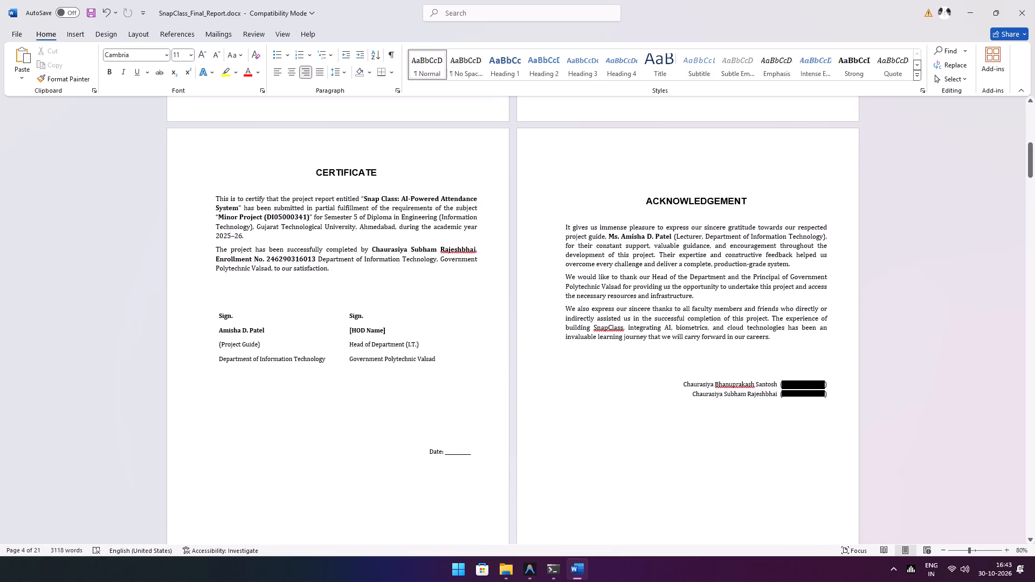
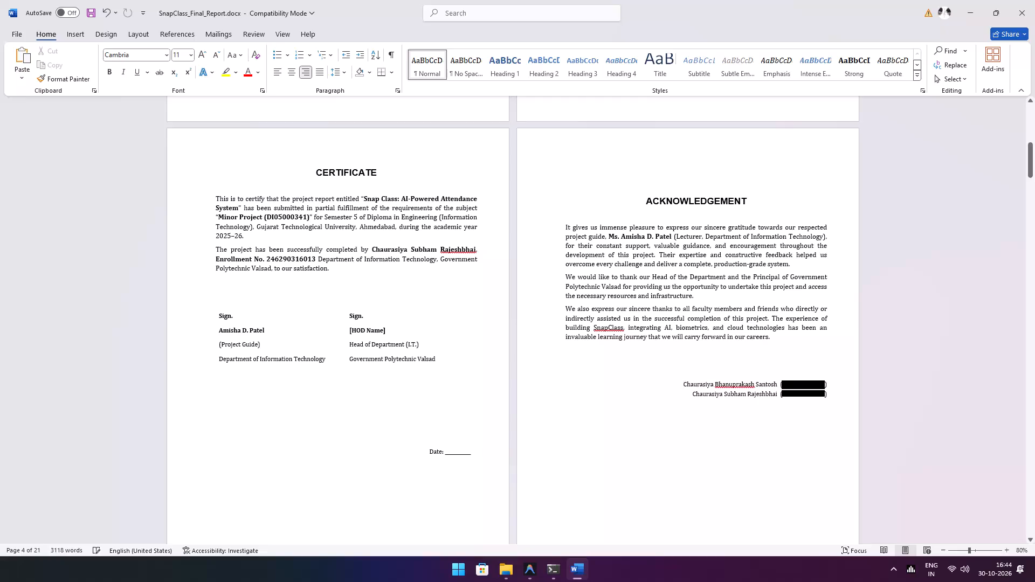
Review the front pages of the report: title page, both certificates, Acknowledgement and the start of the Index.
scroll(485, 339, down, 15)
scroll(412, 367, down, 2)
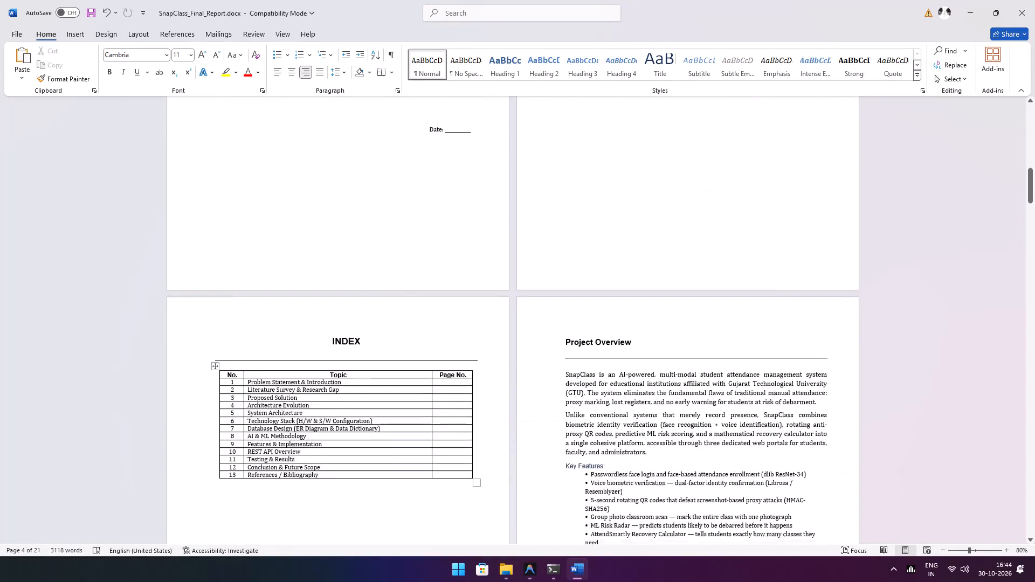
scroll(541, 343, up, 14)
scroll(544, 341, up, 14)
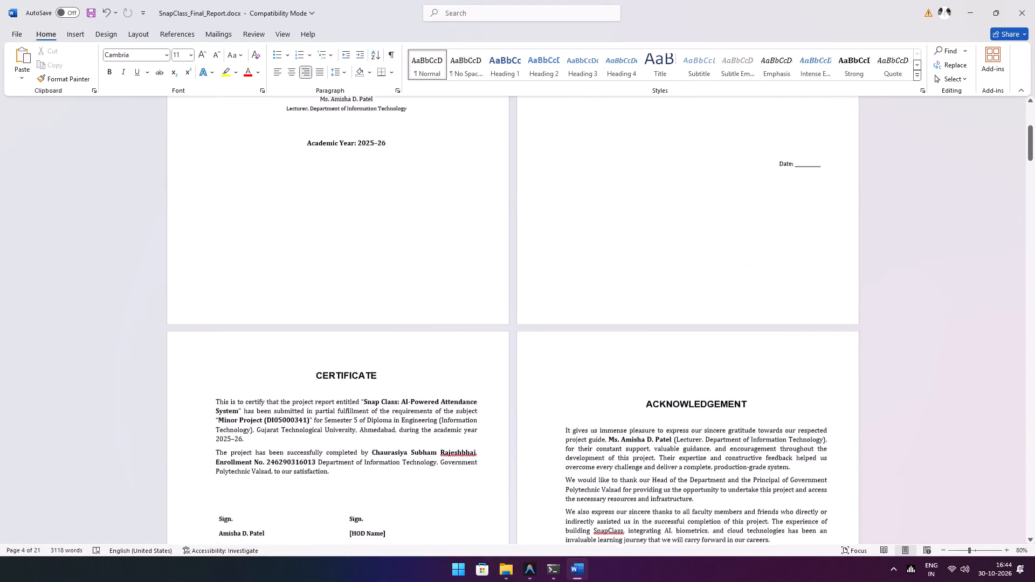
scroll(573, 332, up, 14)
scroll(573, 332, down, 5)
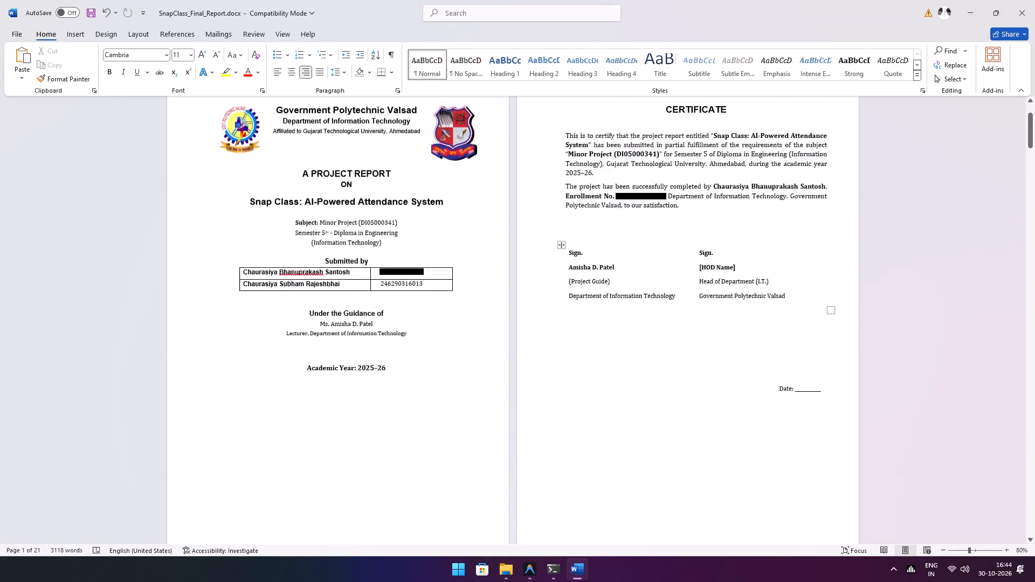
scroll(573, 332, down, 13)
scroll(555, 347, down, 17)
scroll(557, 337, down, 5)
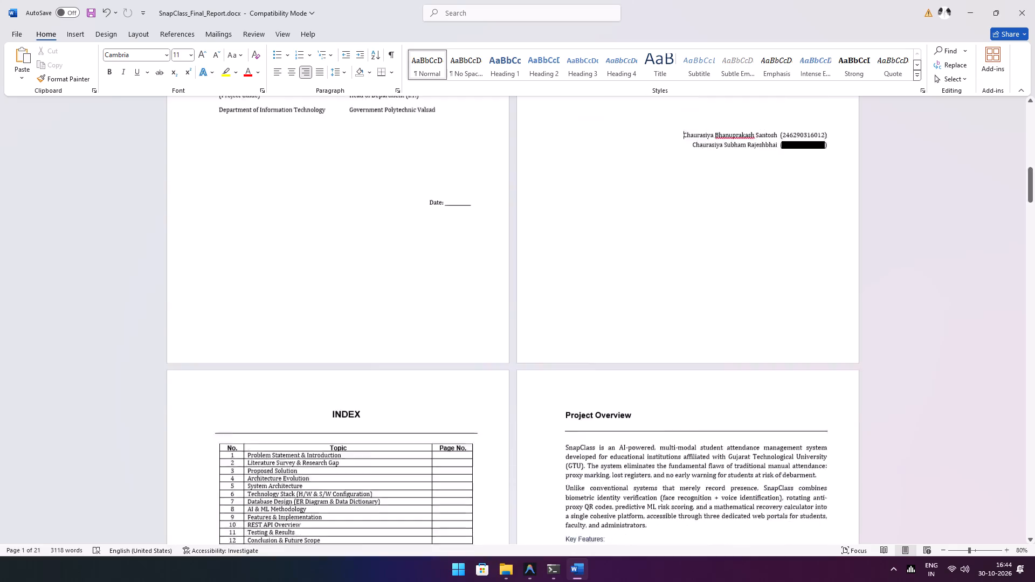
Review the report body from the Index and Project Overview through all numbered chapters to the References / Bibliography page.
scroll(557, 337, down, 18)
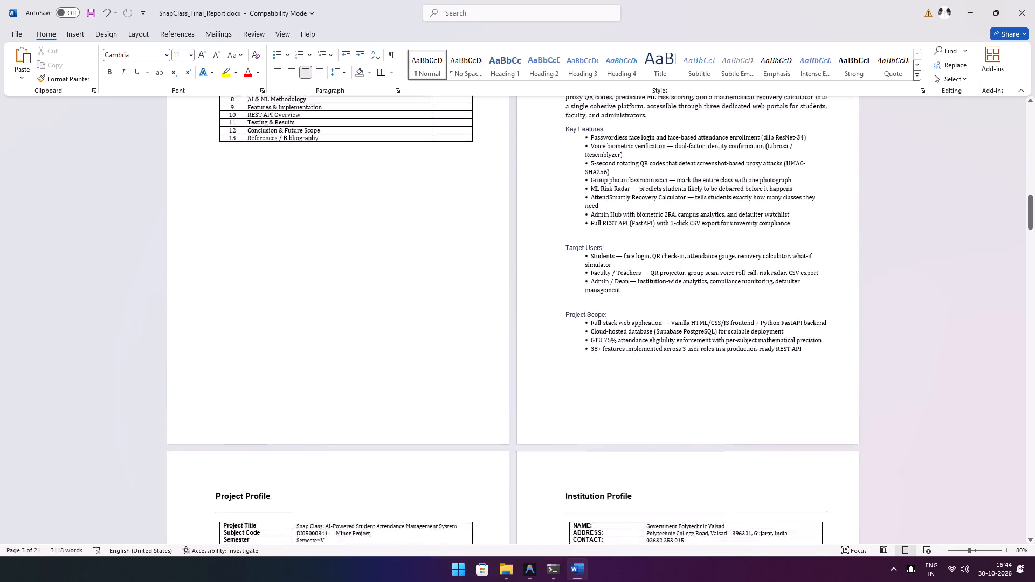
scroll(550, 315, down, 7)
scroll(467, 309, down, 6)
scroll(584, 278, down, 7)
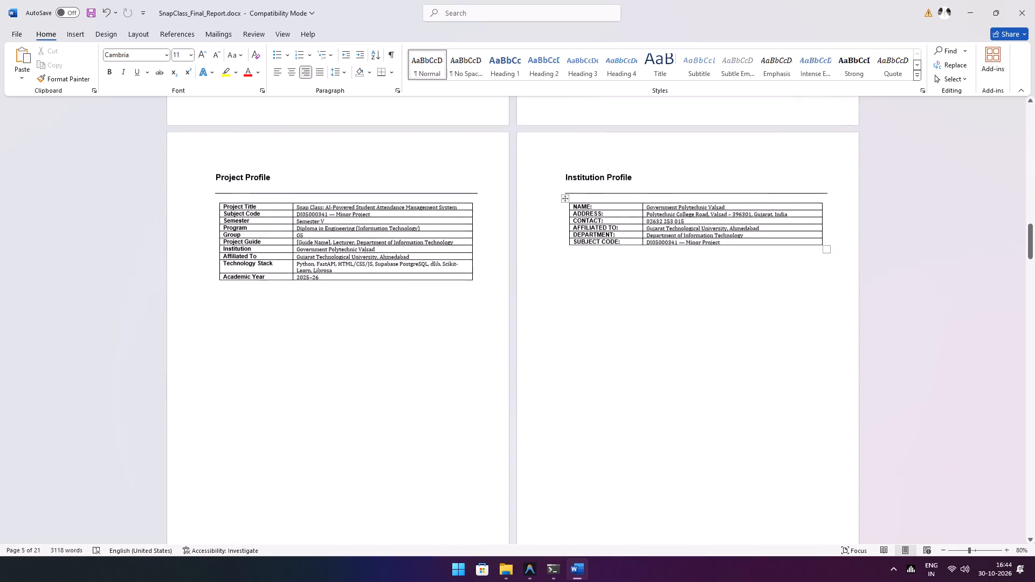
scroll(556, 277, down, 20)
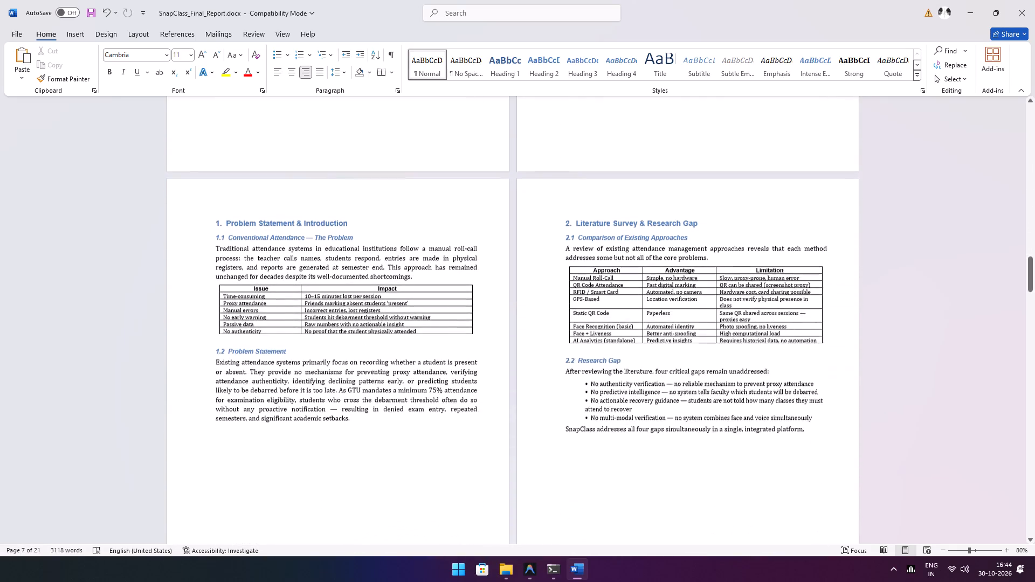
scroll(543, 280, down, 17)
scroll(541, 280, down, 10)
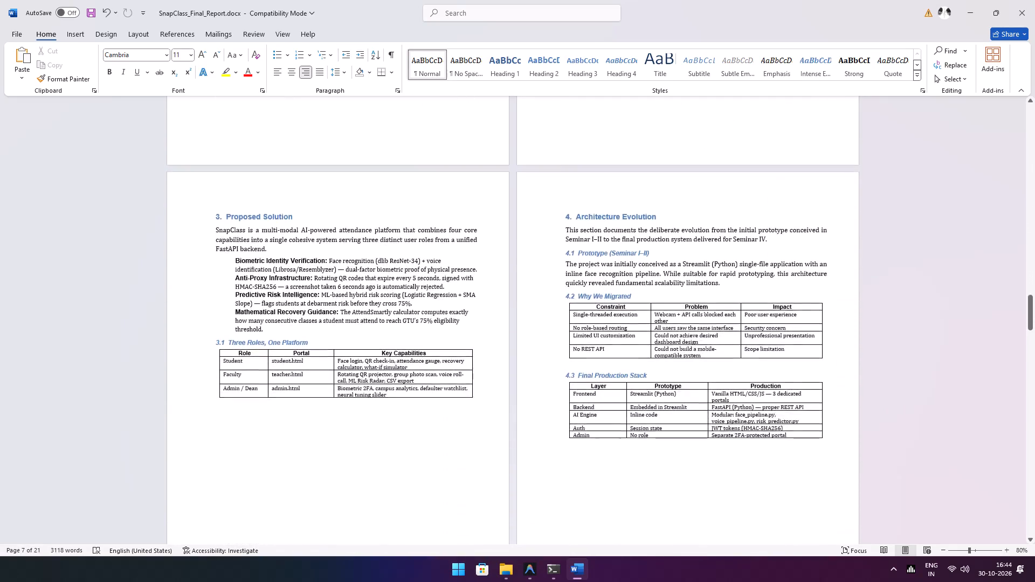
scroll(541, 280, down, 19)
scroll(541, 280, down, 7)
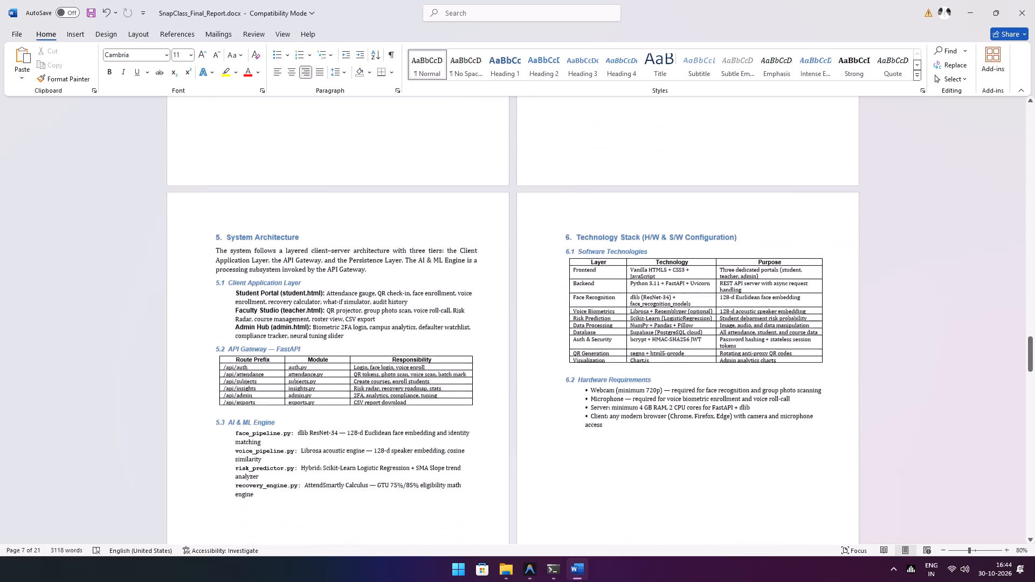
scroll(541, 280, down, 17)
scroll(541, 280, down, 8)
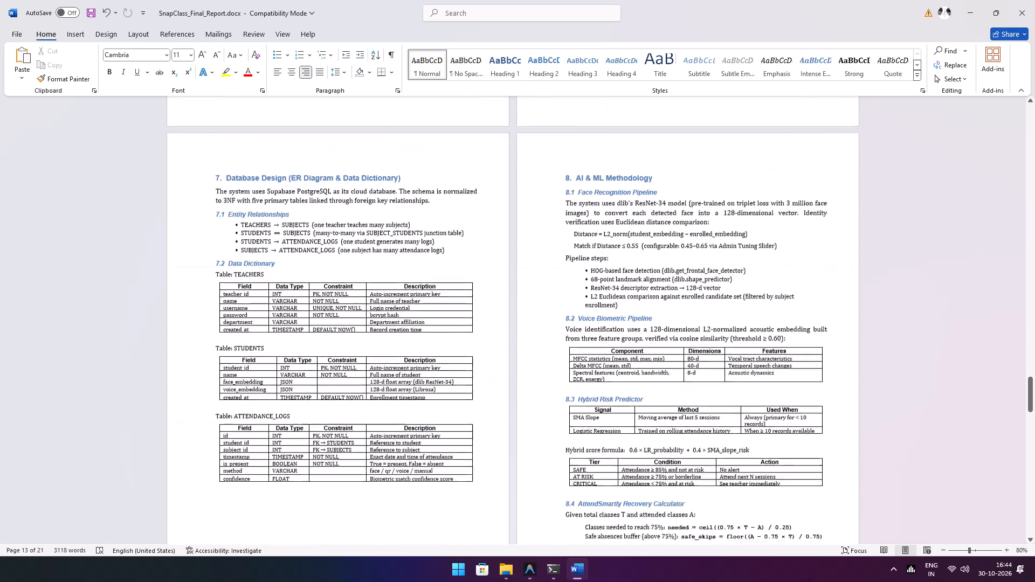
scroll(541, 280, down, 16)
scroll(541, 280, down, 17)
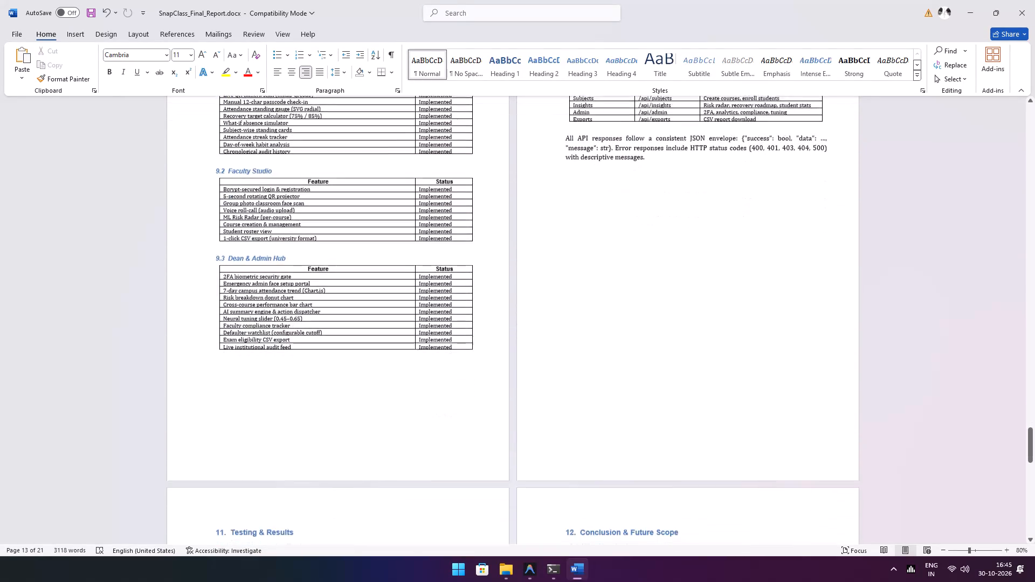
scroll(541, 280, down, 20)
scroll(541, 280, down, 7)
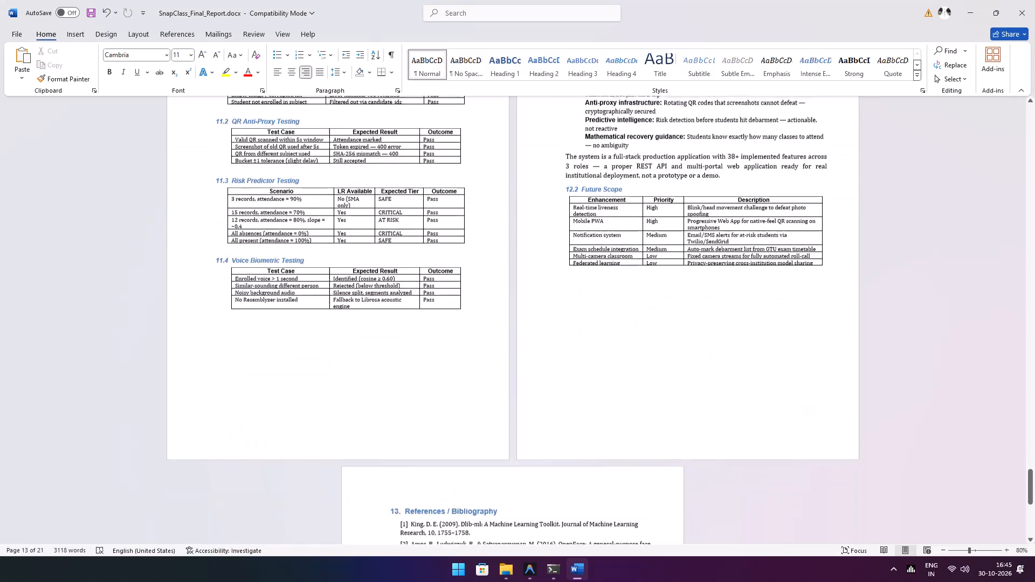
scroll(541, 280, down, 19)
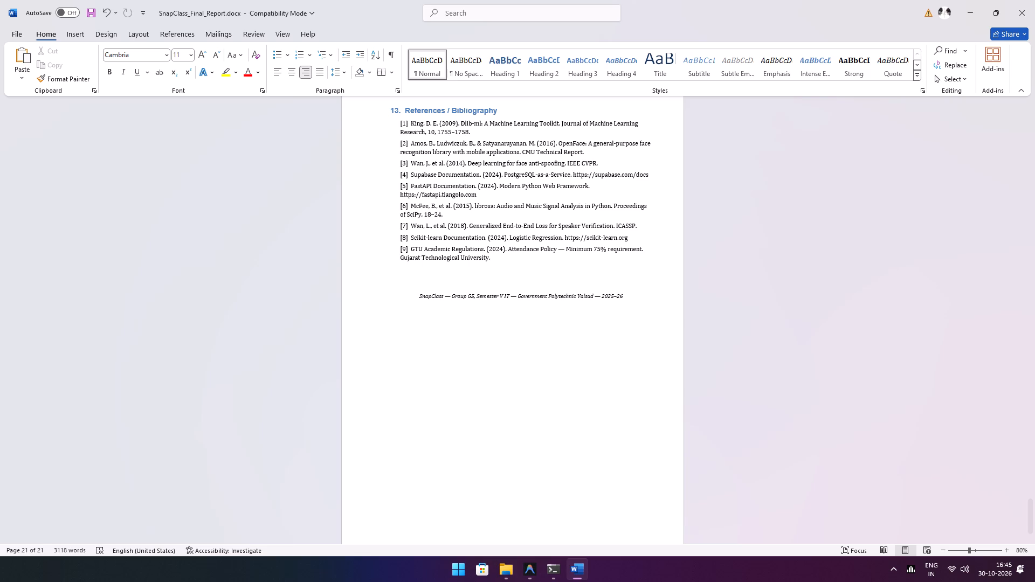
Delete the italic "SnapClass — Group G5, Semester V IT" closing line below the references, along with the blank space above it.
scroll(586, 282, down, 3)
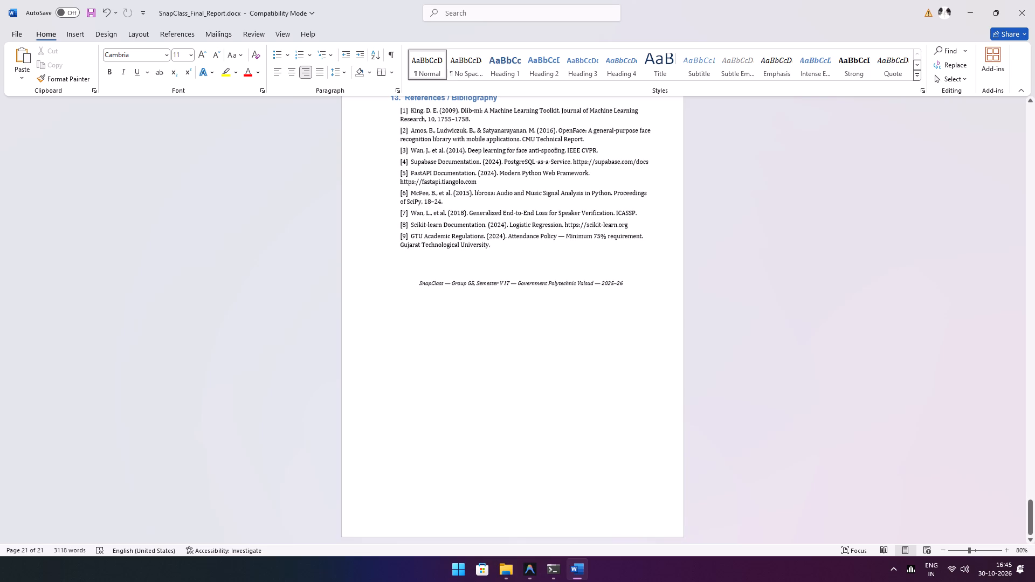
drag(627, 281, 423, 283)
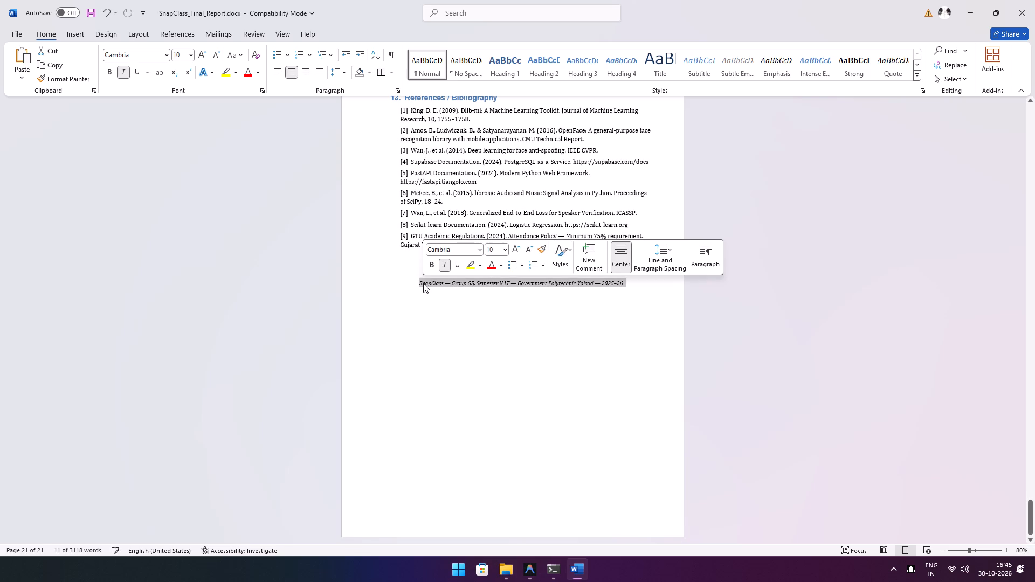
key(BackSpace)
key(BackSpace)
key(BackSpace)
key(BackSpace)
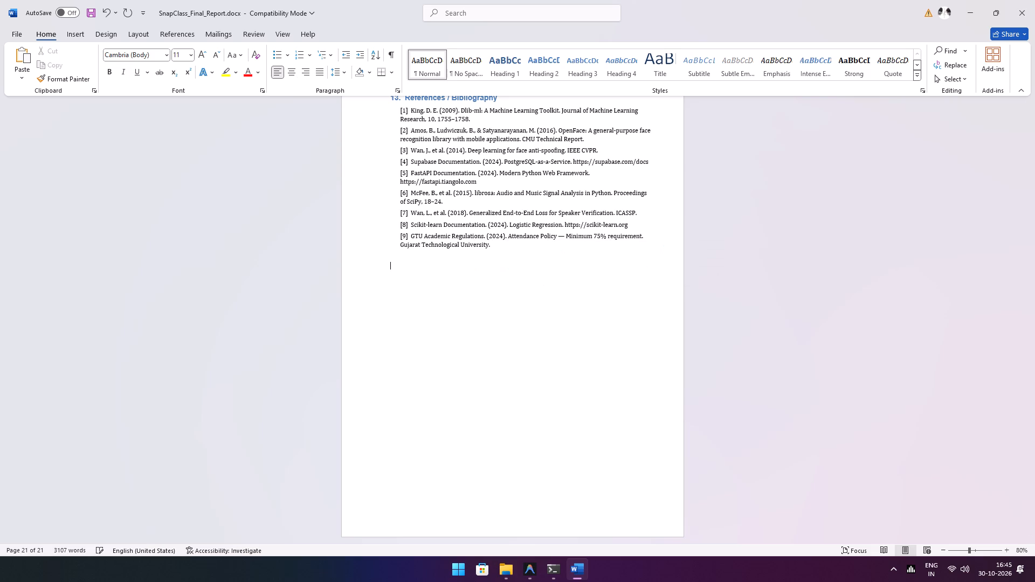
key(BackSpace)
Recheck the closing chapters, then the title page, the two certificates, the Acknowledgement and the Index for remaining issues.
scroll(423, 283, up, 17)
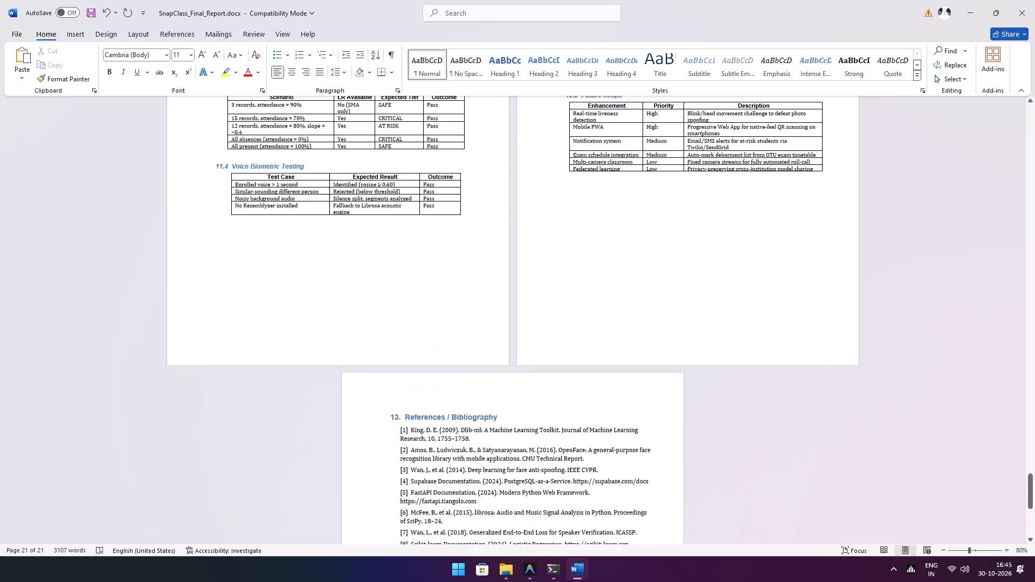
scroll(423, 283, up, 19)
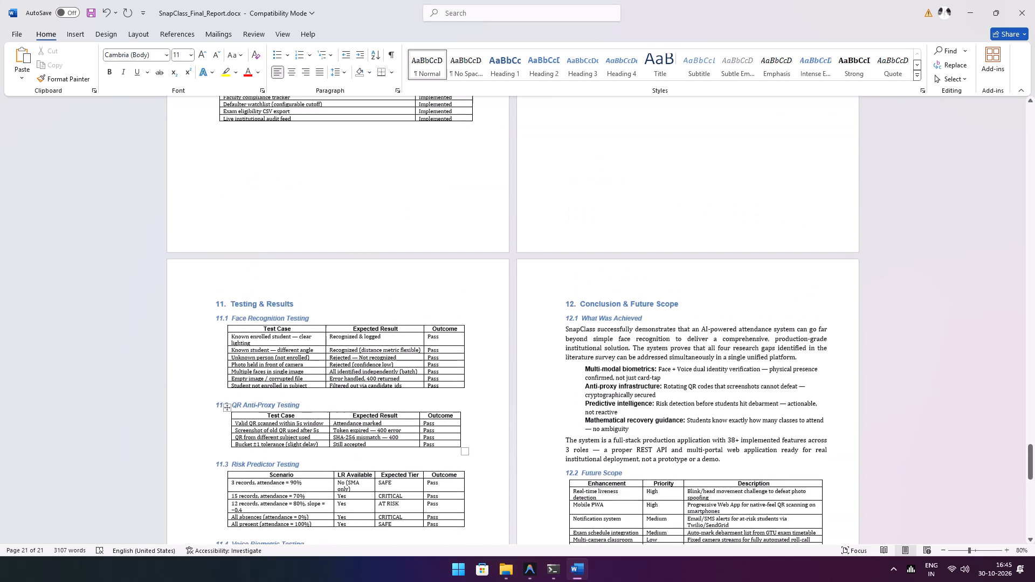
scroll(626, 412, up, 13)
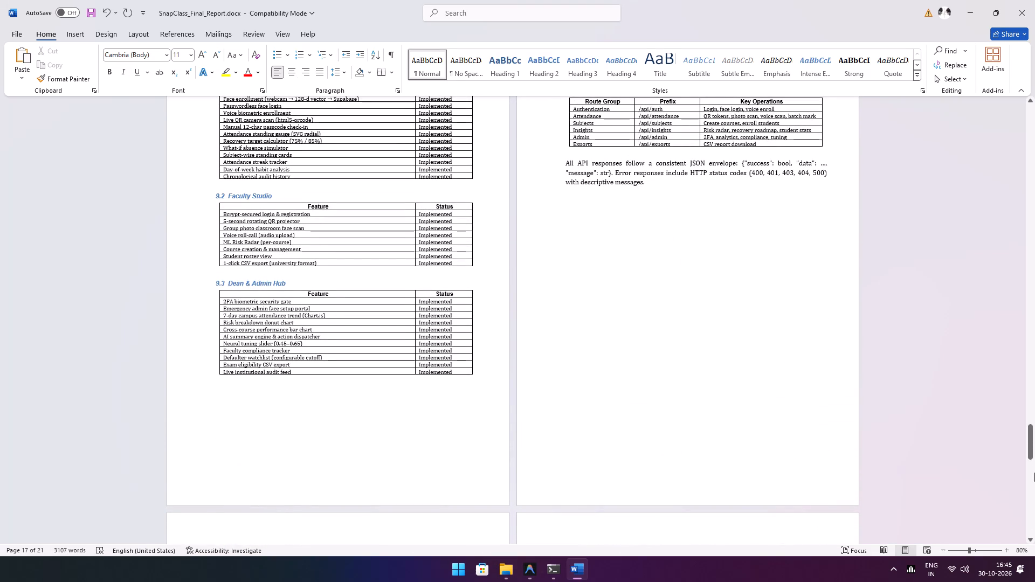
drag(1029, 454, 1033, 131)
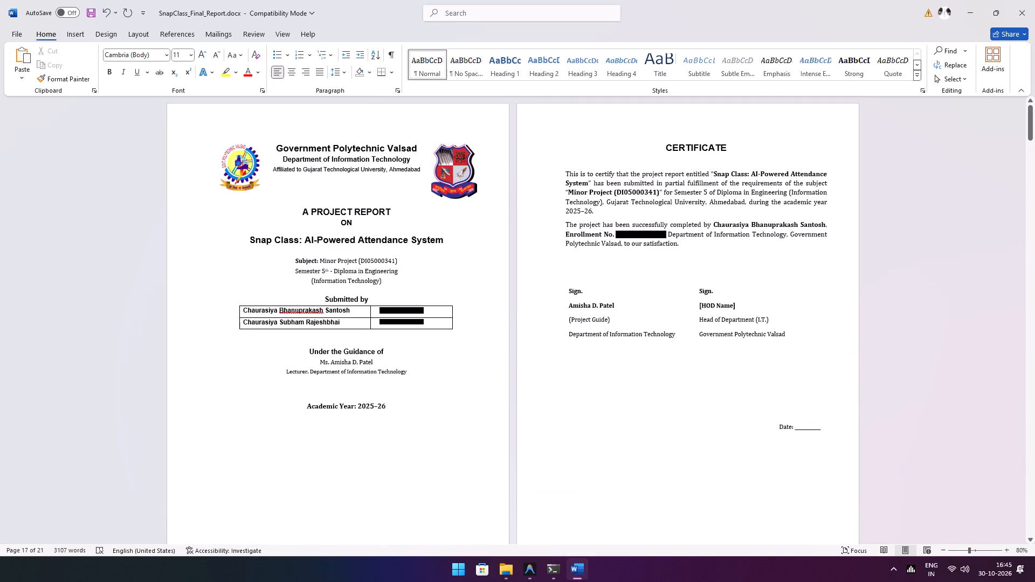
scroll(818, 282, down, 16)
scroll(818, 284, down, 7)
scroll(818, 285, up, 3)
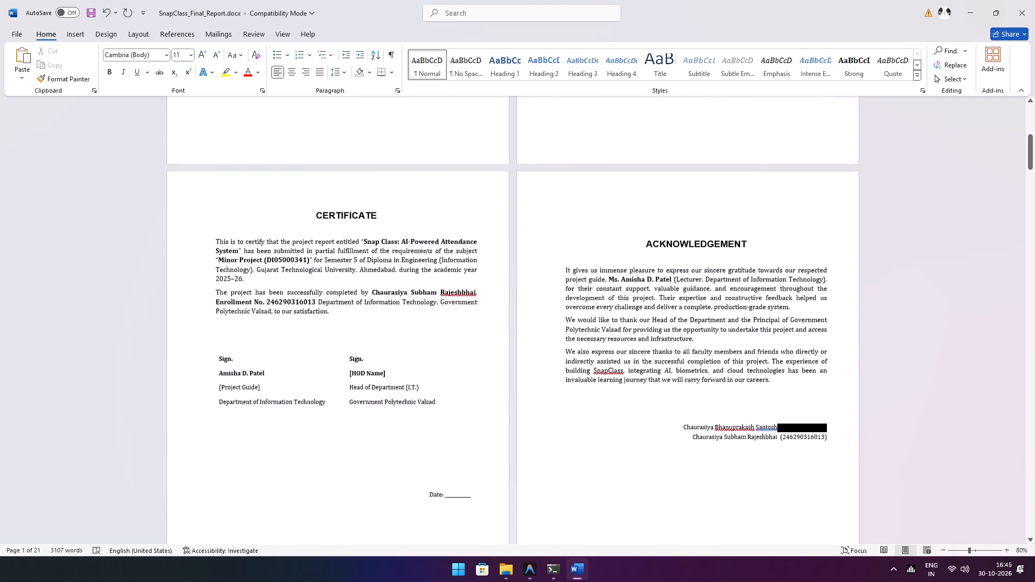
scroll(818, 285, up, 17)
scroll(810, 284, up, 6)
scroll(810, 284, down, 3)
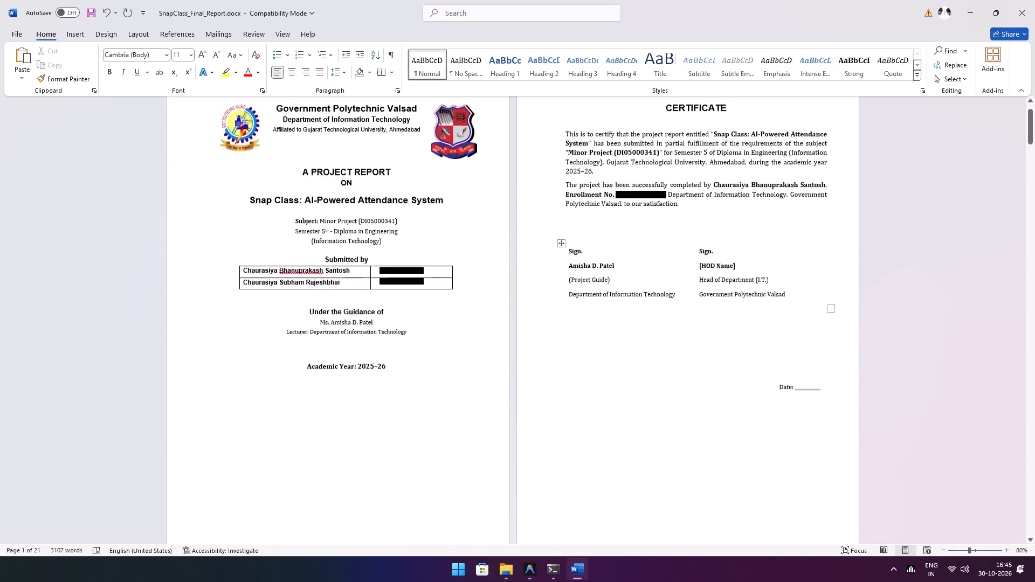
scroll(810, 284, down, 11)
scroll(574, 318, down, 6)
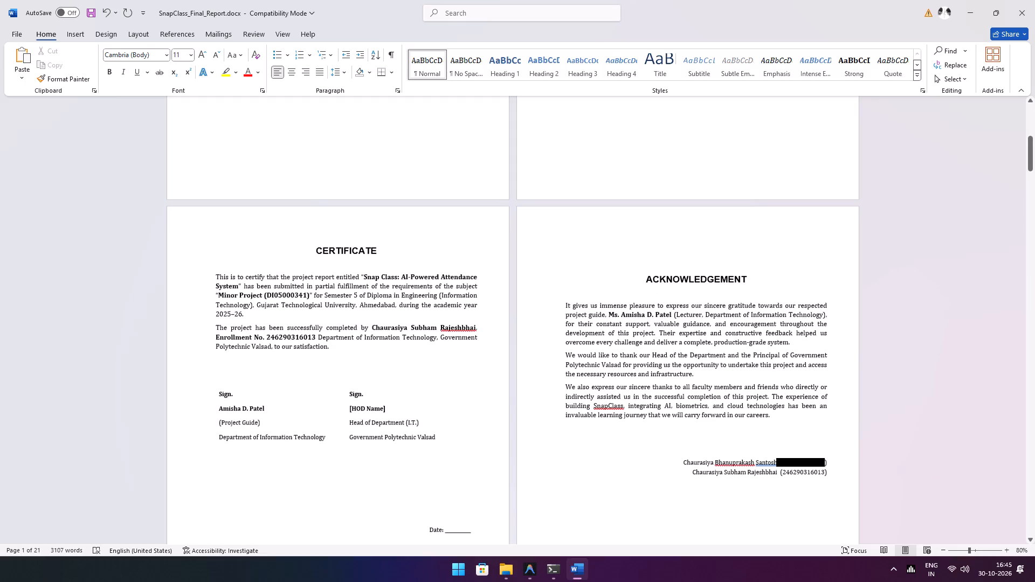
scroll(573, 318, down, 1)
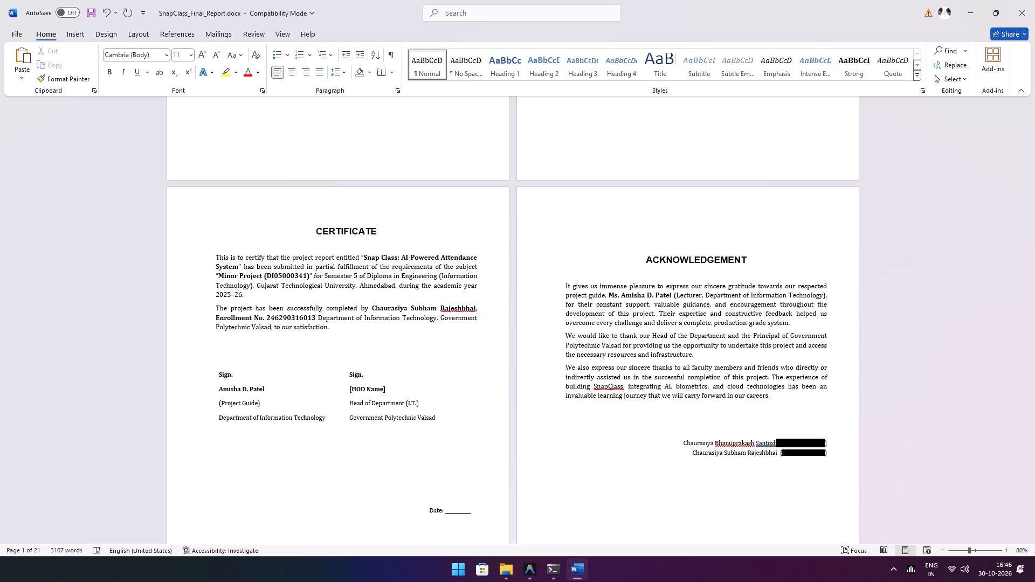
scroll(721, 237, down, 19)
Accept the grammar suggestion that fixes the spacing between the first student's name and the opening parenthesis on the Acknowledgement page.
scroll(705, 220, up, 4)
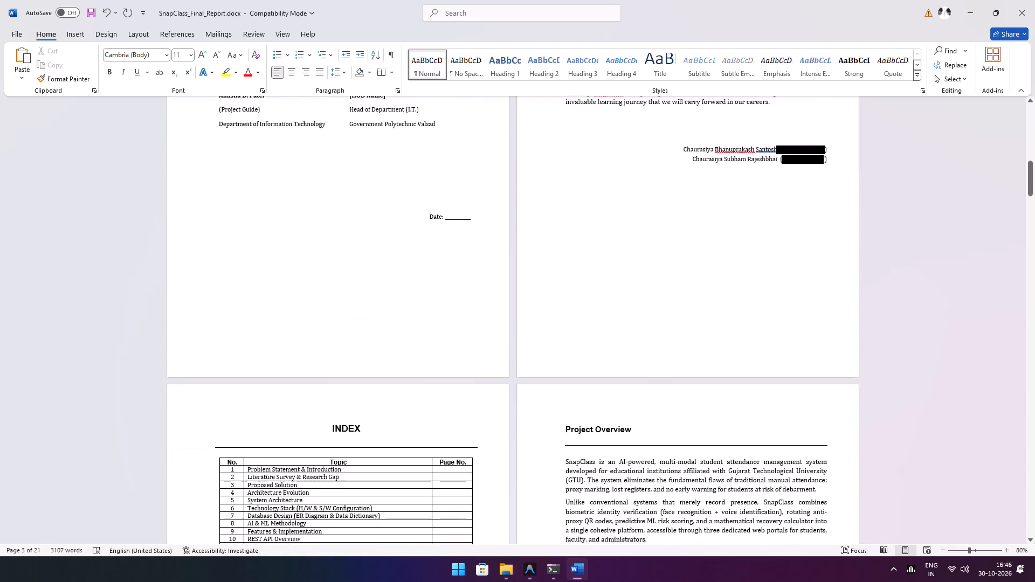
click(768, 156)
right_click(768, 156)
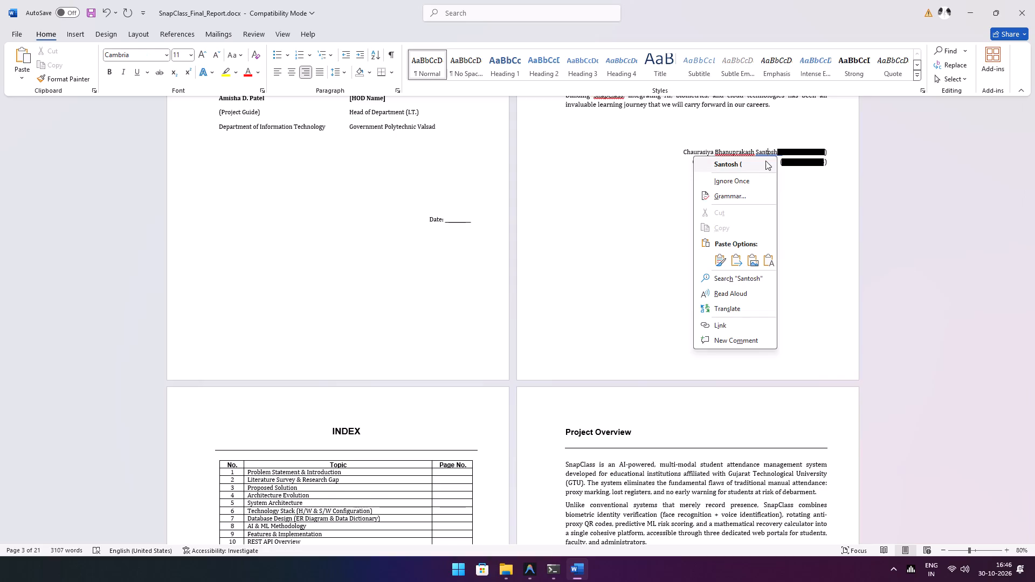
click(758, 161)
Ignore all occurrences of the spelling flag on the first student's given name on the Acknowledgement page.
click(741, 150)
right_click(741, 150)
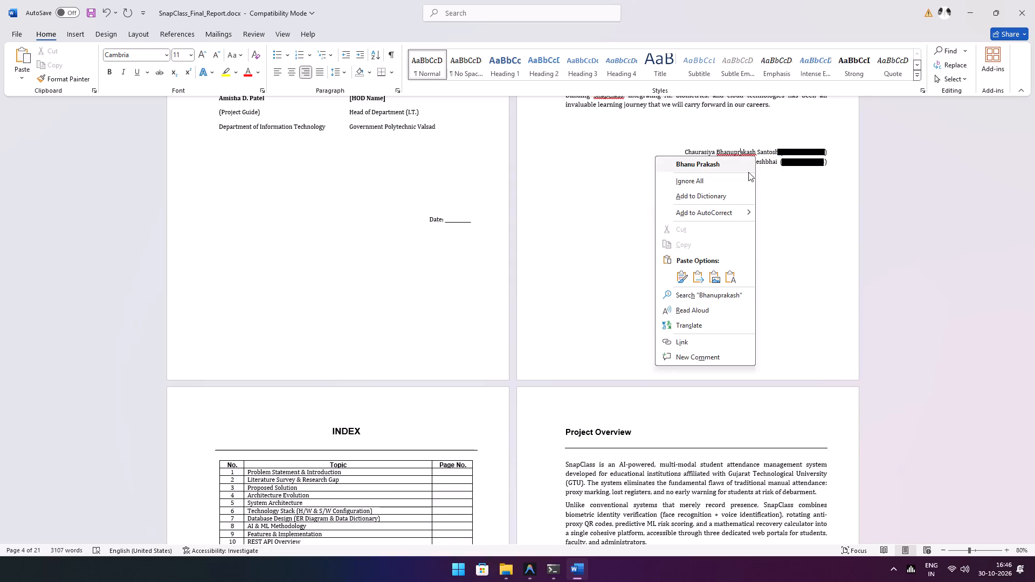
click(742, 176)
Examine the Index table's Page No. column and the Project Overview, certificate and Acknowledgement pages around it.
scroll(727, 233, down, 7)
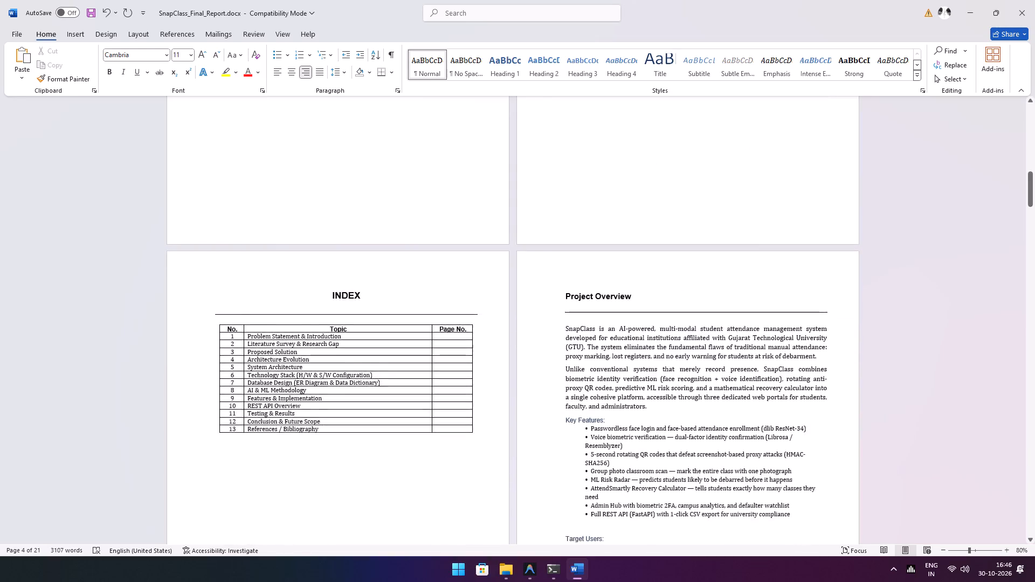
scroll(602, 301, down, 4)
click(689, 229)
scroll(715, 232, down, 2)
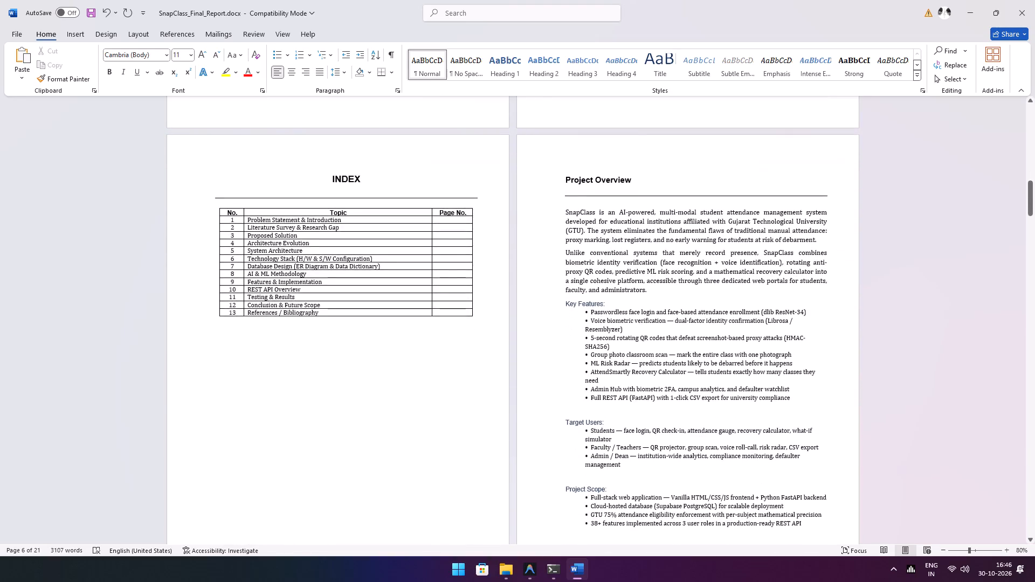
click(827, 195)
scroll(425, 244, up, 4)
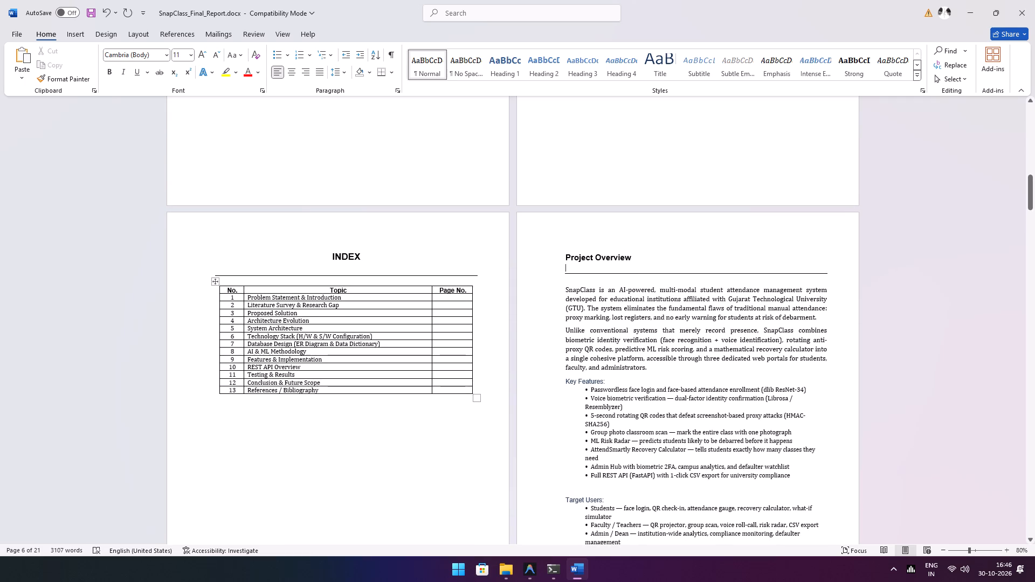
scroll(364, 314, down, 2)
click(444, 260)
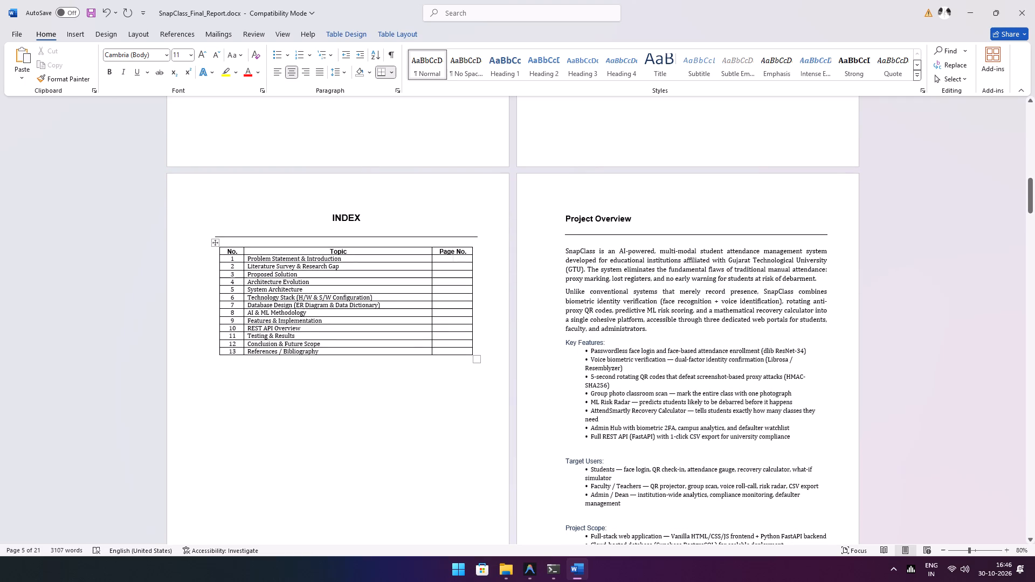
scroll(442, 259, down, 2)
scroll(442, 259, up, 6)
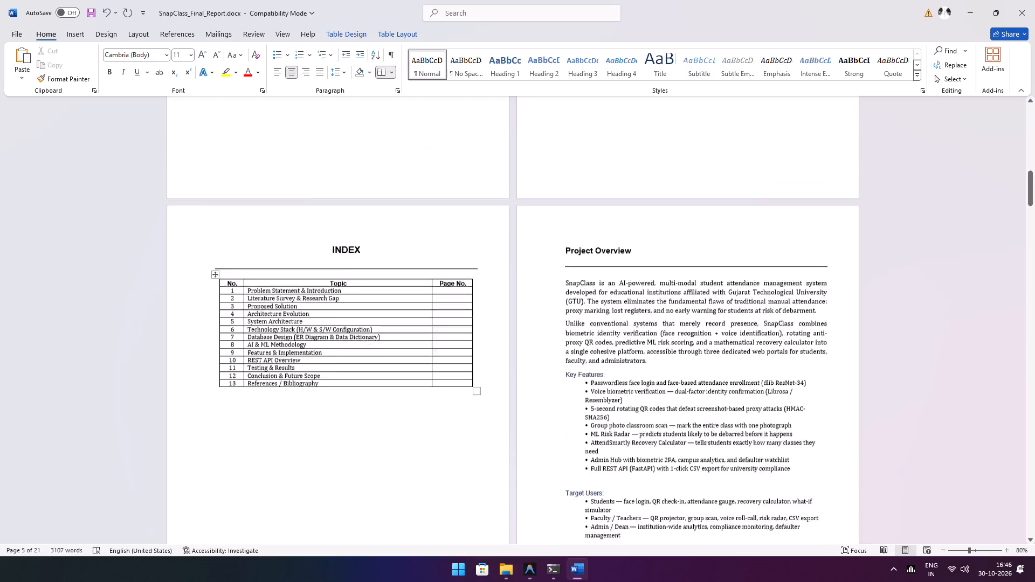
scroll(442, 259, up, 3)
scroll(484, 370, up, 6)
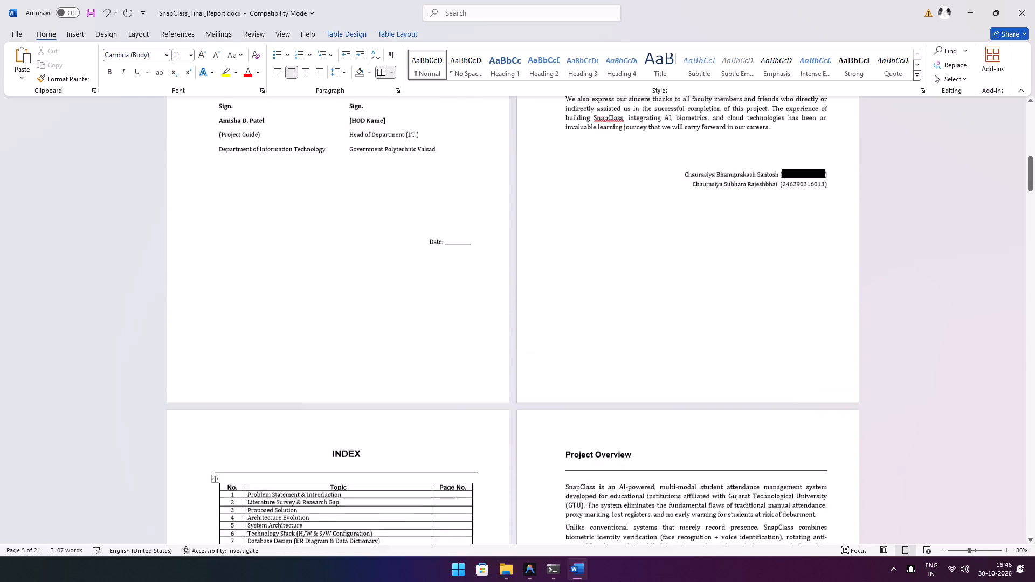
scroll(484, 370, up, 14)
scroll(468, 330, down, 13)
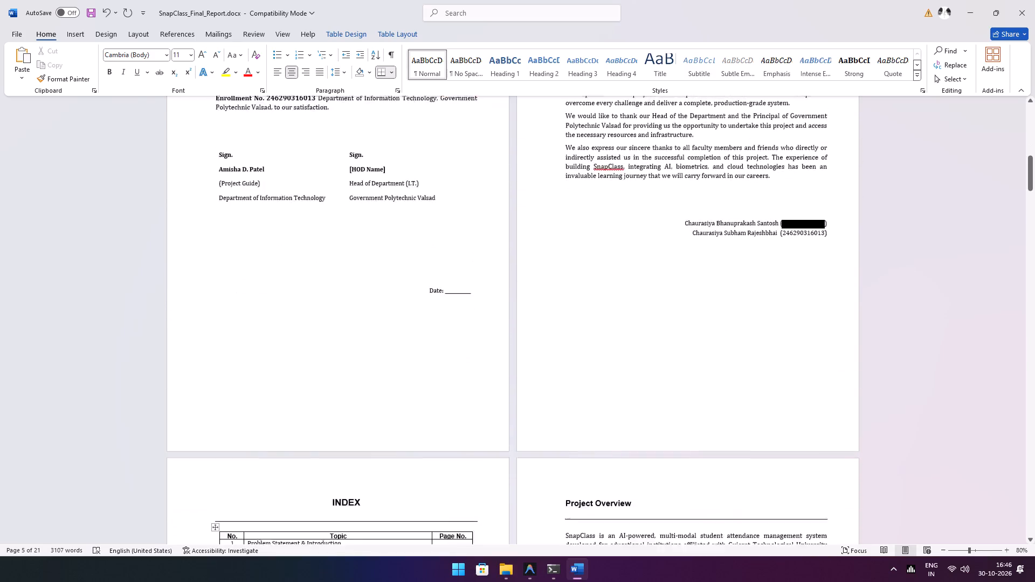
Save the report with the corrected Acknowledgement page.
scroll(544, 275, up, 7)
click(626, 278)
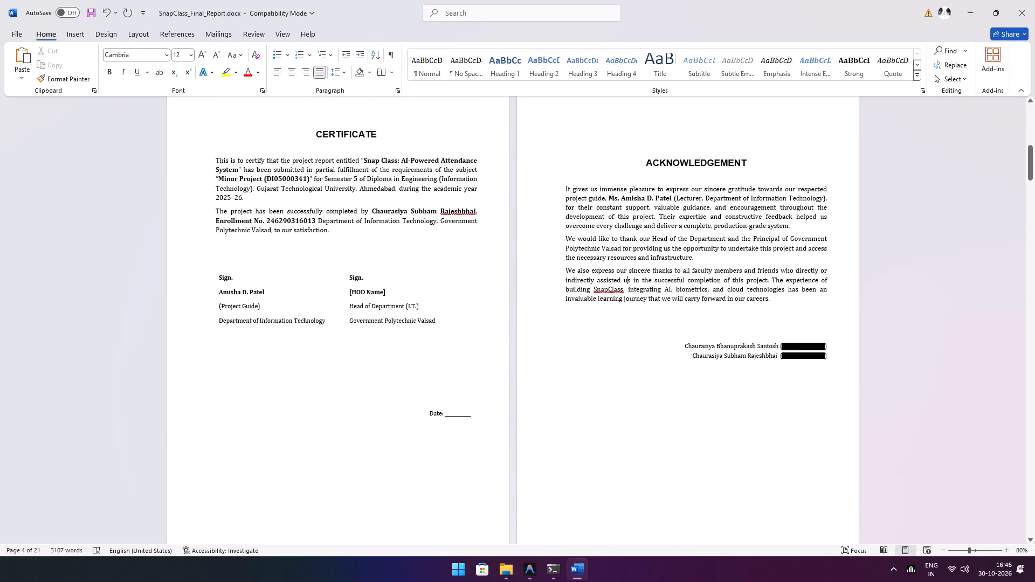
key(ctrl+s)
Examine the title page, both certificates, the Acknowledgement, the Index and the Project Overview for remaining issues.
scroll(626, 278, down, 10)
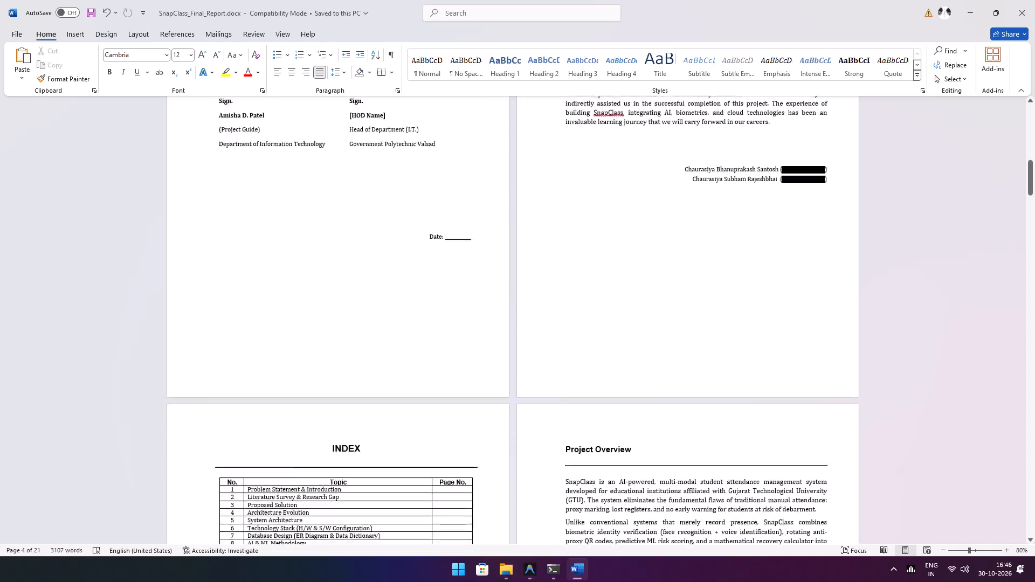
scroll(627, 273, down, 5)
scroll(627, 273, up, 14)
scroll(627, 273, up, 7)
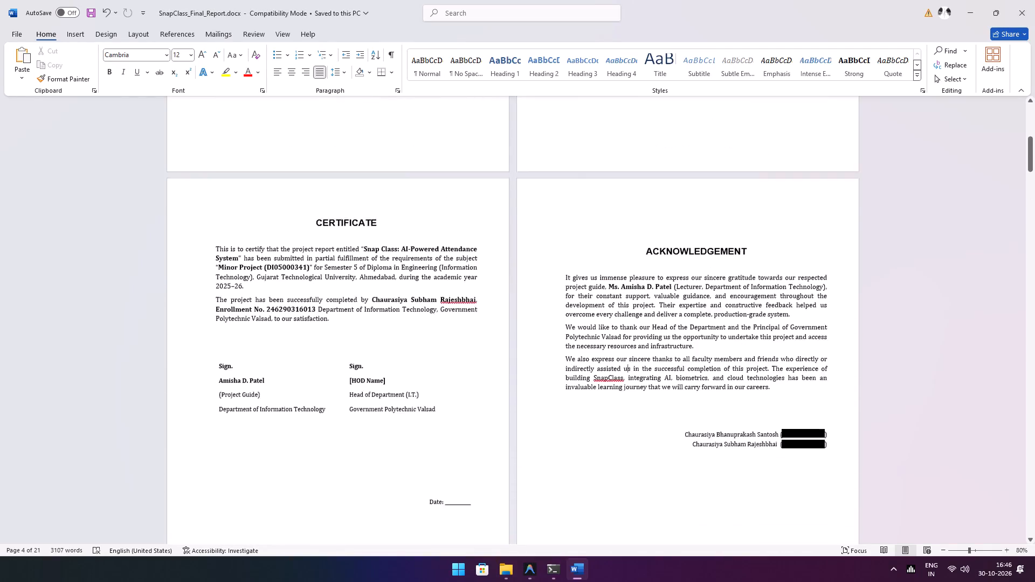
scroll(627, 273, up, 15)
scroll(627, 273, down, 9)
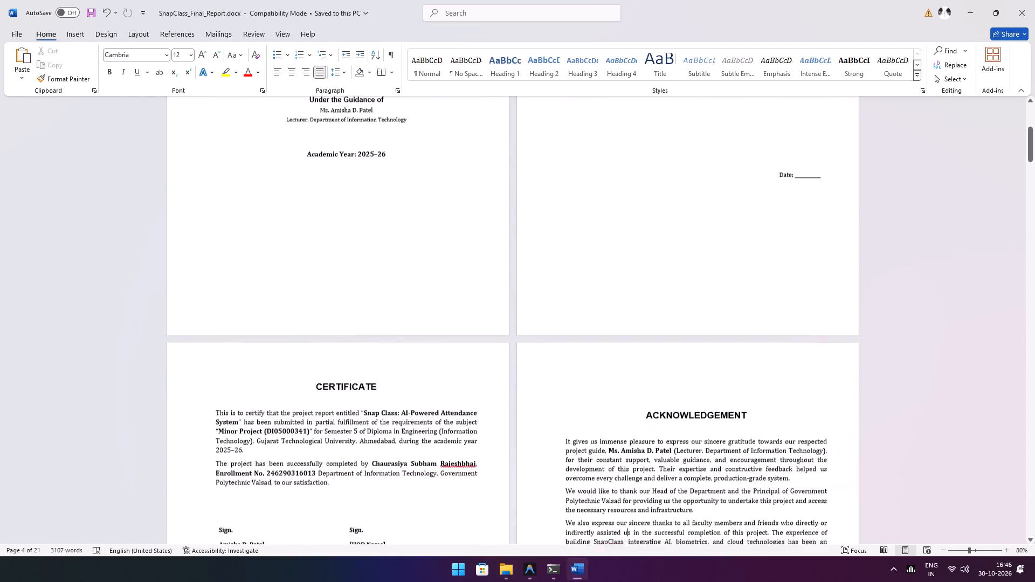
scroll(627, 273, up, 15)
scroll(632, 273, down, 5)
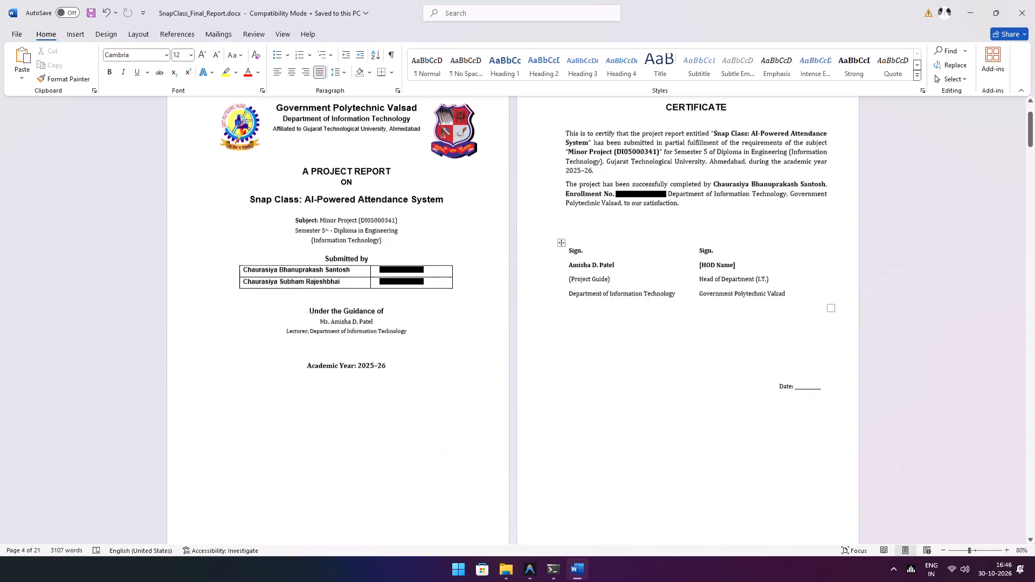
scroll(633, 273, down, 20)
scroll(636, 267, up, 15)
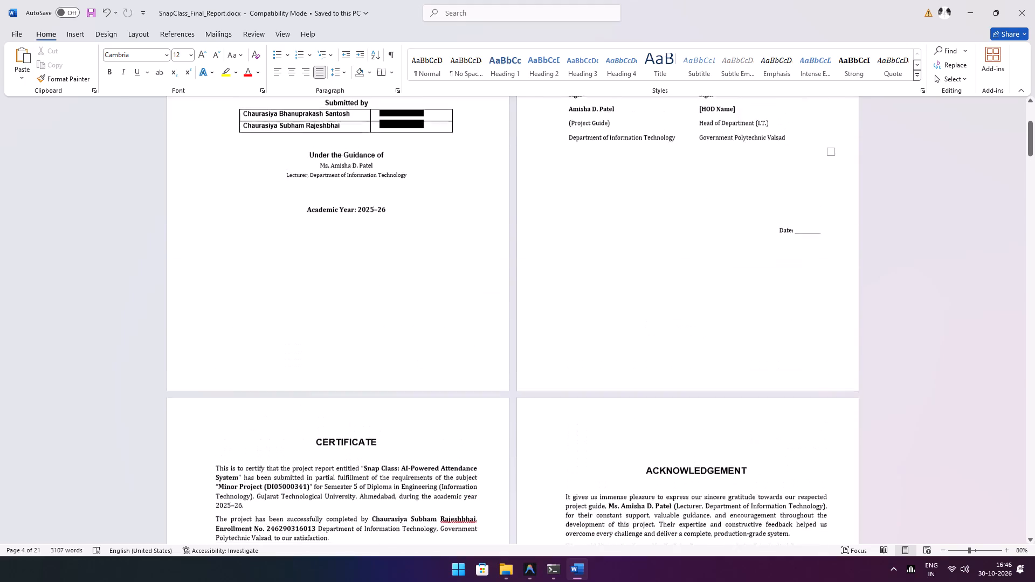
scroll(406, 219, down, 9)
scroll(536, 220, down, 9)
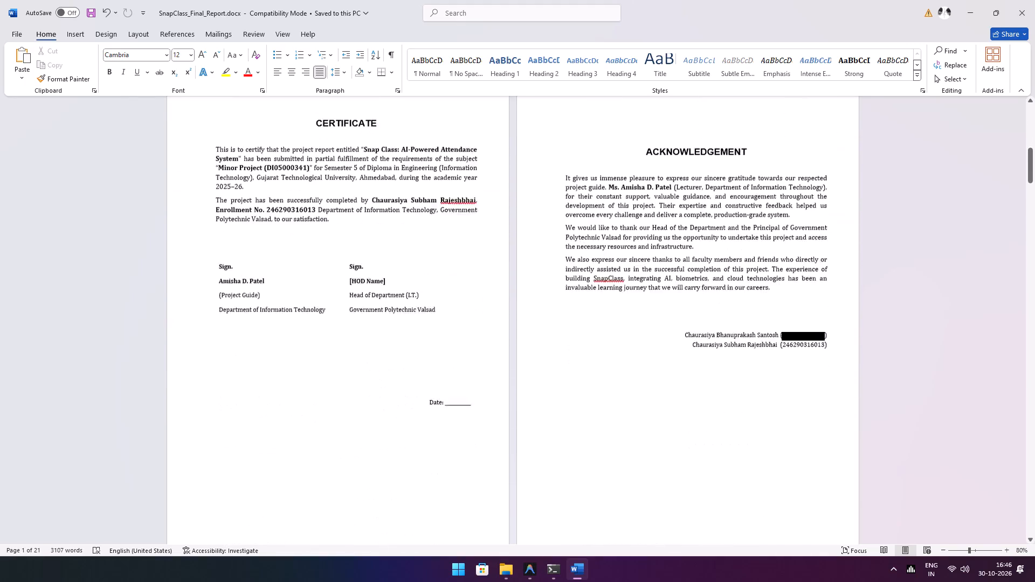
scroll(673, 244, down, 16)
scroll(679, 239, down, 7)
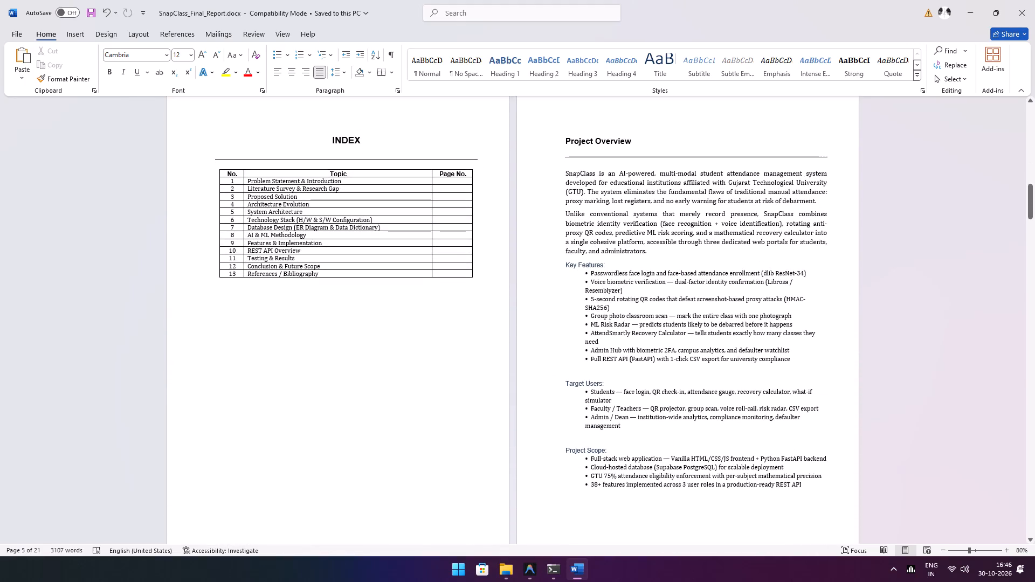
scroll(679, 239, down, 2)
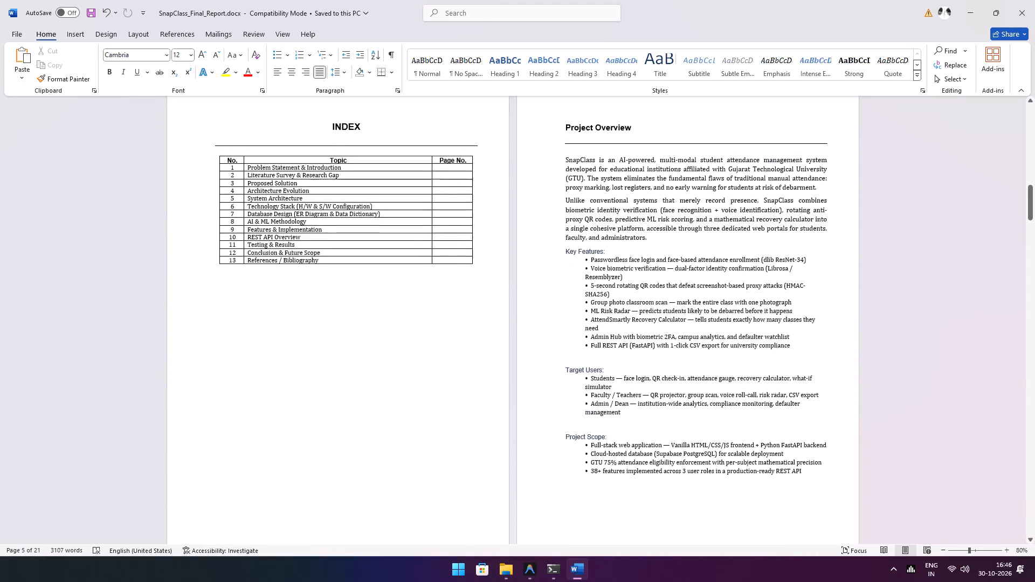
Change the Group value in the Project Profile table to 5.
scroll(679, 239, down, 18)
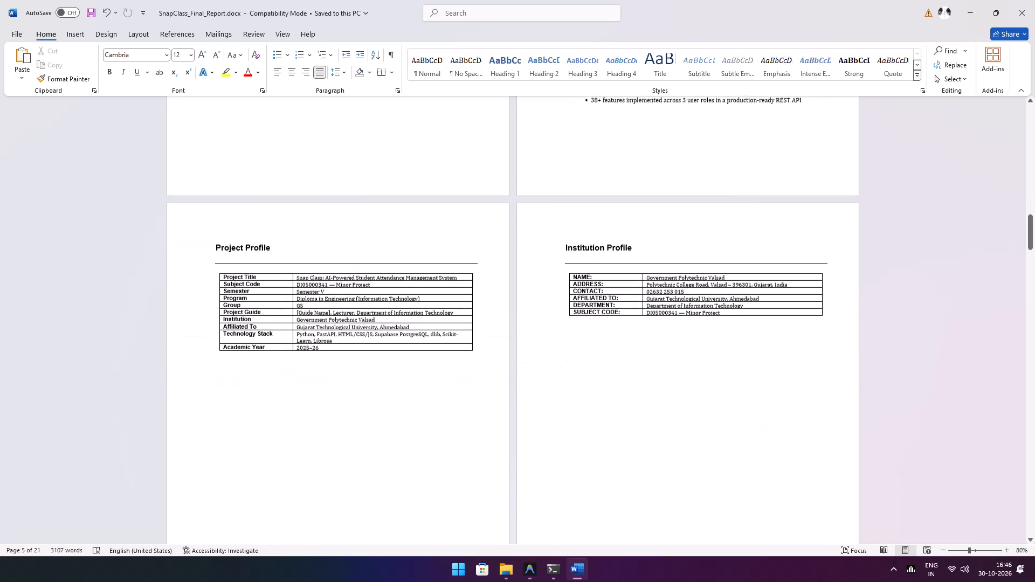
scroll(679, 239, down, 2)
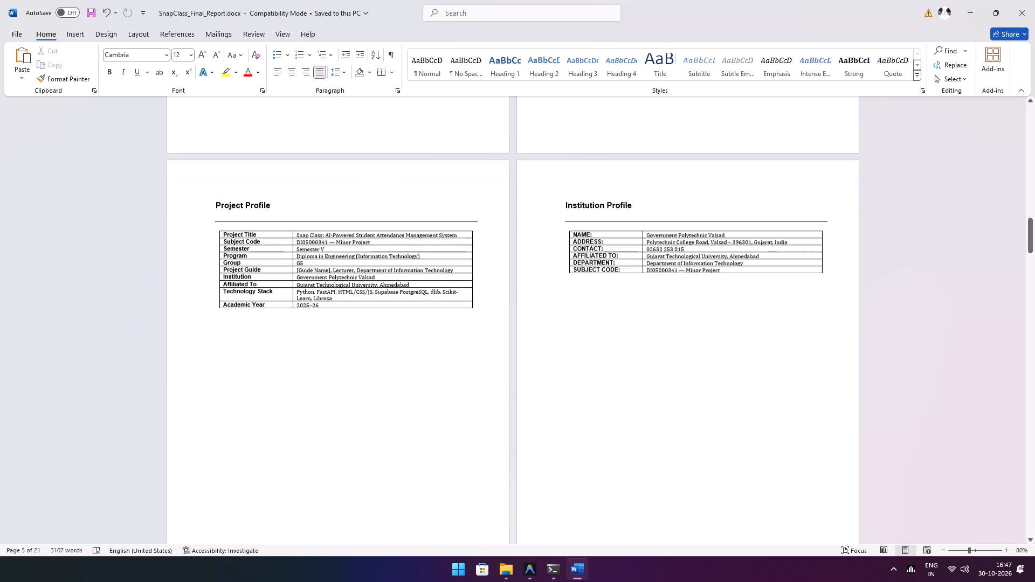
scroll(679, 239, down, 3)
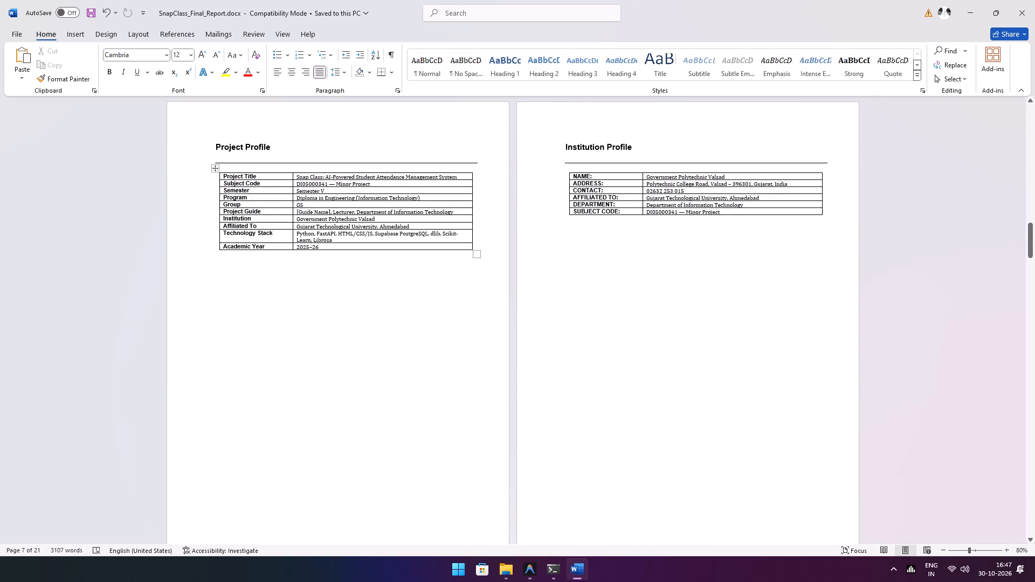
click(330, 212)
click(308, 206)
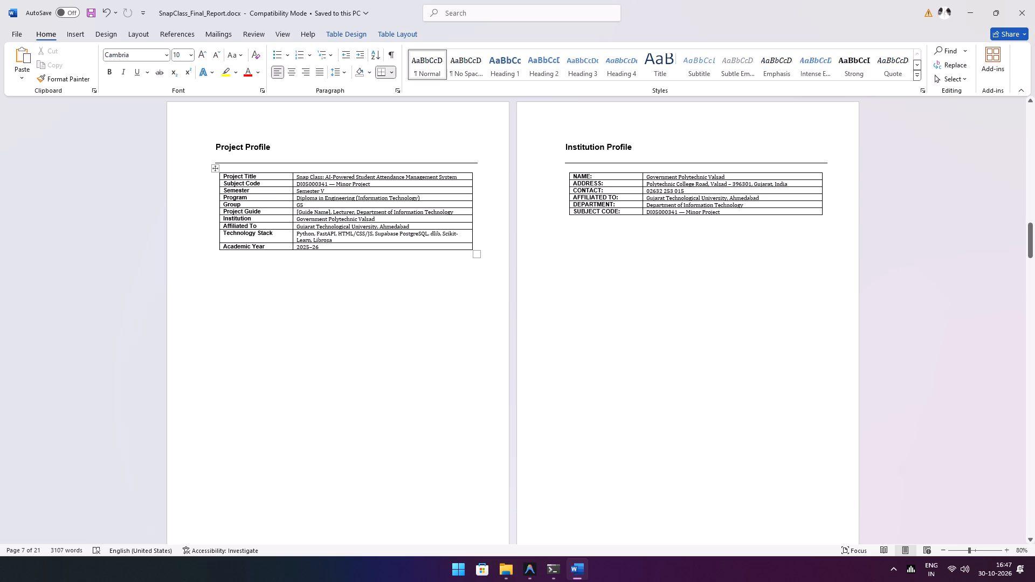
key(BackSpace)
key(BackSpace)
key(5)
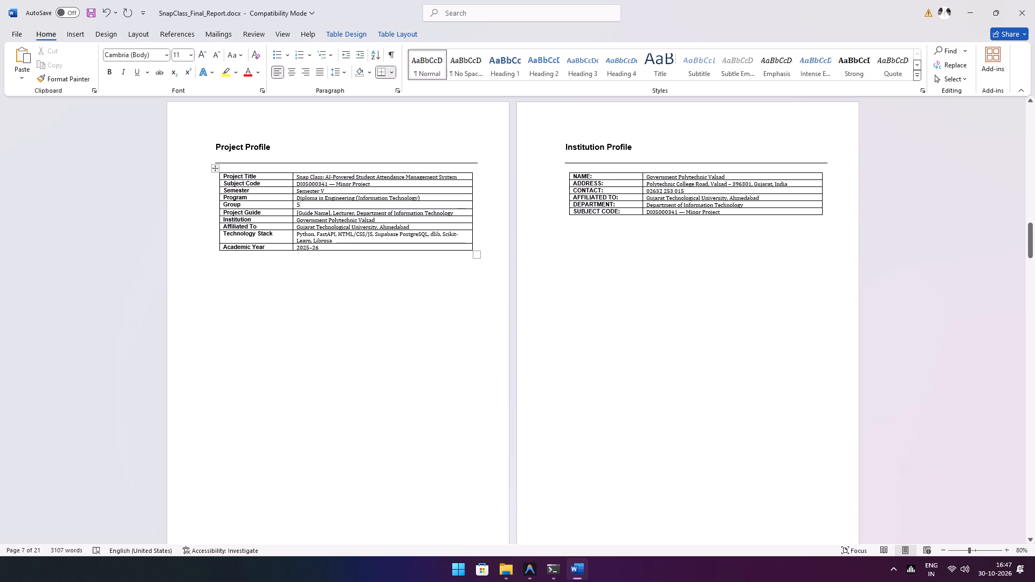
Replace the guide name placeholder in the Project Profile table's Project Guide row with the project guide's name, keeping the lecturer designation.
click(330, 213)
key(BackSpace)
key(BackSpace)
key(BackSpace)
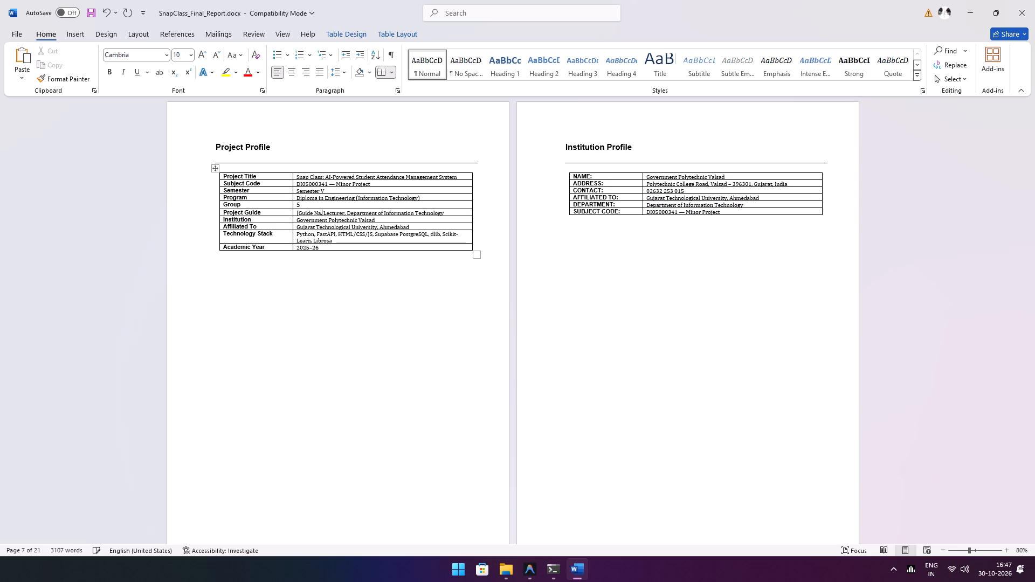
key(BackSpace)
key(BackSpace)
key(BackSpace)
key(BackSpace)
key(BackSpace)
key(BackSpace)
key(BackSpace)
key(BackSpace)
key(BackSpace)
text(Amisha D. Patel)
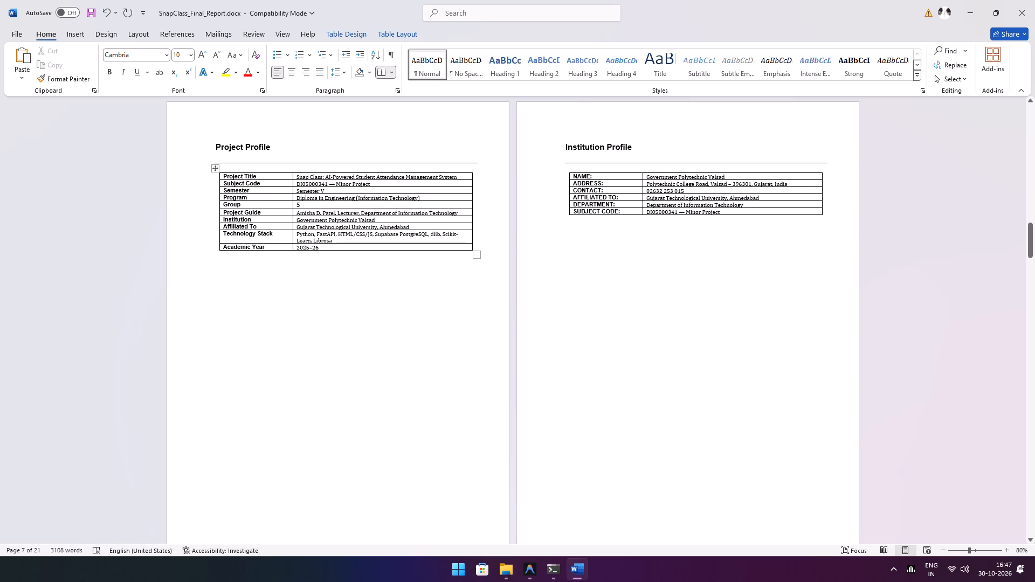
Replace the long dash in the Project Profile table's Subject Code row with a hyphen, giving "DI05000341 - Minor Project".
click(335, 186)
key(BackSpace)
key(BackSpace)
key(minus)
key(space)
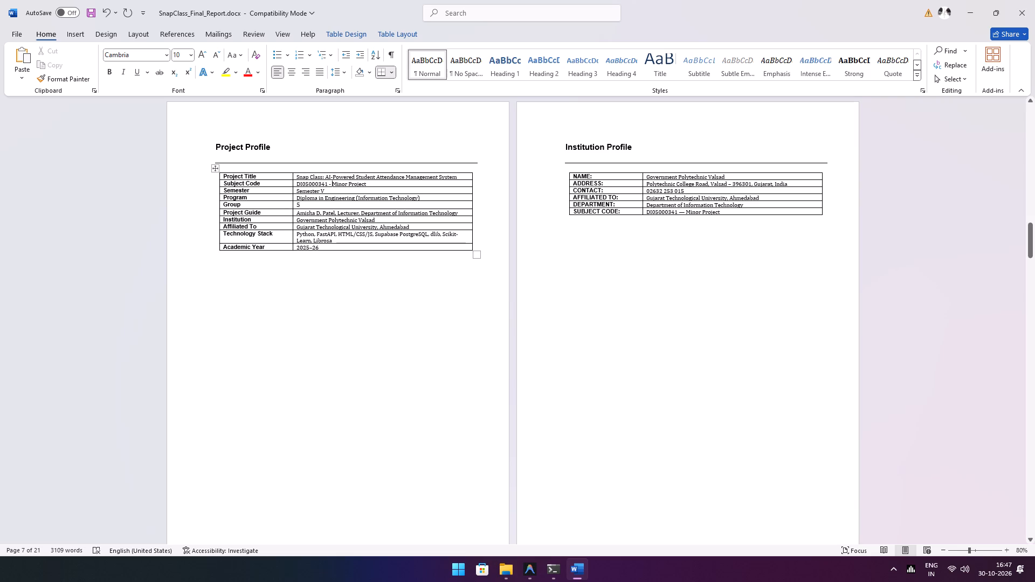
Recheck the Index table and the Project Overview page against the Project Profile and Institution Profile pages.
scroll(626, 202, up, 14)
scroll(614, 202, up, 8)
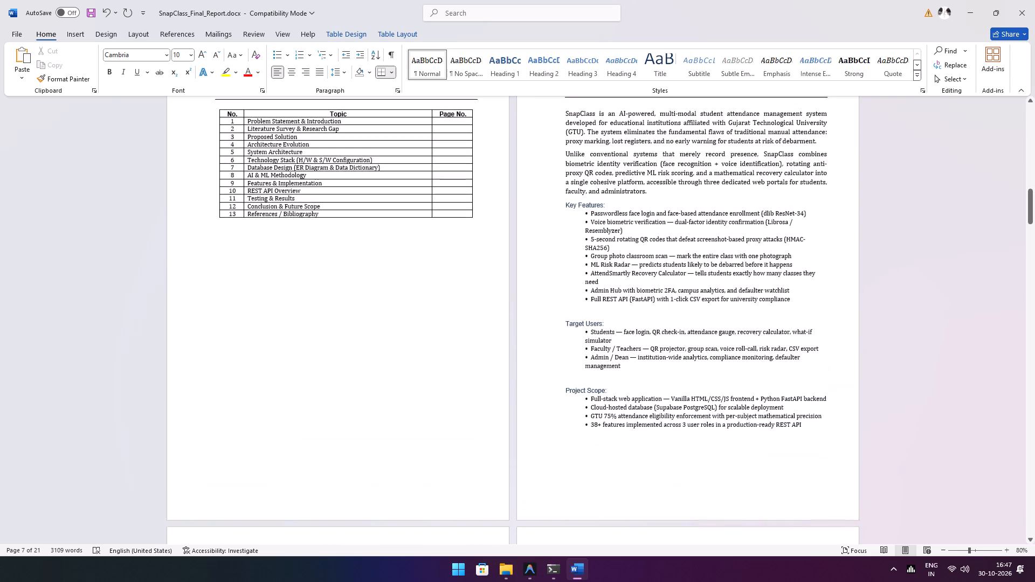
scroll(613, 198, up, 8)
scroll(609, 193, down, 8)
scroll(500, 194, up, 7)
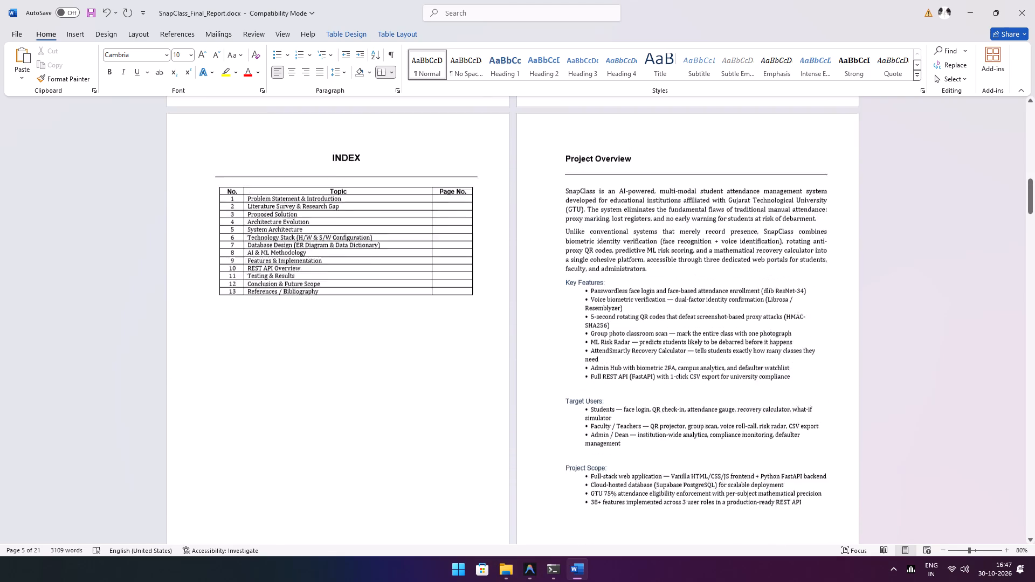
scroll(589, 185, down, 9)
scroll(639, 174, down, 19)
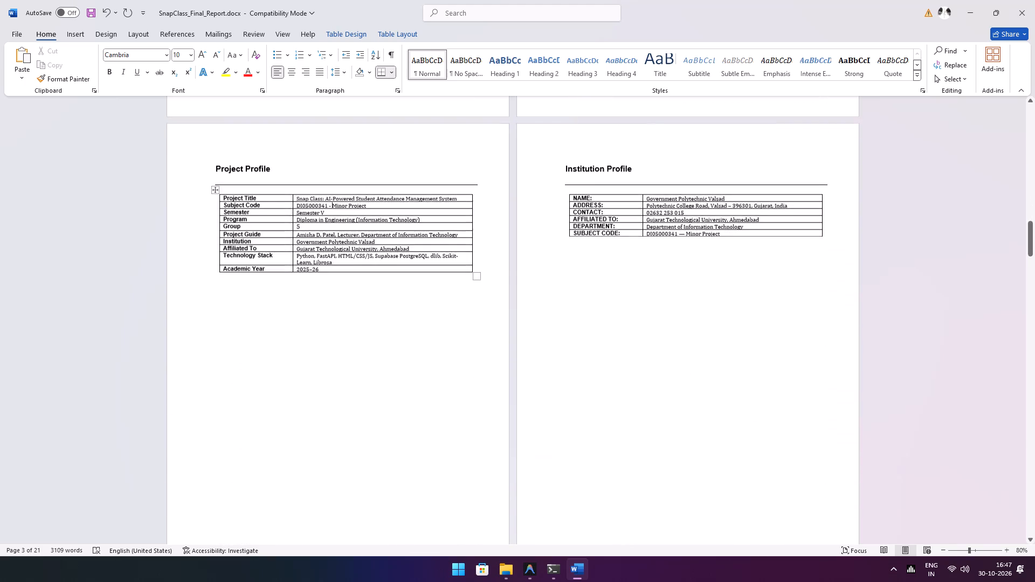
Save the report with the updated Project Profile table.
scroll(659, 177, down, 8)
scroll(911, 118, down, 7)
click(848, 231)
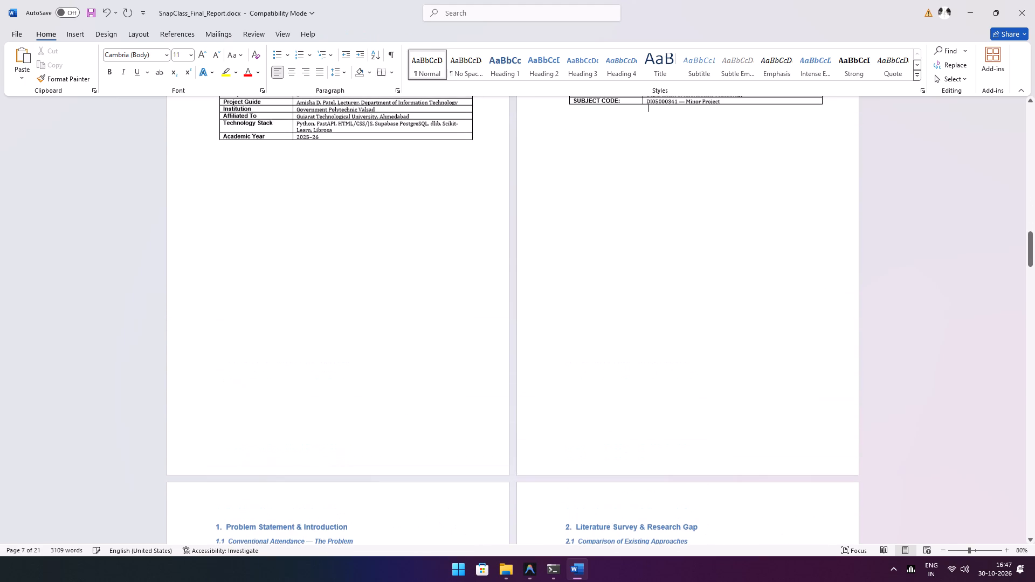
key(ctrl+s)
scroll(838, 231, down, 17)
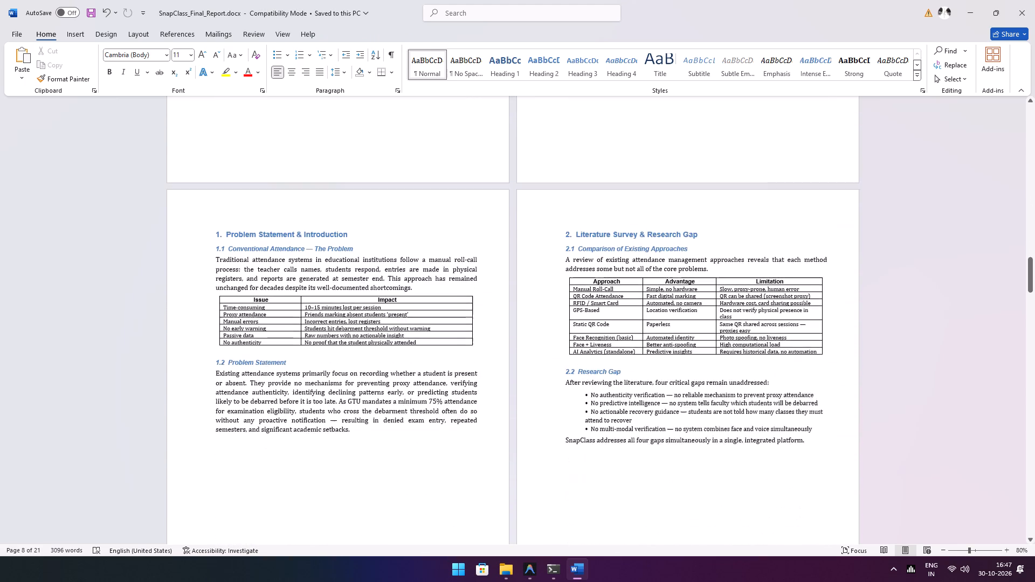
scroll(832, 229, down, 18)
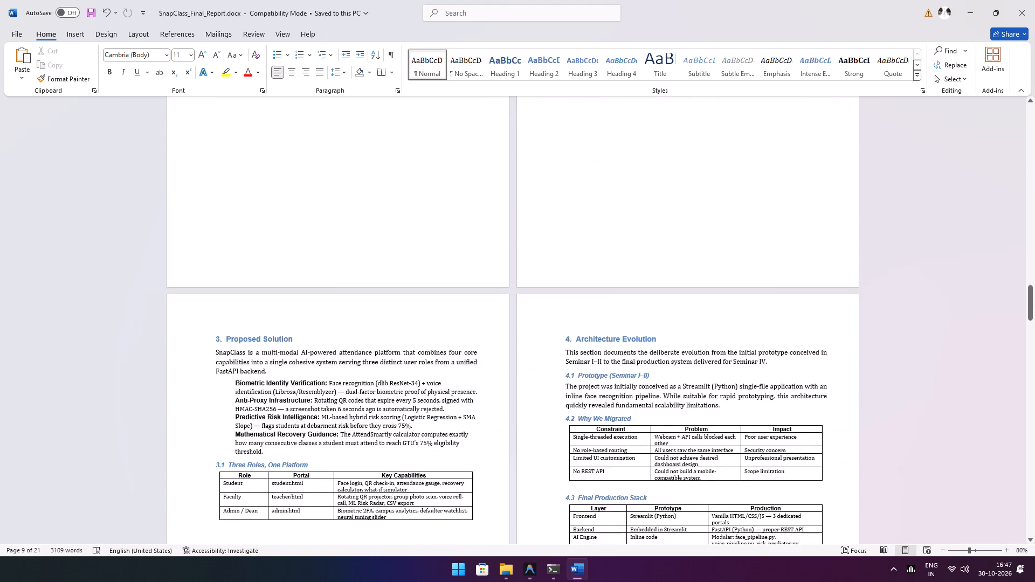
scroll(822, 252, down, 14)
scroll(819, 260, up, 11)
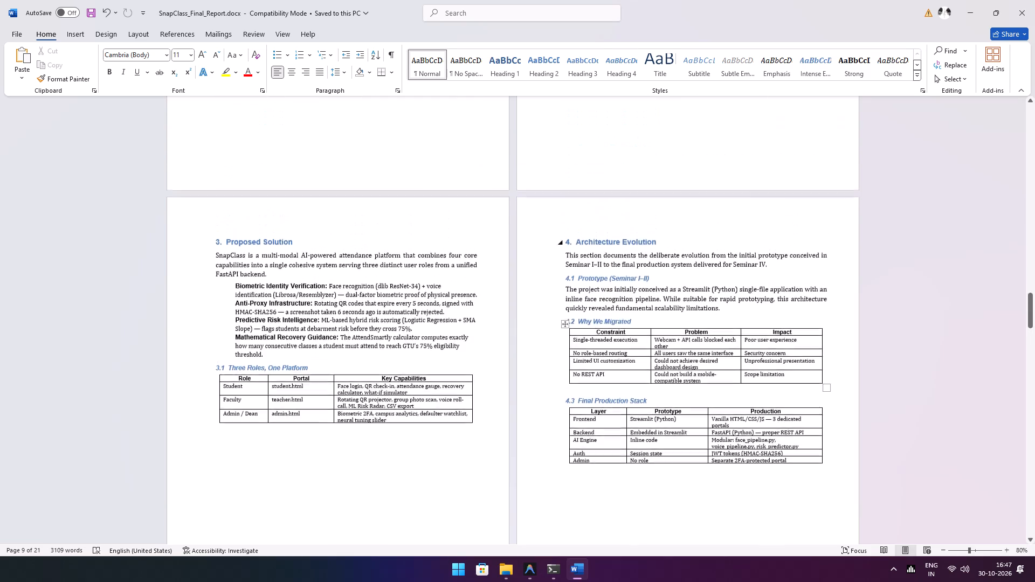
scroll(819, 260, up, 5)
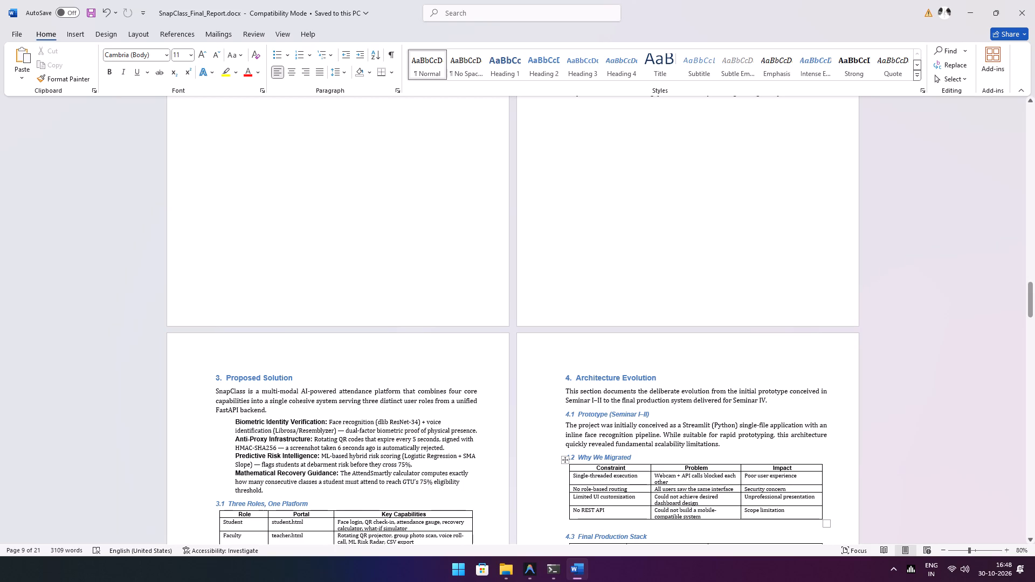
scroll(428, 329, down, 2)
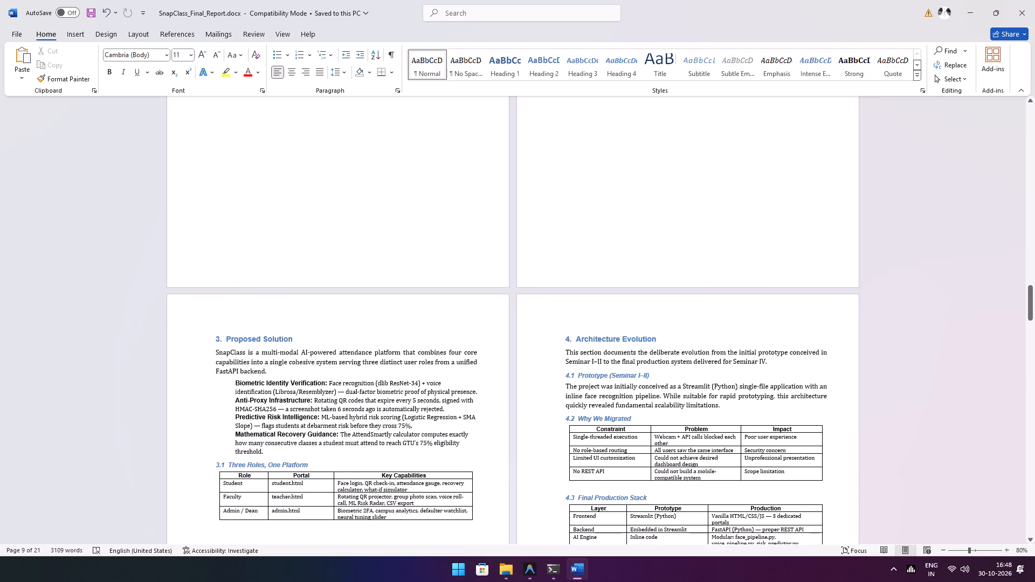
scroll(429, 328, down, 2)
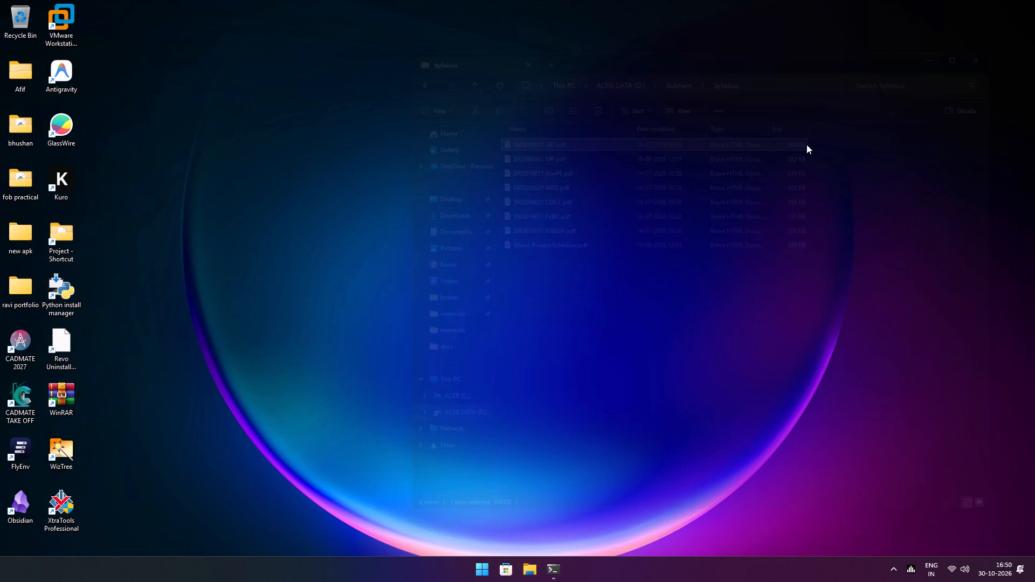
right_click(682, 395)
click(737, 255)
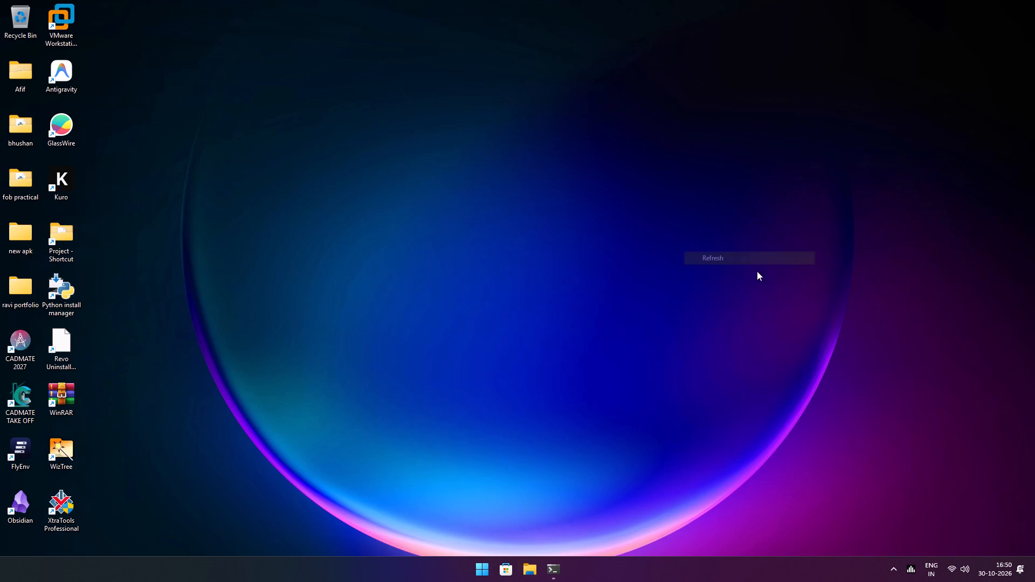
Show the hidden system tray icons.
click(892, 570)
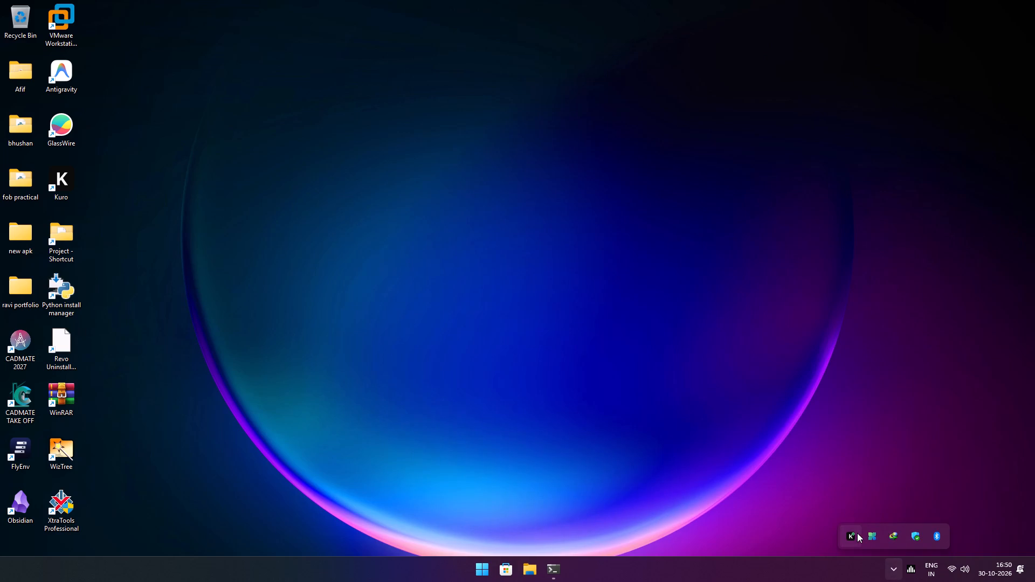